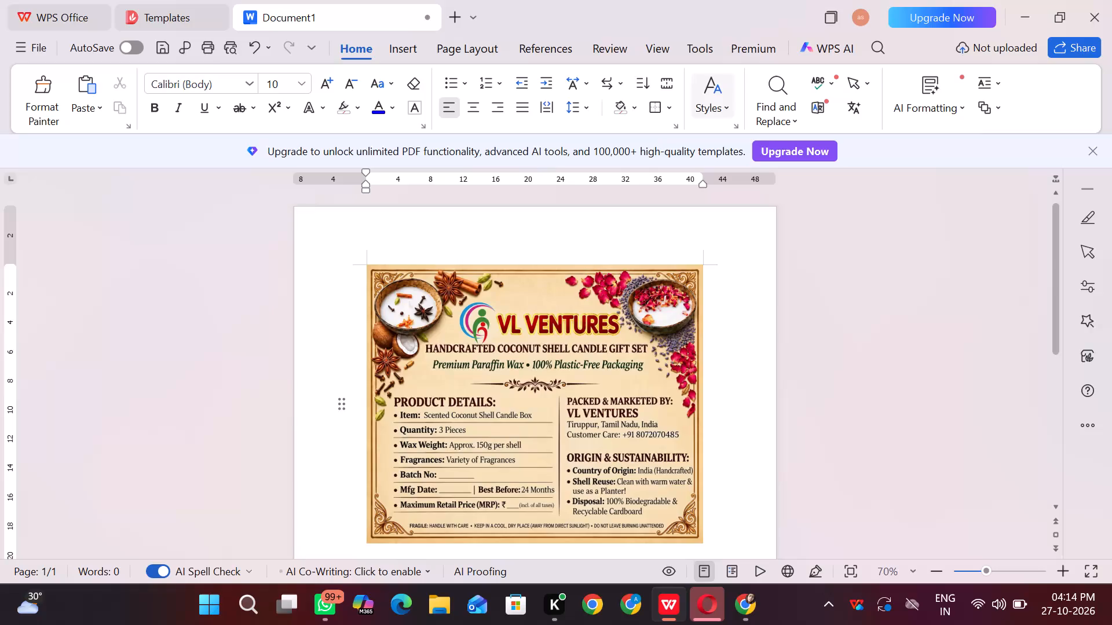
Set the label picture's height to 3 in with the aspect ratio locked.
left_click(507, 417)
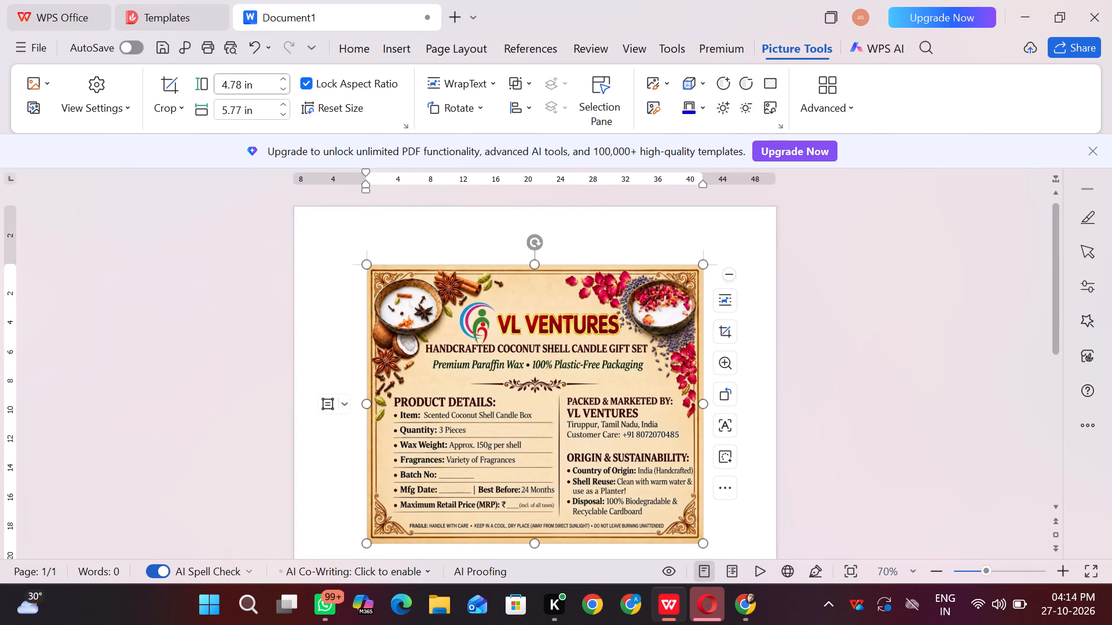
left_click_drag(242, 86, 26, 78)
key("3")
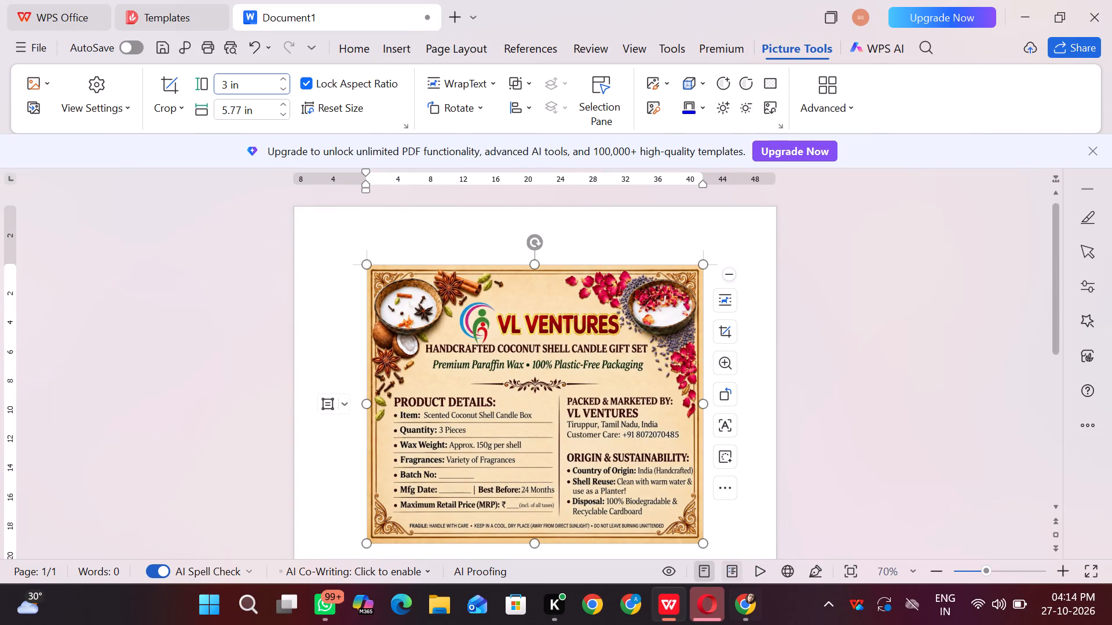
left_click(400, 226)
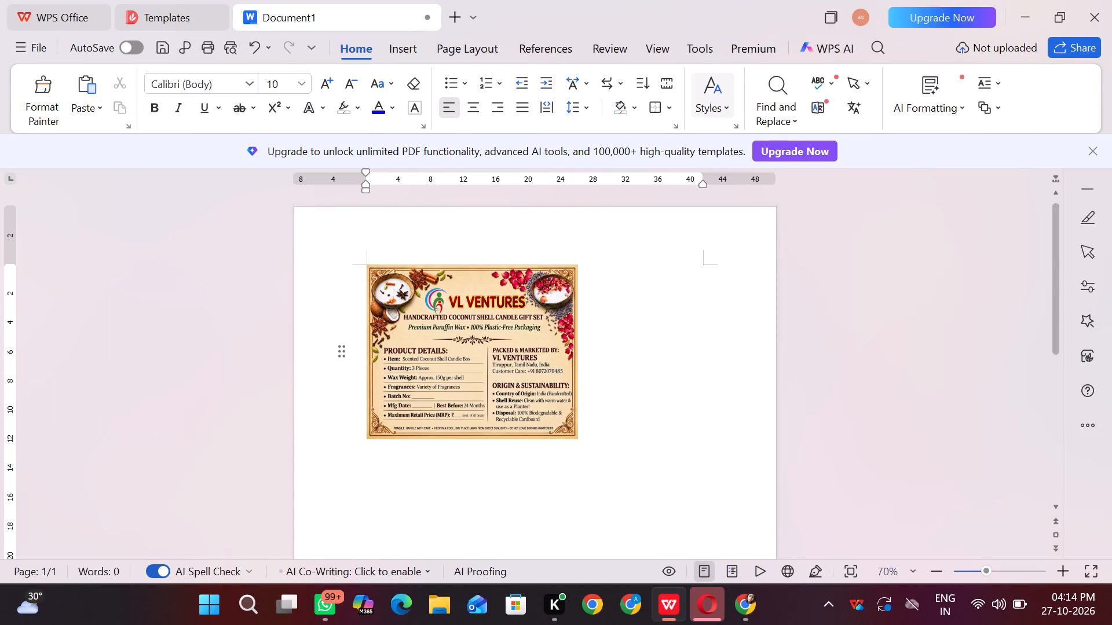
Stretch the label picture horizontally until its width is 4.00 in.
left_click(445, 332)
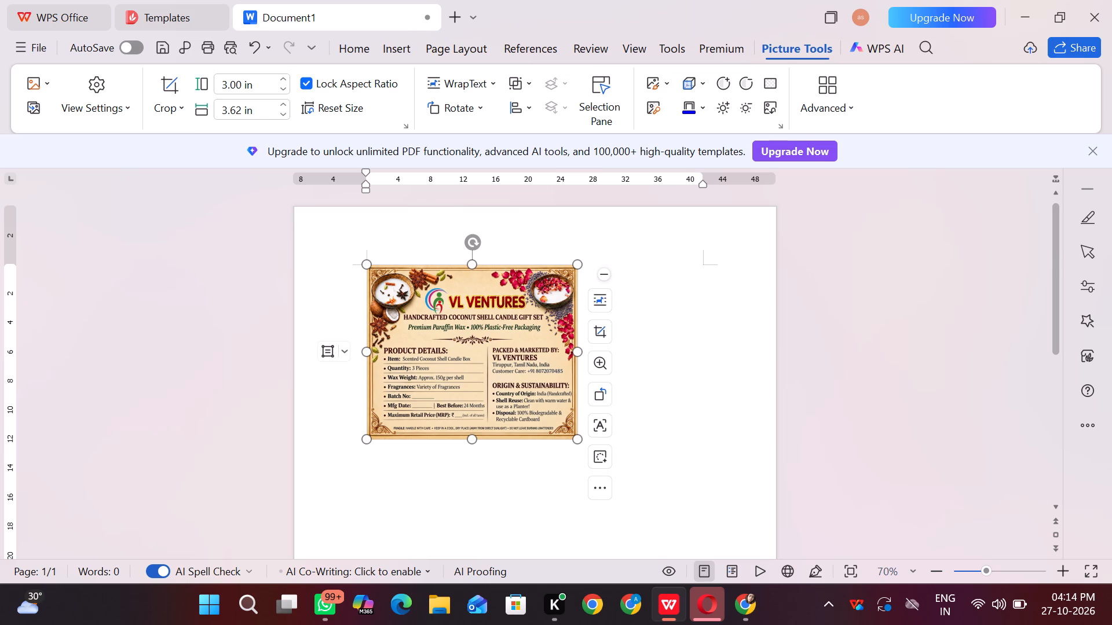
left_click(577, 352)
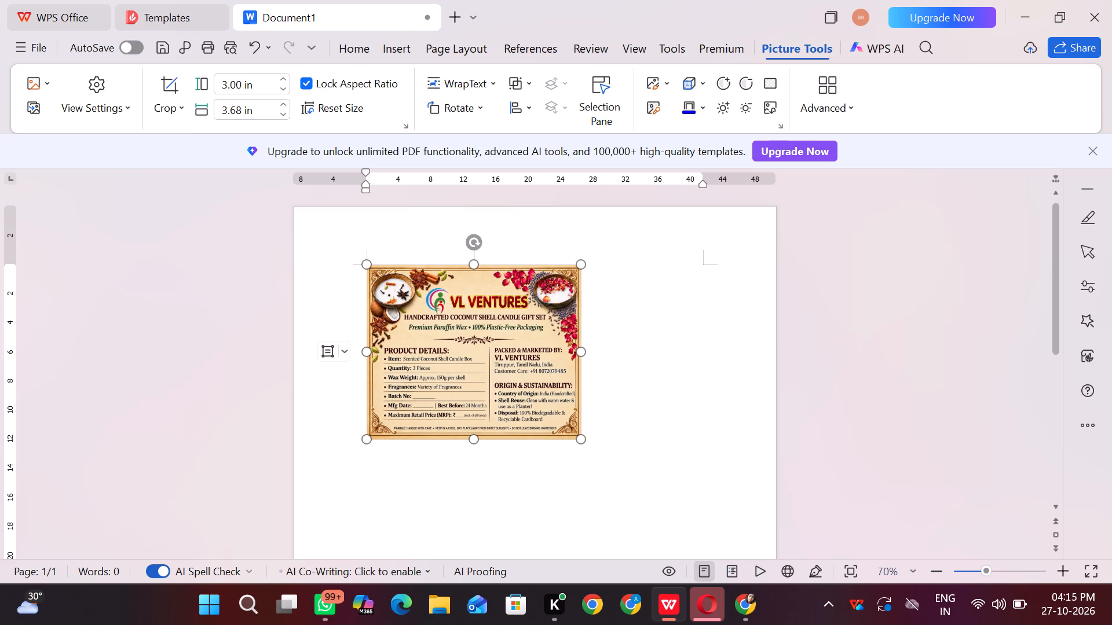
left_click(581, 352)
left_click(583, 352)
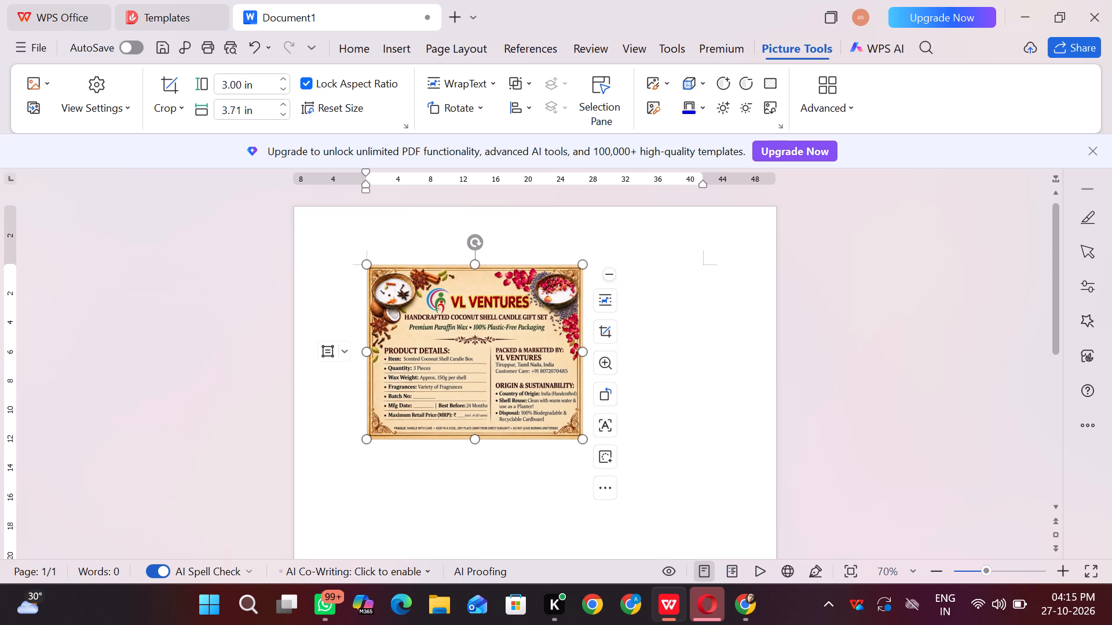
left_click_drag(586, 352, 591, 353)
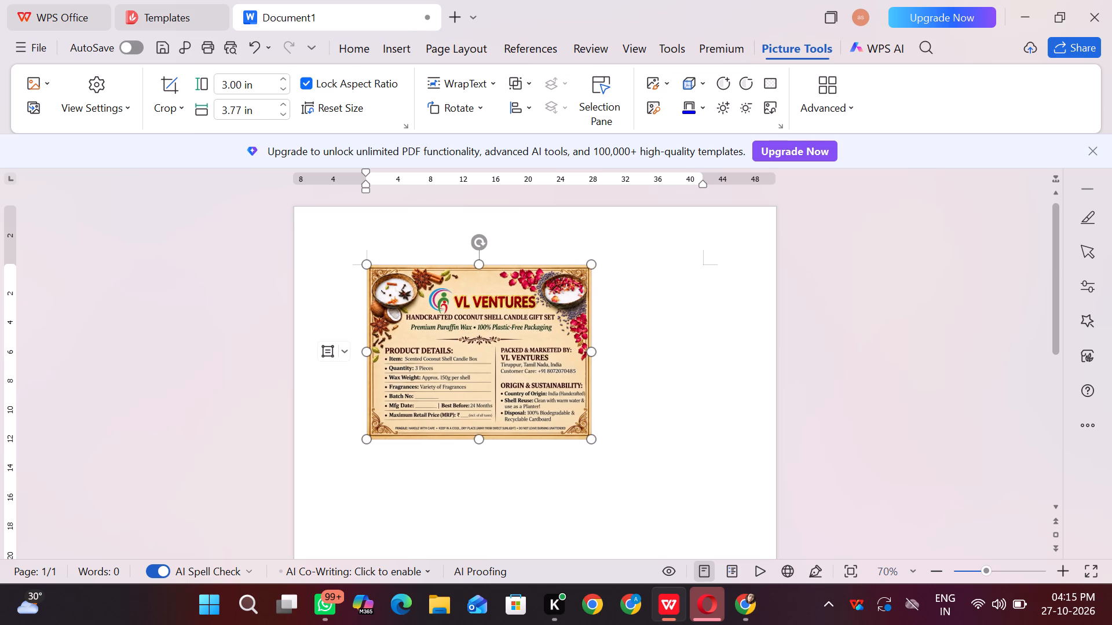
left_click(591, 353)
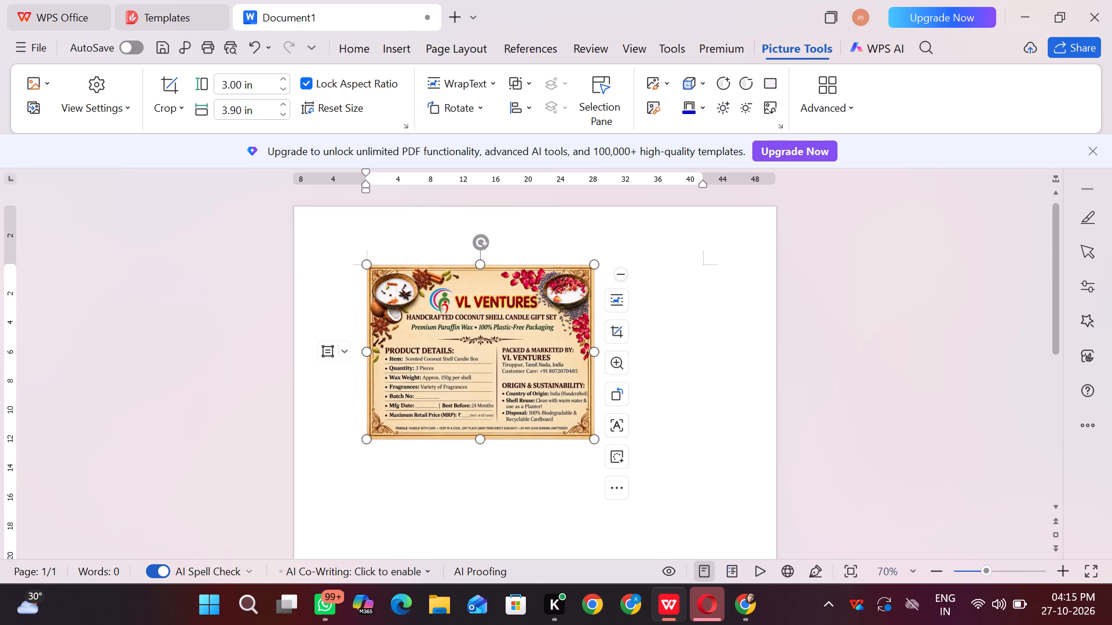
left_click(594, 353)
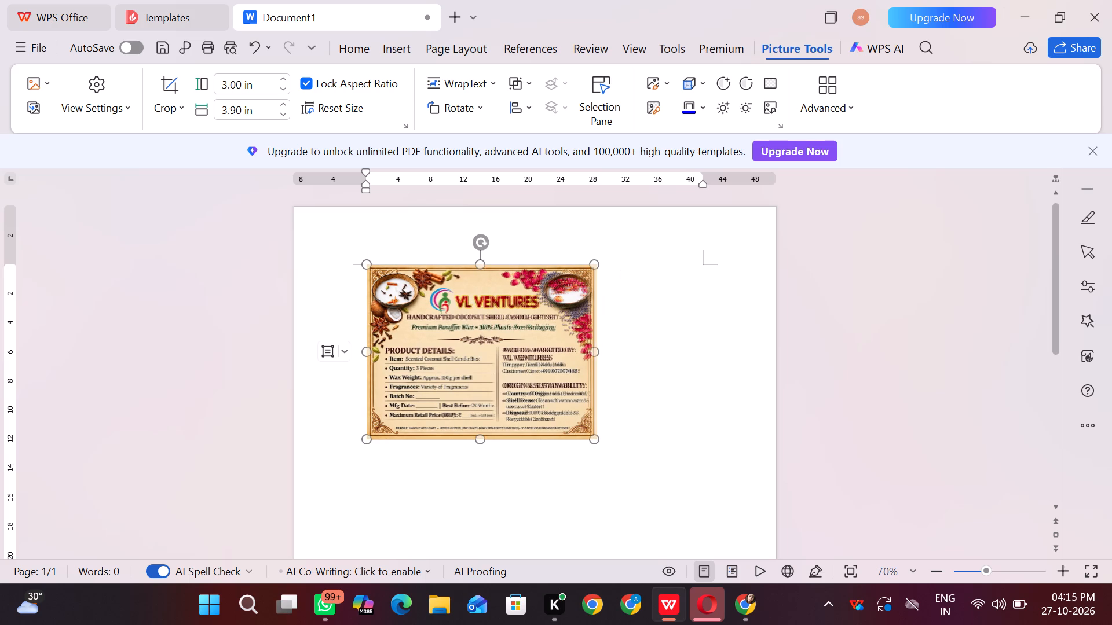
left_click_drag(597, 352, 599, 352)
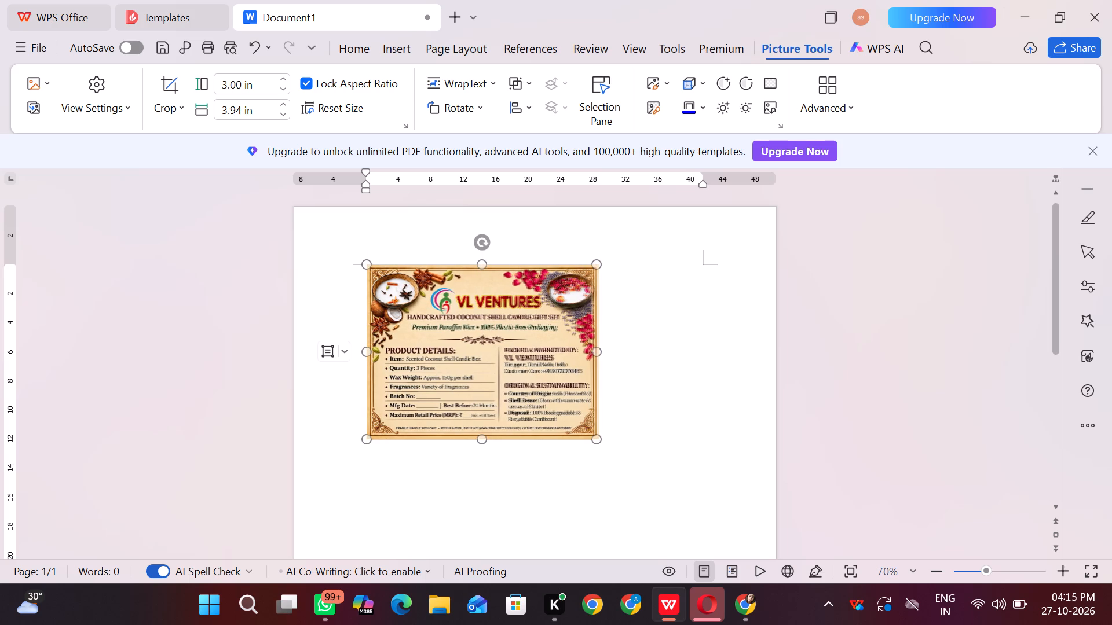
left_click_drag(599, 352, 602, 352)
left_click(602, 352)
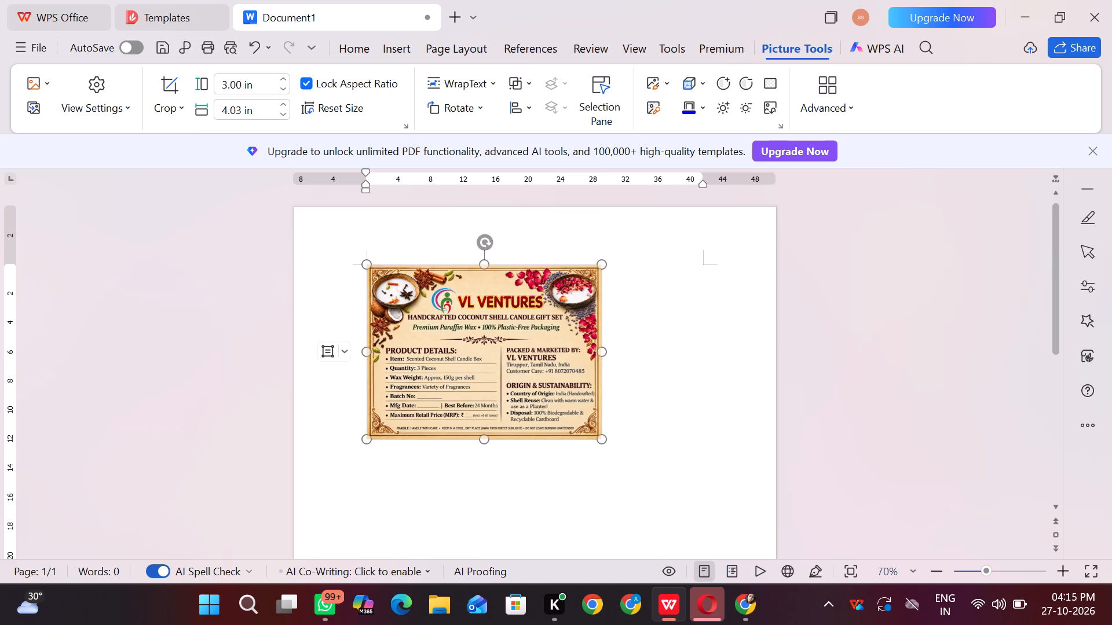
left_click(601, 351)
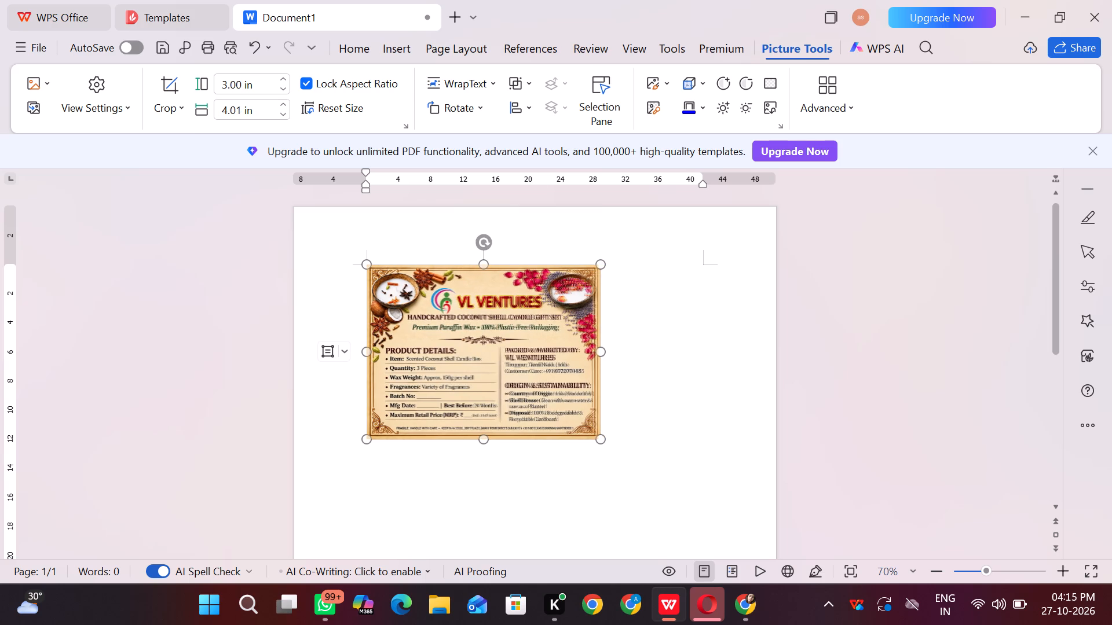
left_click(598, 351)
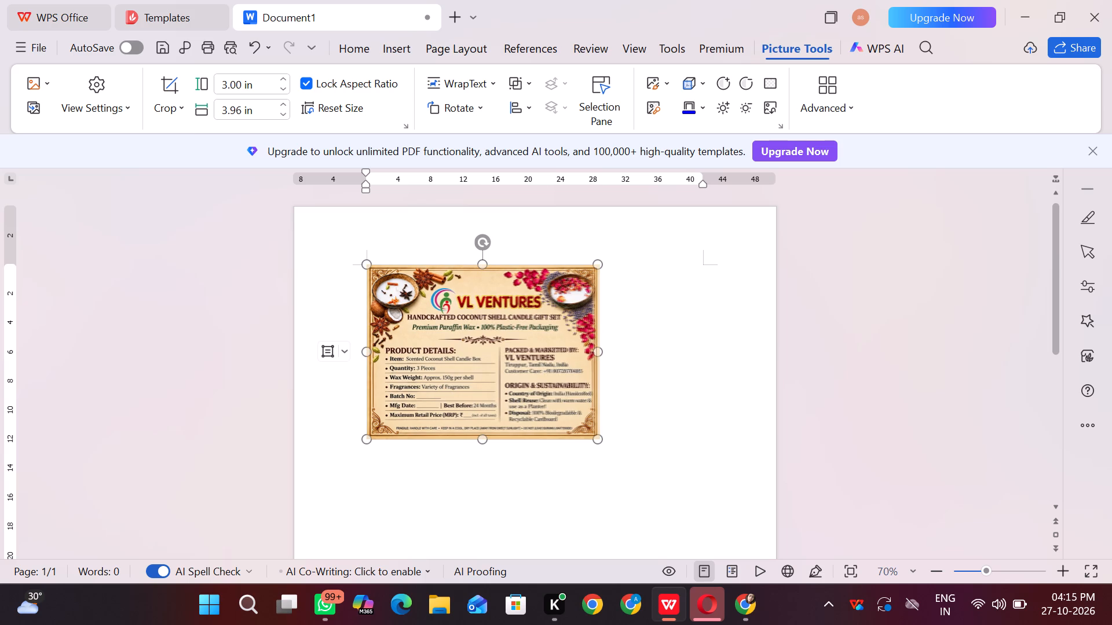
Copy the resized label picture and switch to the Canva design with the label sheet.
right_click(529, 350)
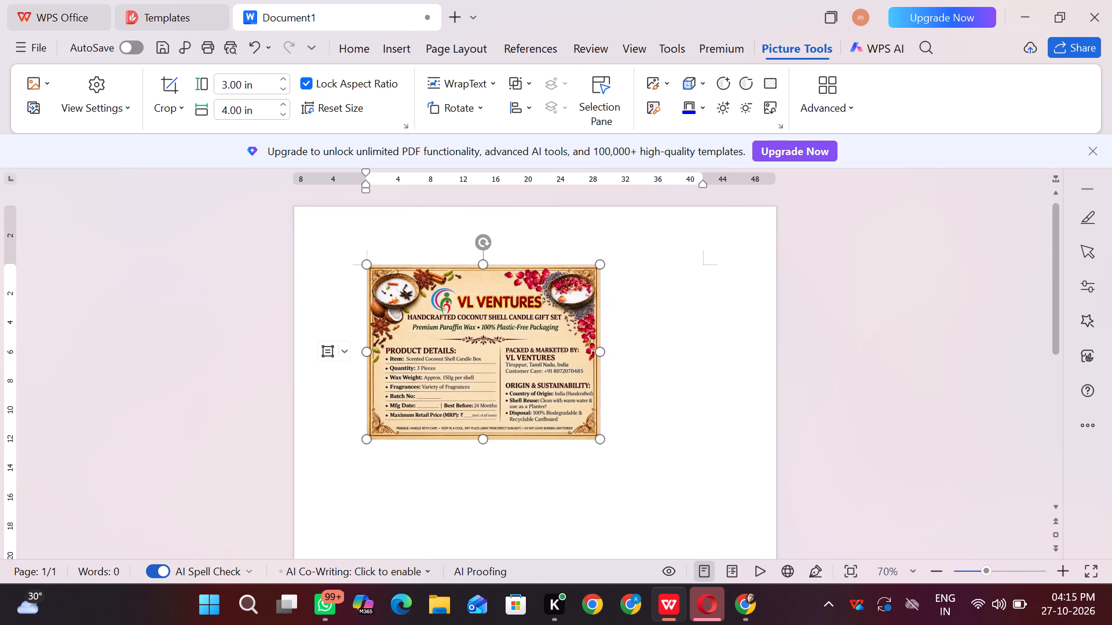
left_click(553, 25)
left_click(1023, 20)
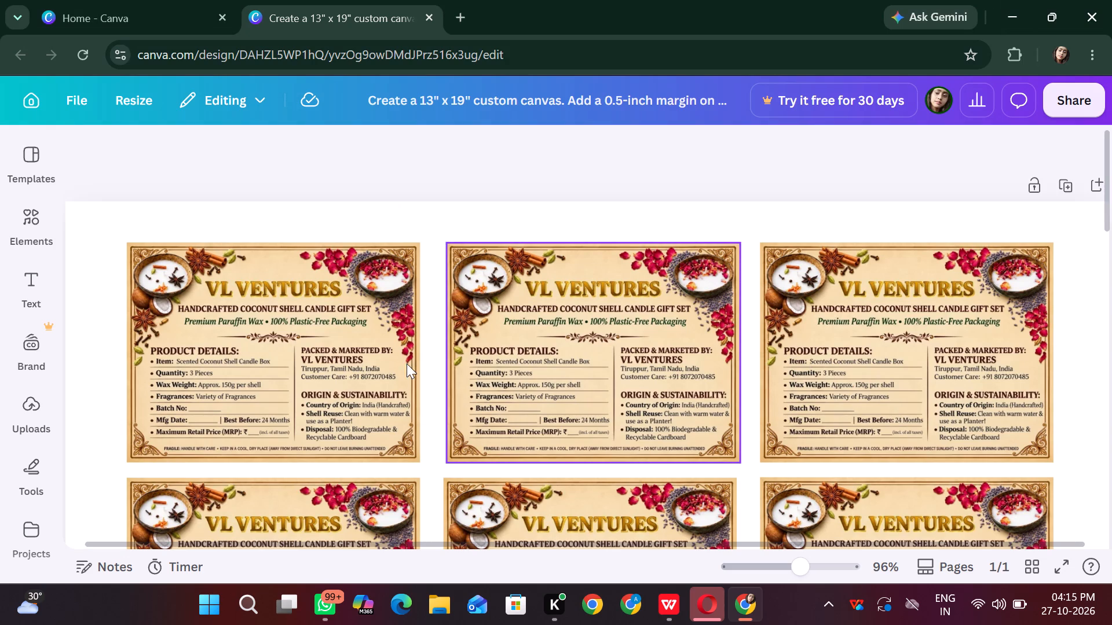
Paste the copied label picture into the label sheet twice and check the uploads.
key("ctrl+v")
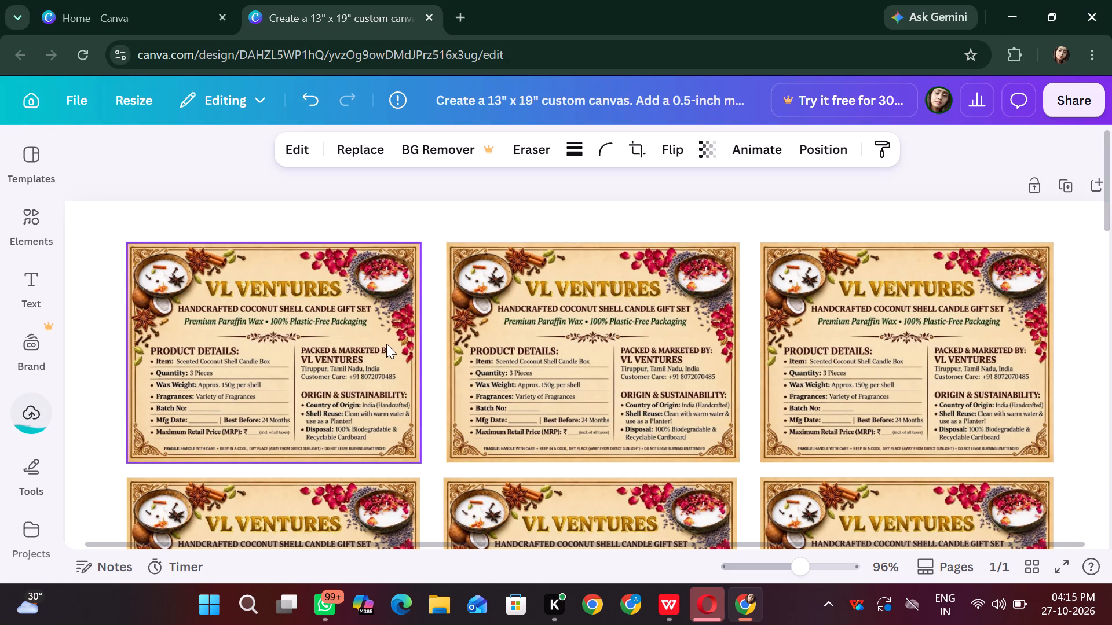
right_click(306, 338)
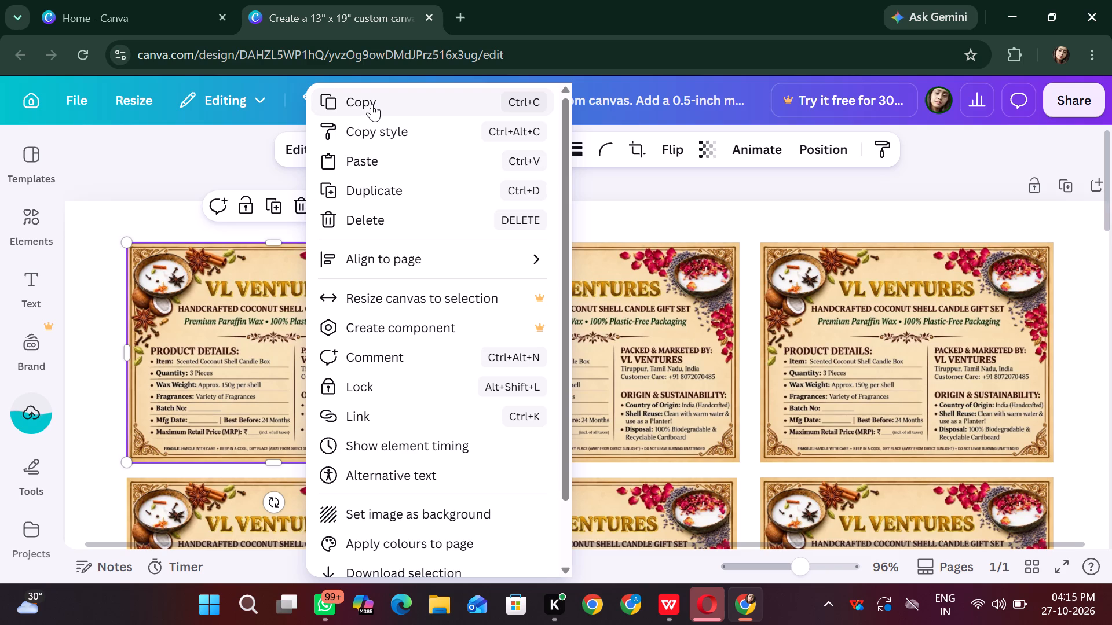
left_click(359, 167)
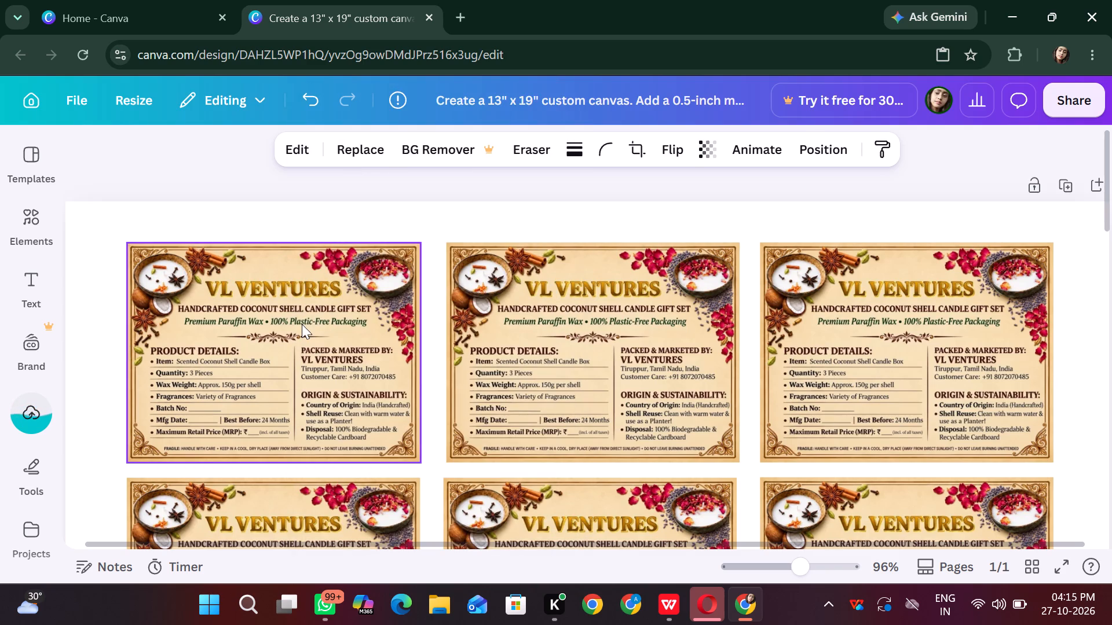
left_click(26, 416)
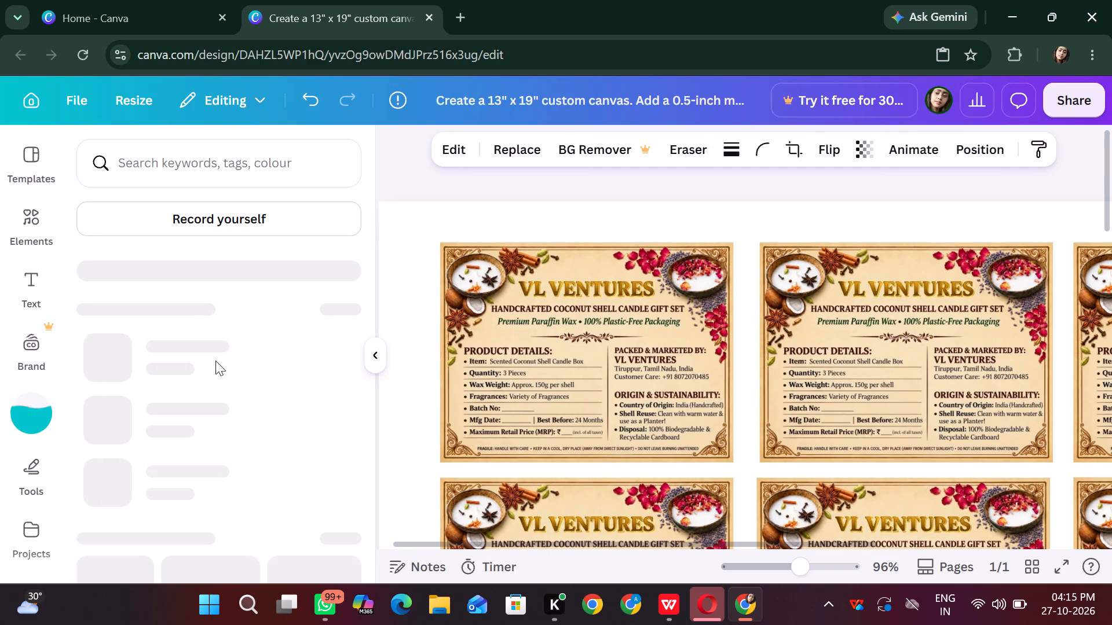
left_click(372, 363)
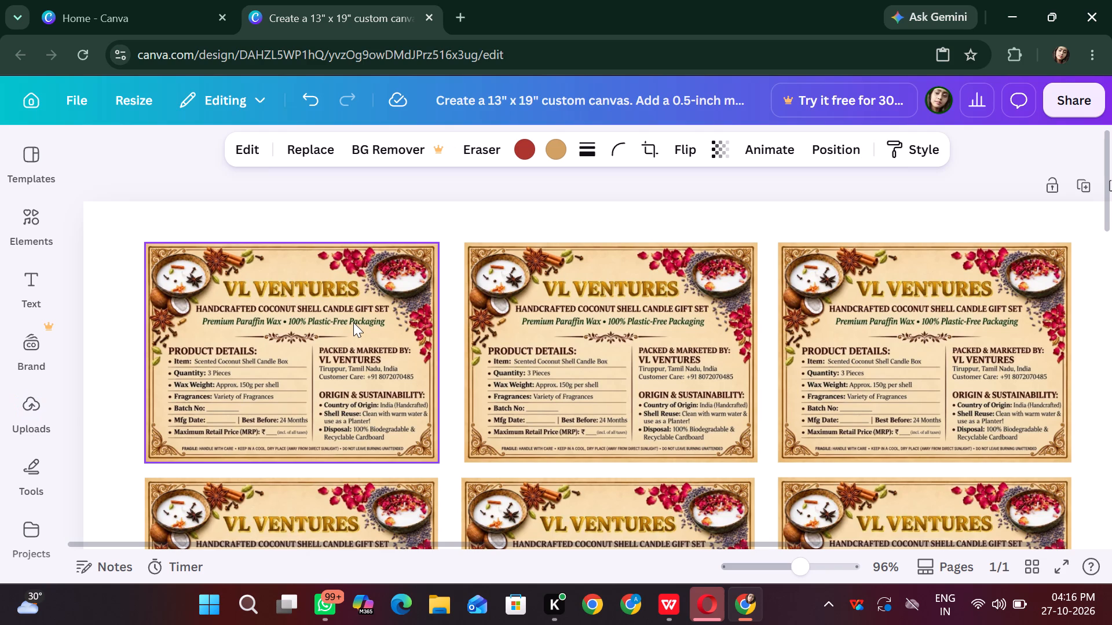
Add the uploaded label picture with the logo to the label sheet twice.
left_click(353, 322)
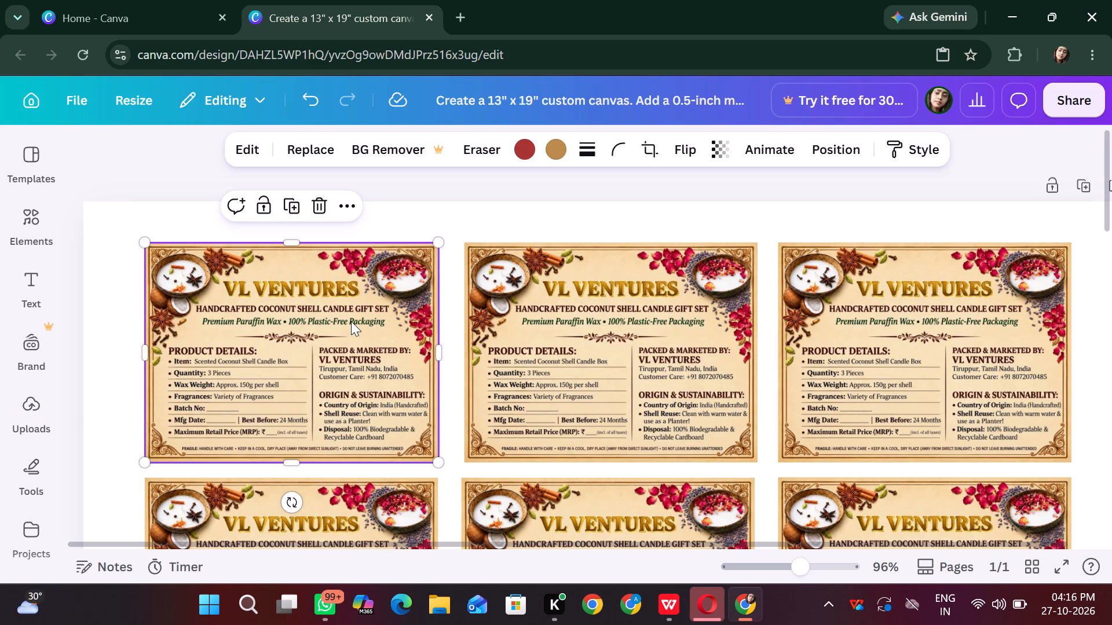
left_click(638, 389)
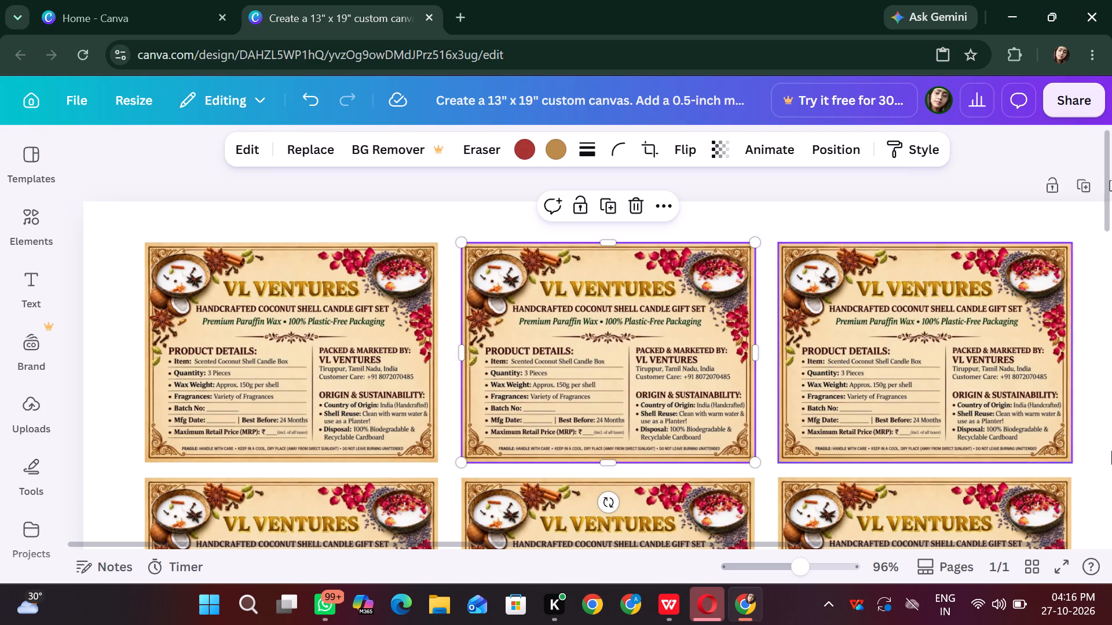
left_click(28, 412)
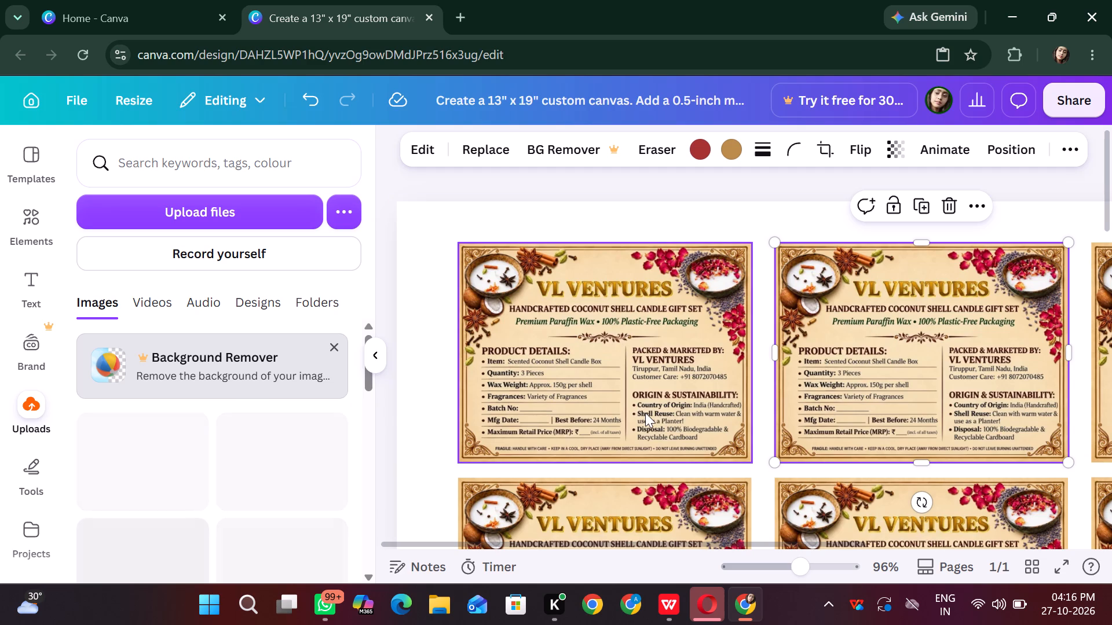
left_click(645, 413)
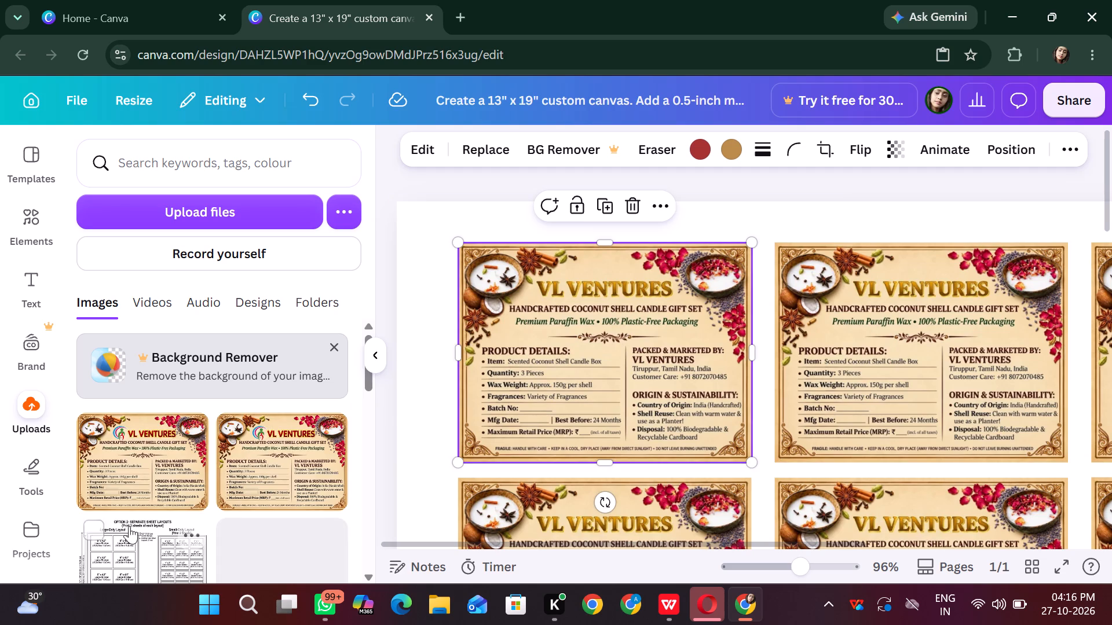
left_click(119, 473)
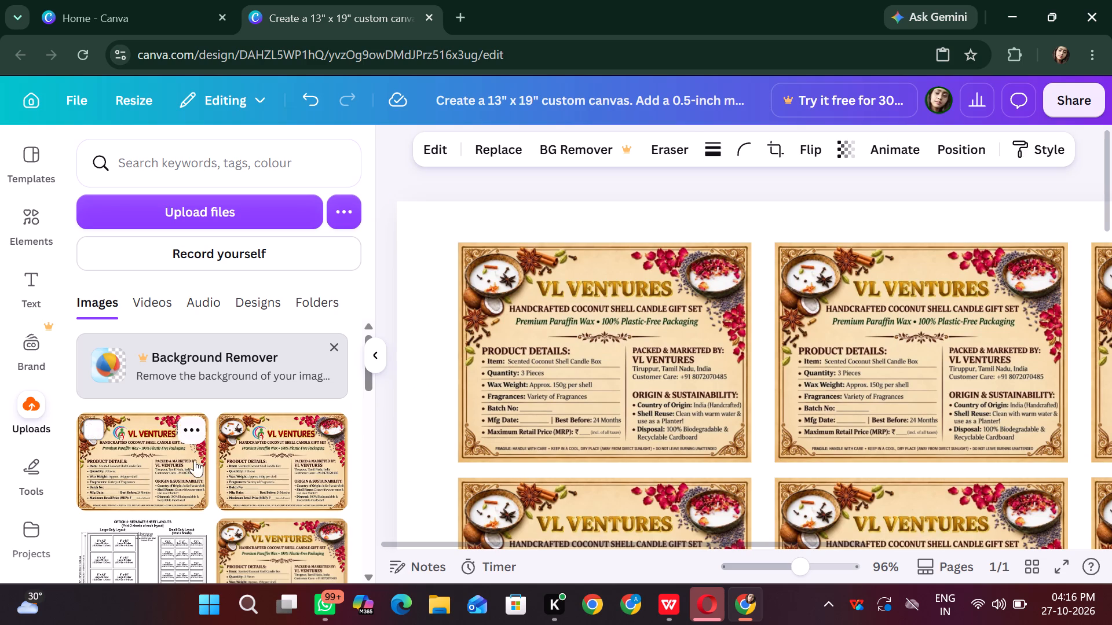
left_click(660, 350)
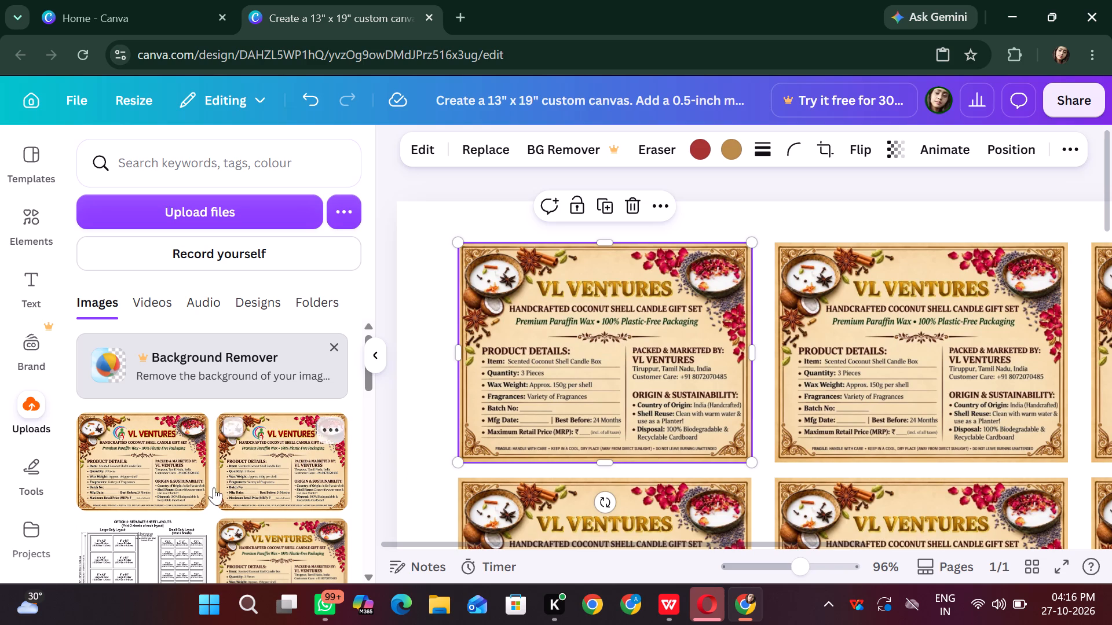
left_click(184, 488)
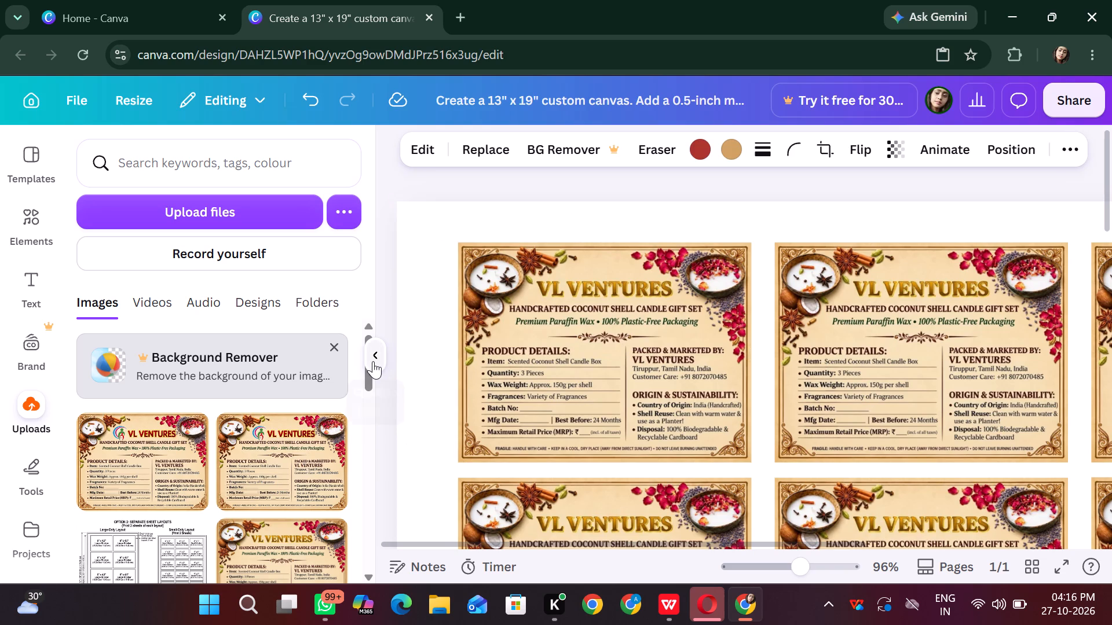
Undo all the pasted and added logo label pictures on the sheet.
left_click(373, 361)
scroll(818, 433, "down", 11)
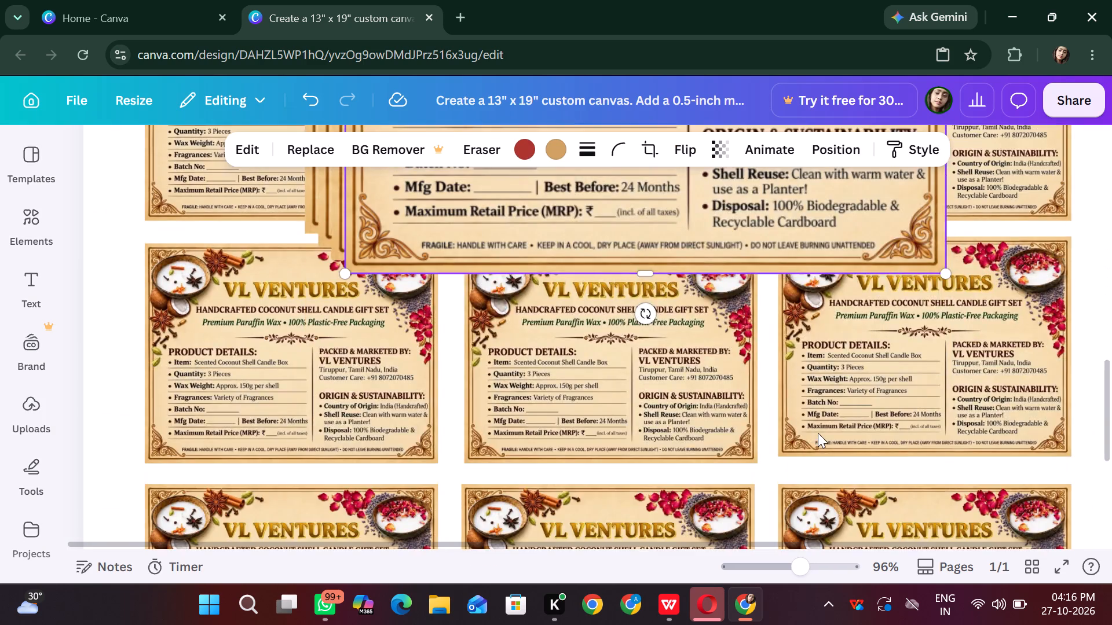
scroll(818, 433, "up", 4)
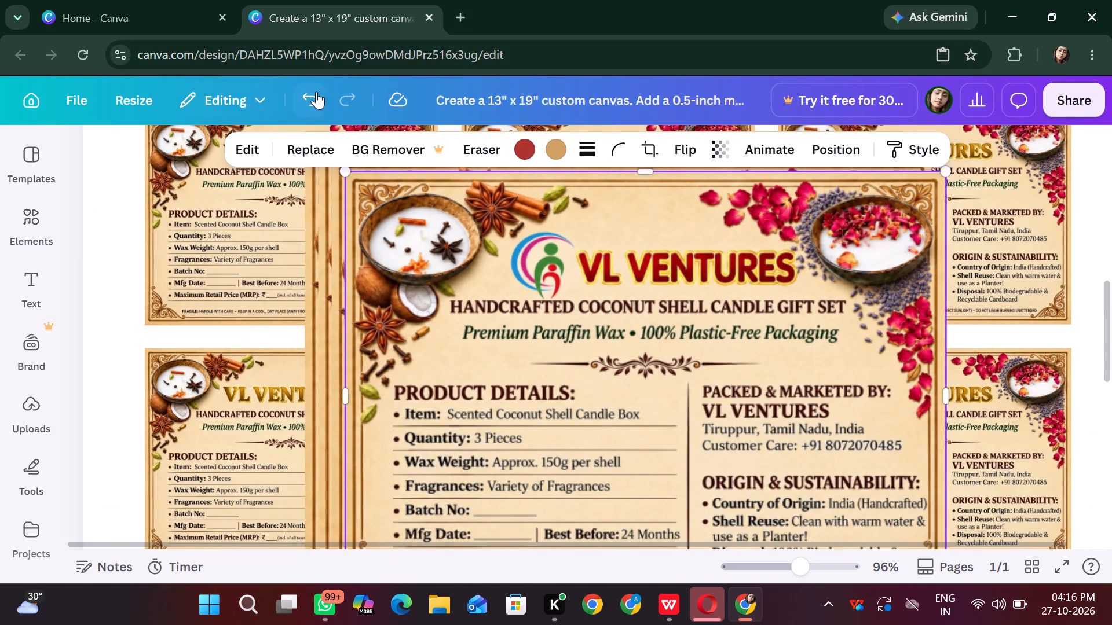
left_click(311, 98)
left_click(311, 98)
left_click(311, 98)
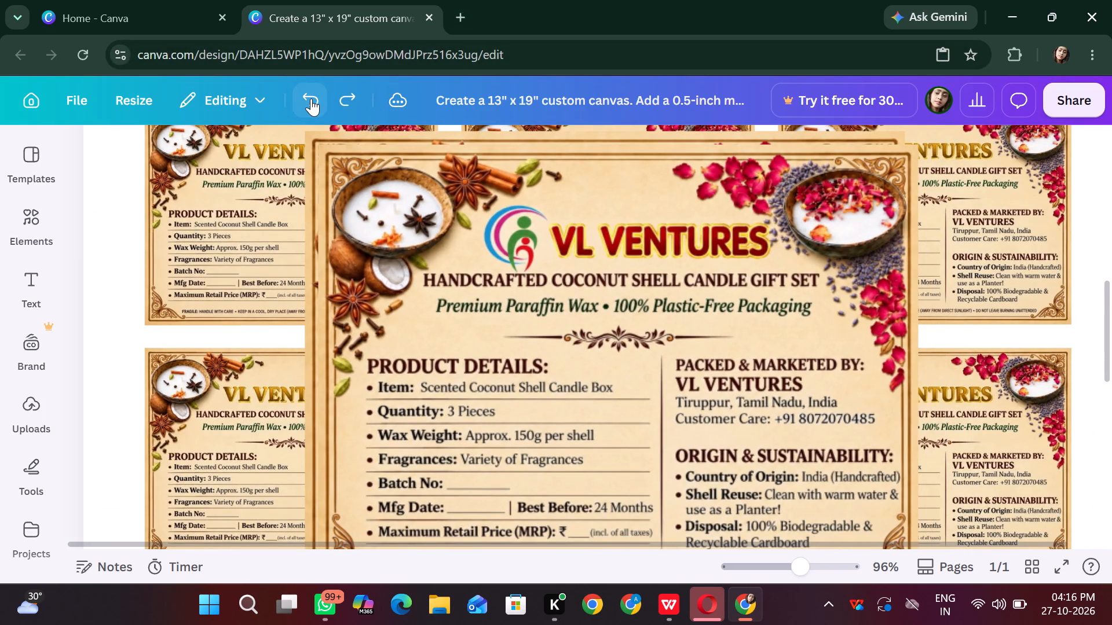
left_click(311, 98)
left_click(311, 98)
Paste the copied logo label picture into the sheet and move it up over the labels in the first column.
scroll(528, 334, "up", 2)
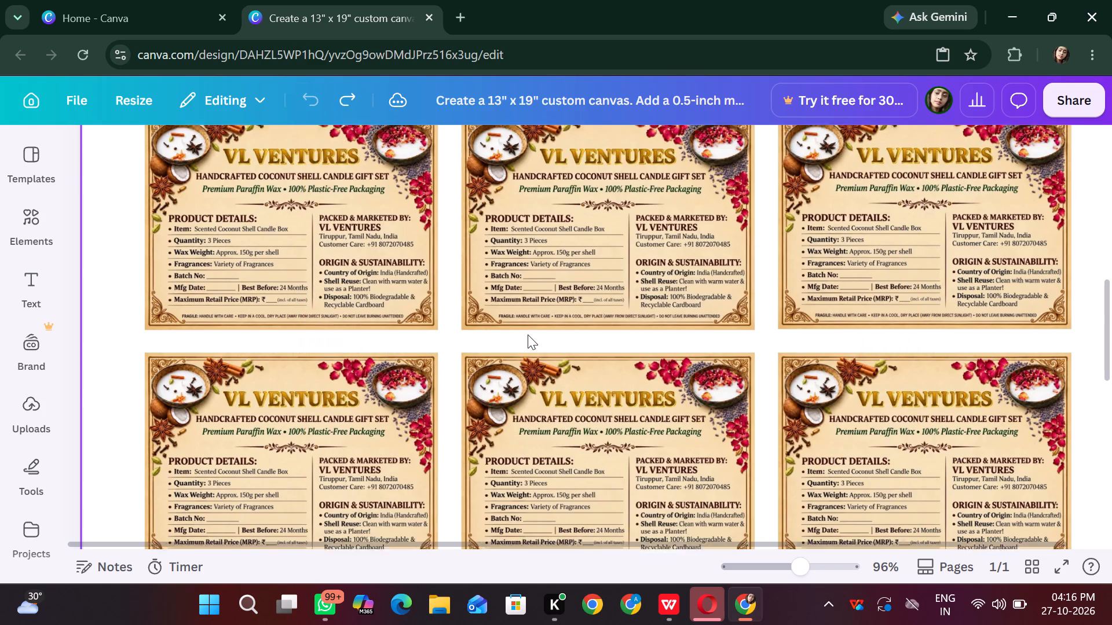
scroll(528, 334, "up", 11)
key("ctrl+v")
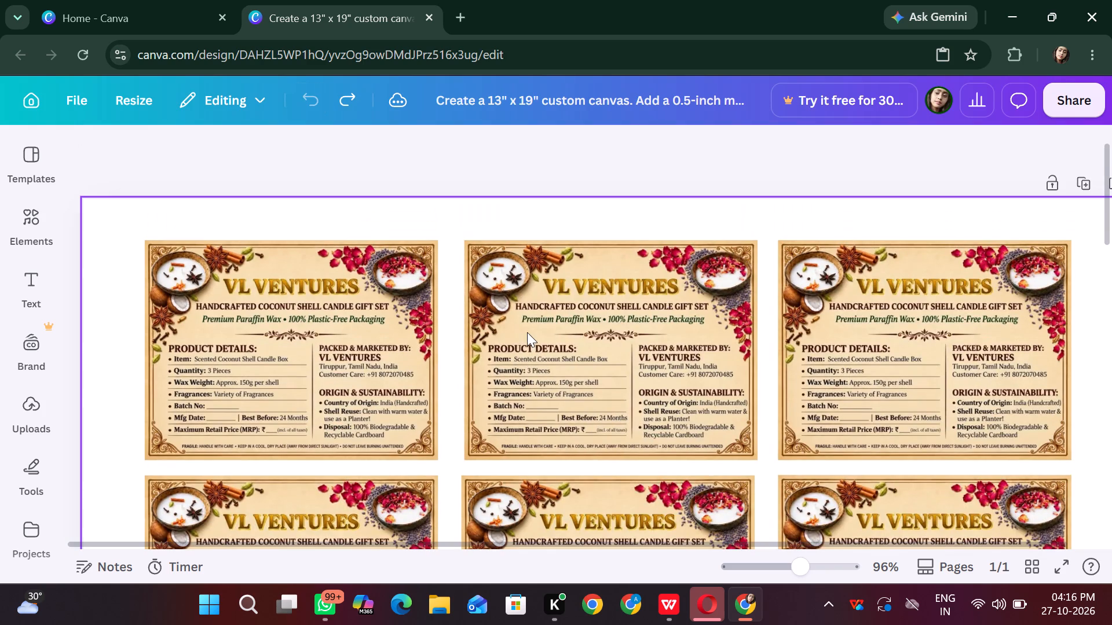
scroll(527, 332, "down", 17)
scroll(527, 332, "up", 2)
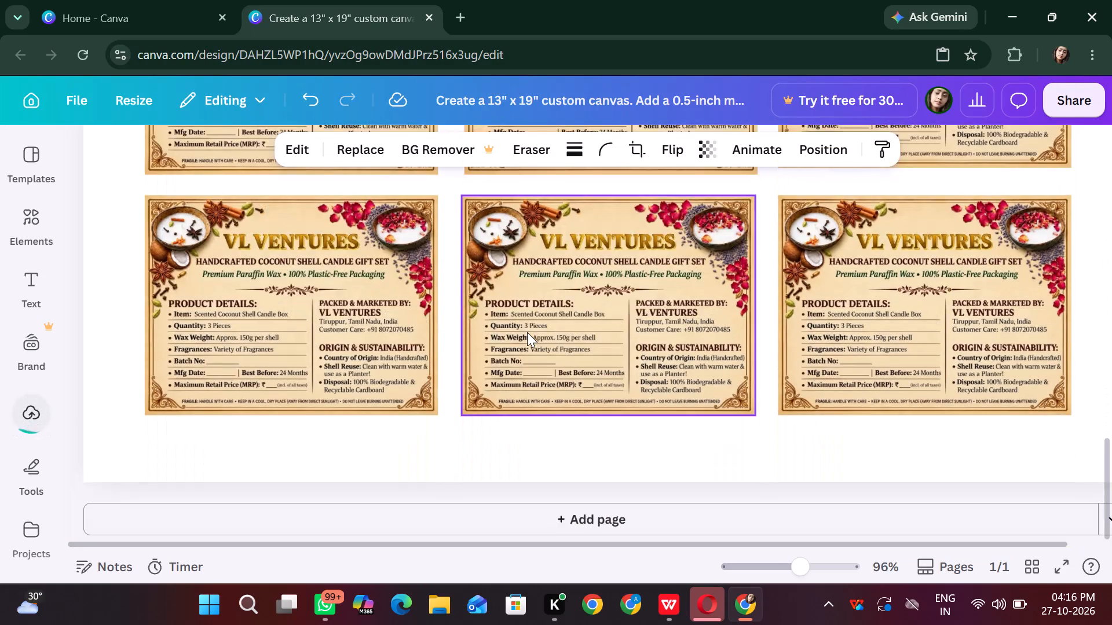
scroll(527, 332, "up", 10)
scroll(527, 332, "down", 5)
left_click_drag(516, 385, 290, 234)
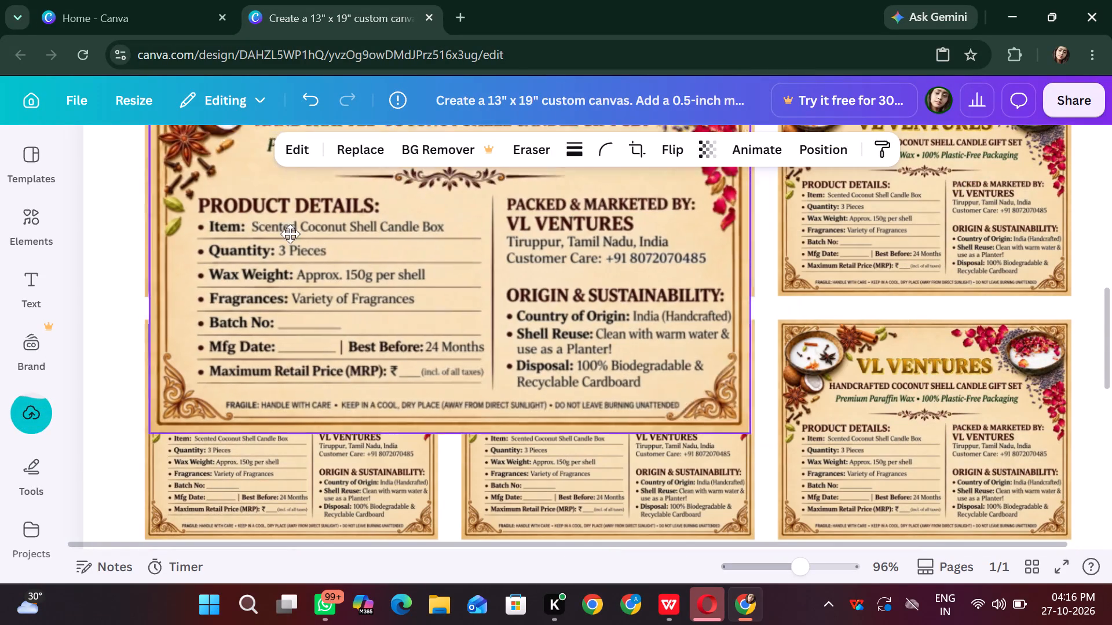
left_click_drag(290, 234, 352, 236)
scroll(353, 237, "up", 3)
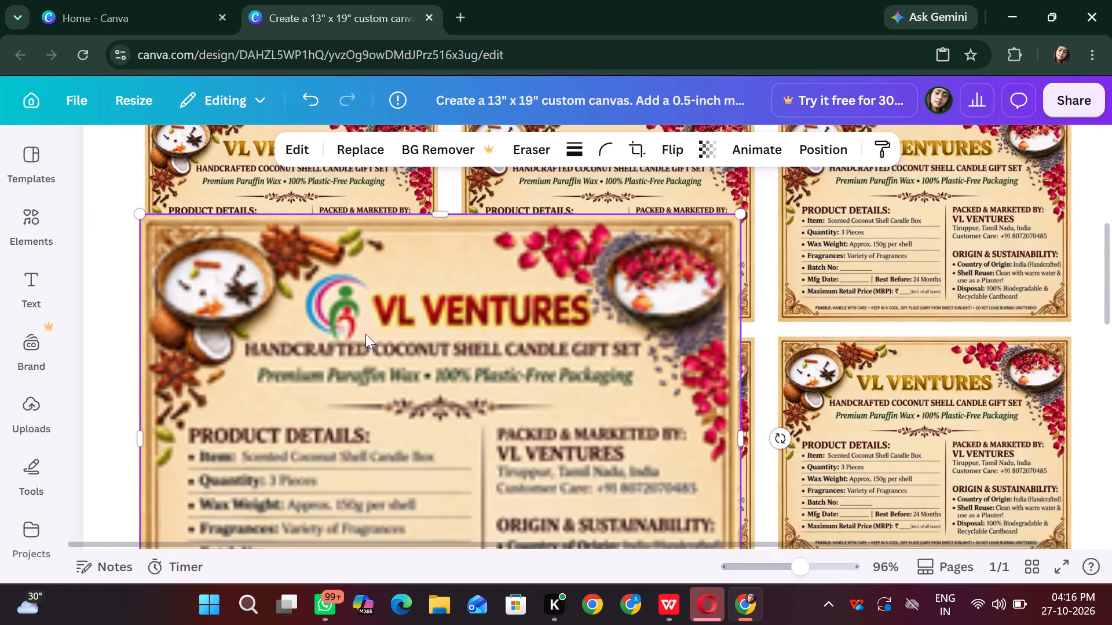
left_click_drag(389, 337, 395, 197)
left_click(395, 197)
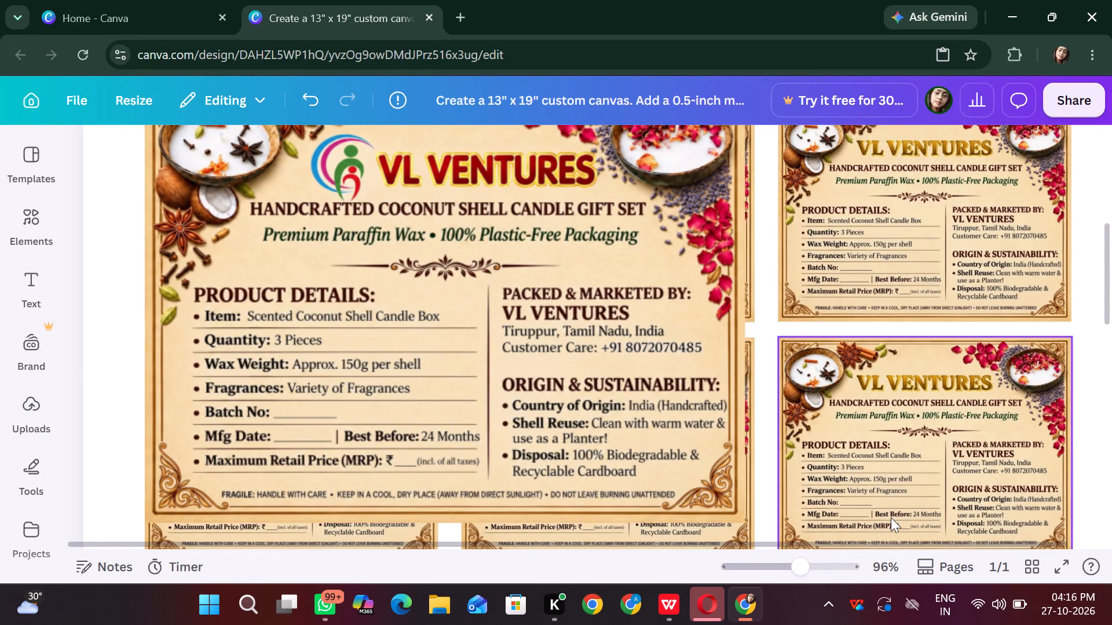
Shrink the pasted logo label to nearly one label's size and place it over the first label of the top row.
left_click(716, 479)
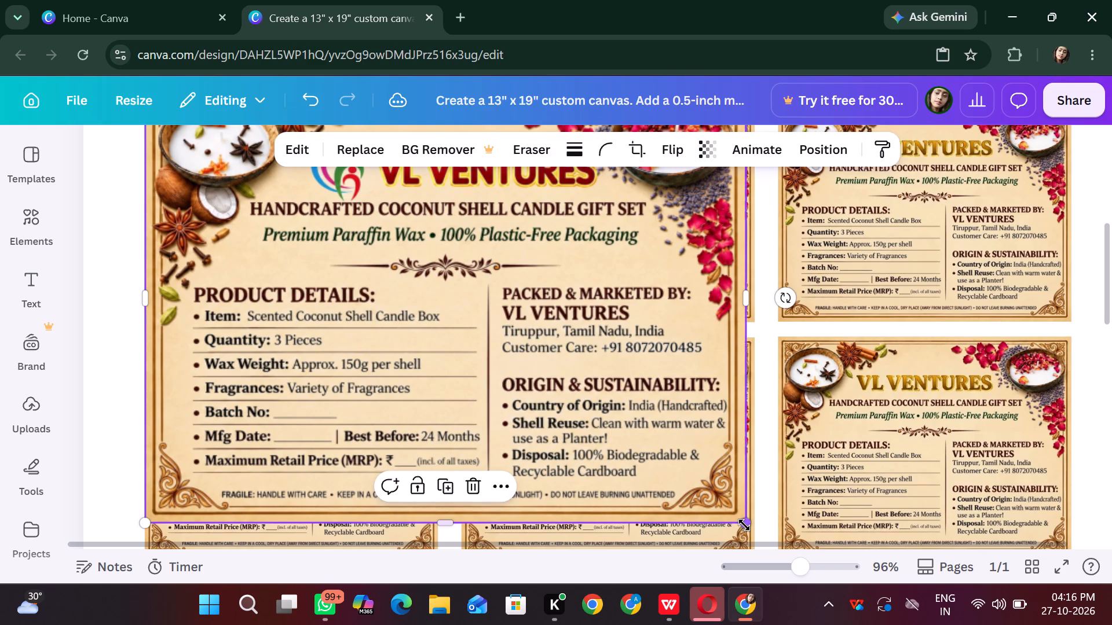
left_click_drag(744, 525, 379, 341)
scroll(379, 341, "up", 4)
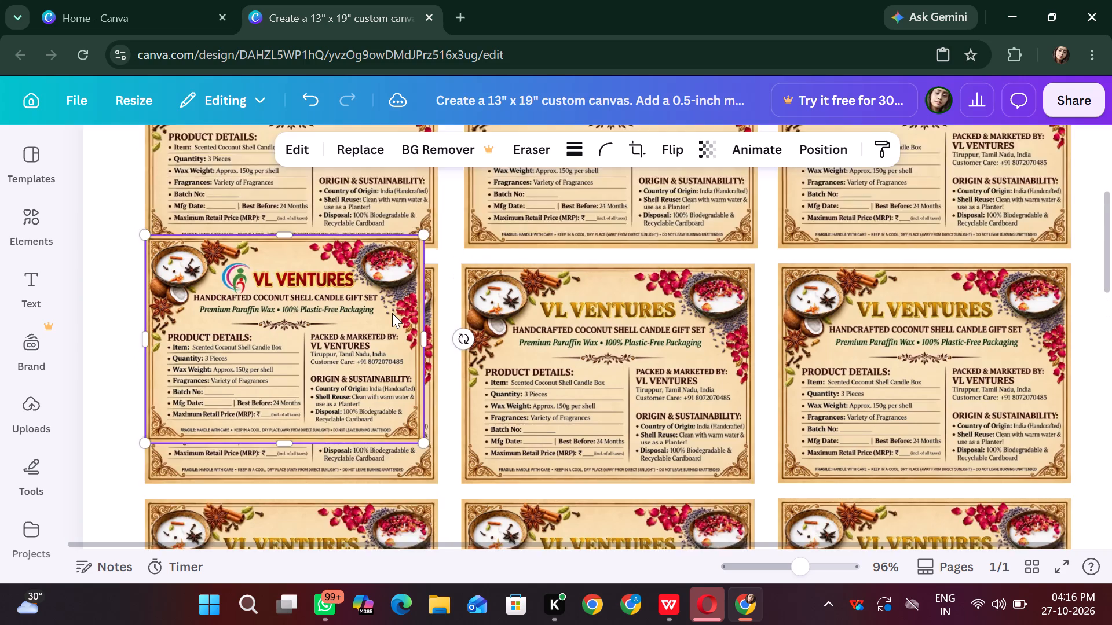
left_click_drag(297, 483, 303, 282)
left_click_drag(303, 282, 299, 277)
left_click(299, 276)
Enlarge the logo label to about 3.7 × 2.7 in so it covers the old top-row label underneath.
left_click(405, 414)
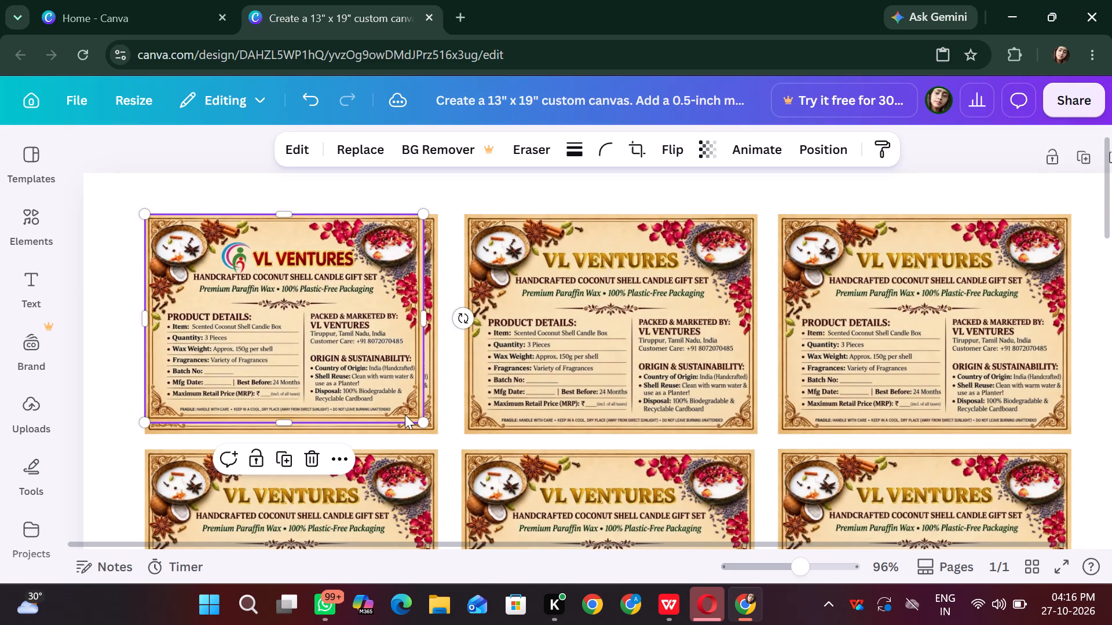
left_click_drag(419, 419, 429, 431)
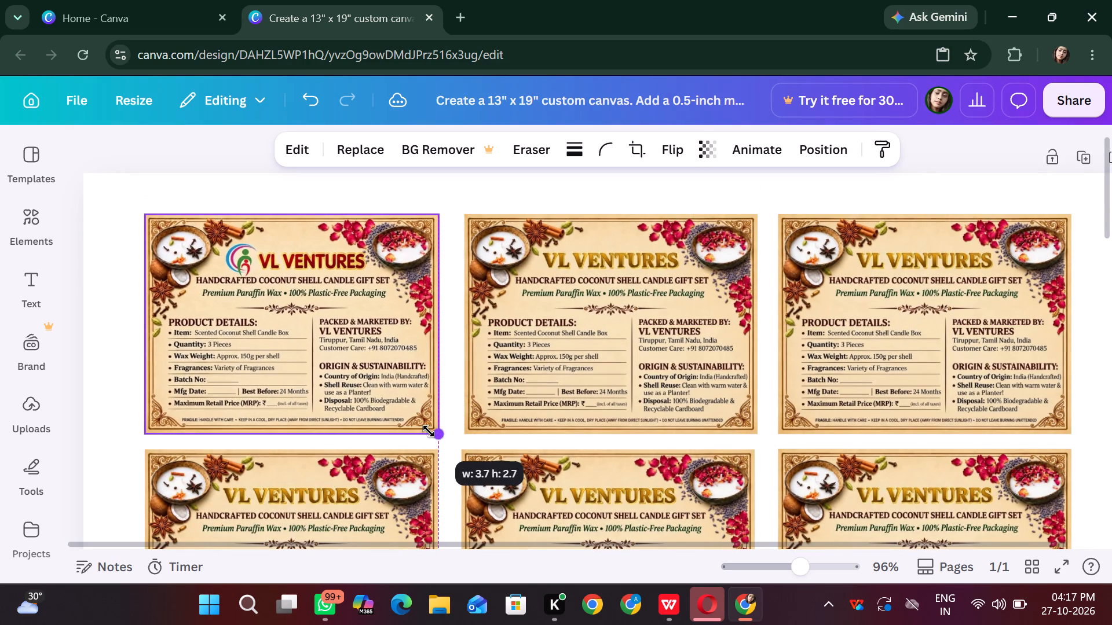
left_click_drag(429, 431, 425, 434)
left_click(379, 348)
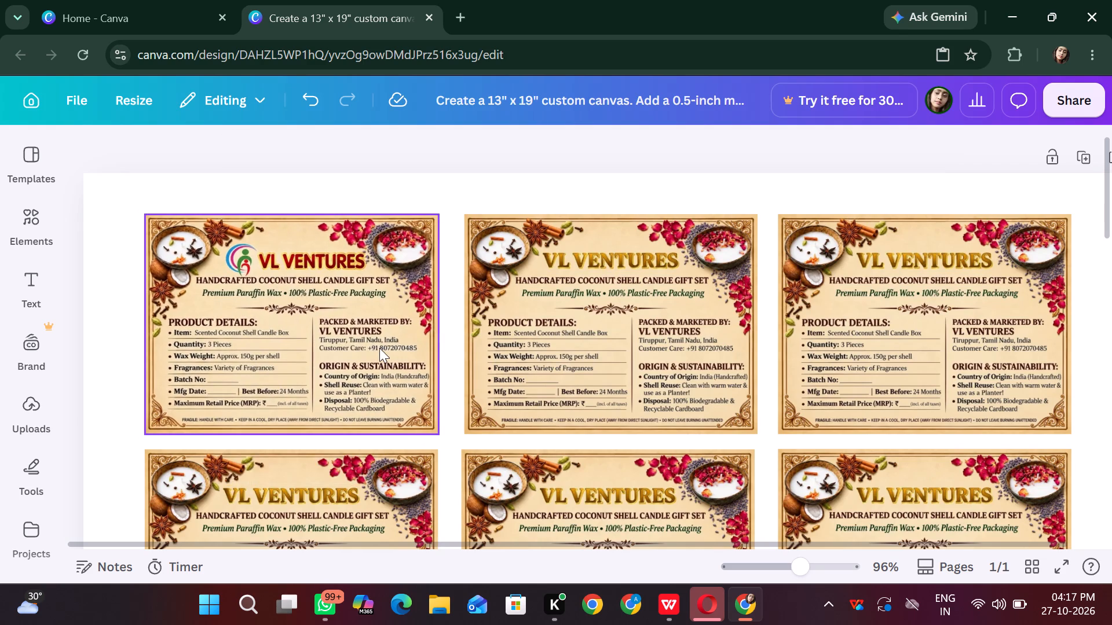
Duplicate the logo label and place the copy over the first label of the second row.
scroll(381, 346, "down", 2)
scroll(383, 340, "up", 1)
left_click(368, 277)
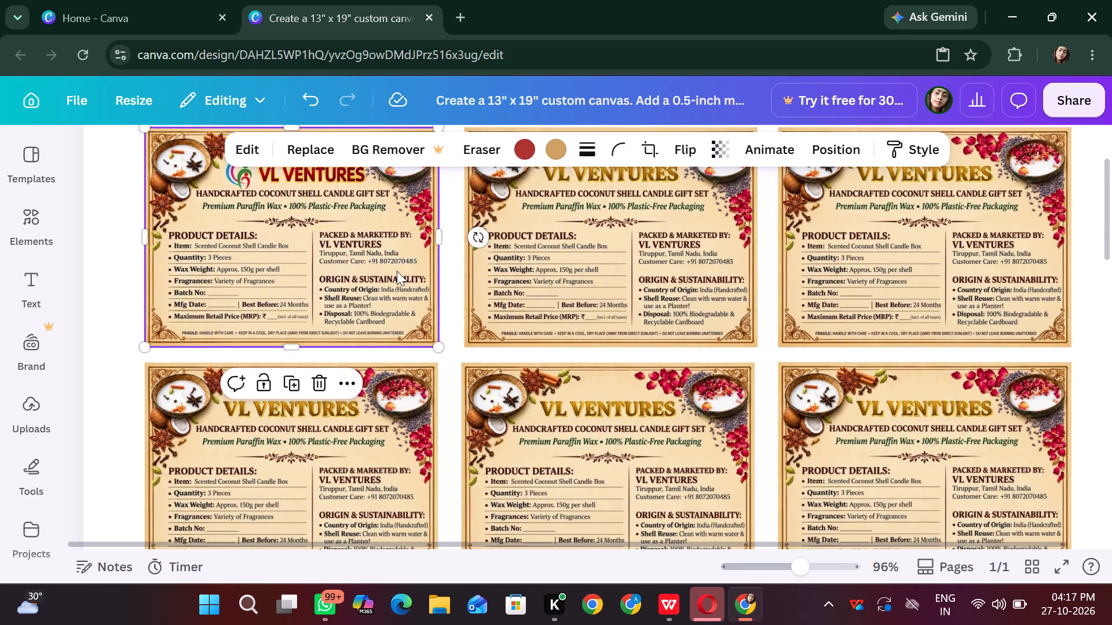
left_click(300, 468)
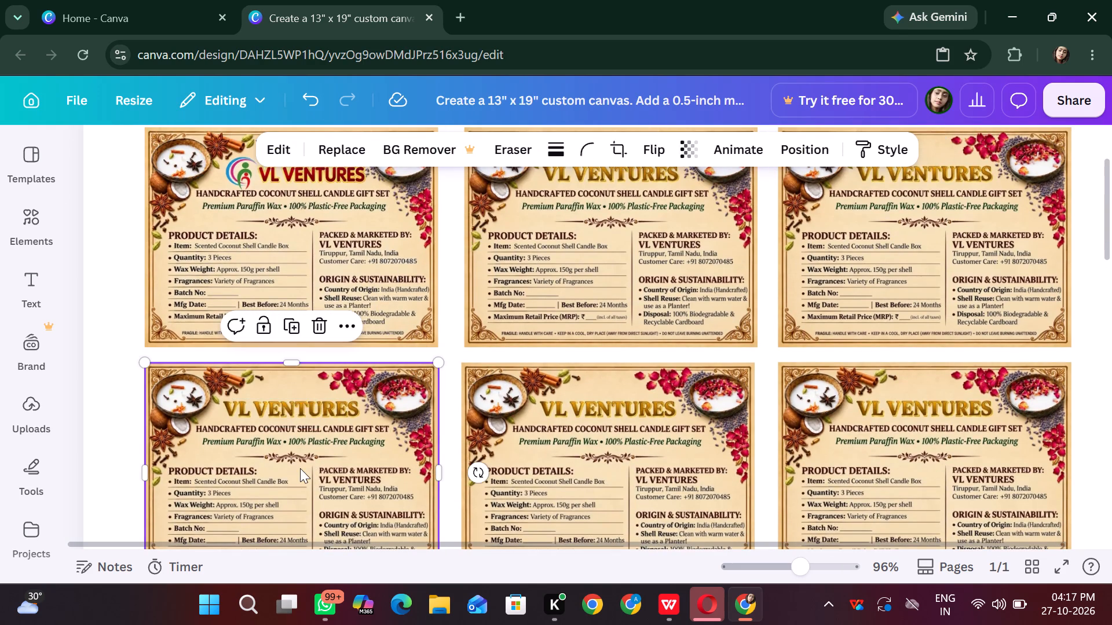
left_click(324, 278)
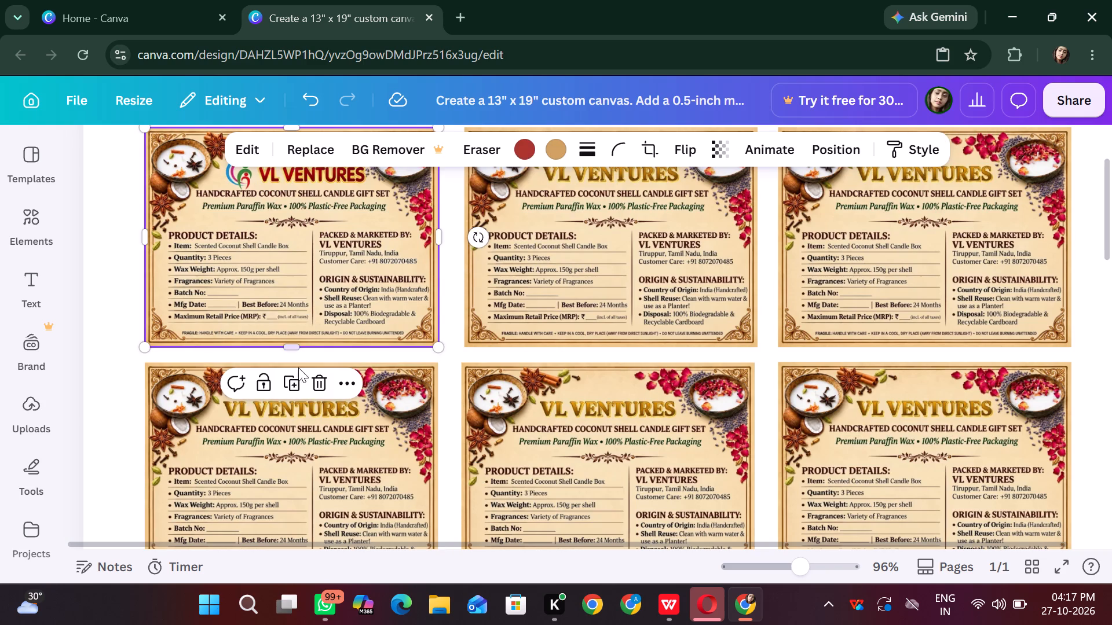
left_click(295, 388)
scroll(317, 336, "down", 3)
scroll(321, 329, "up", 3)
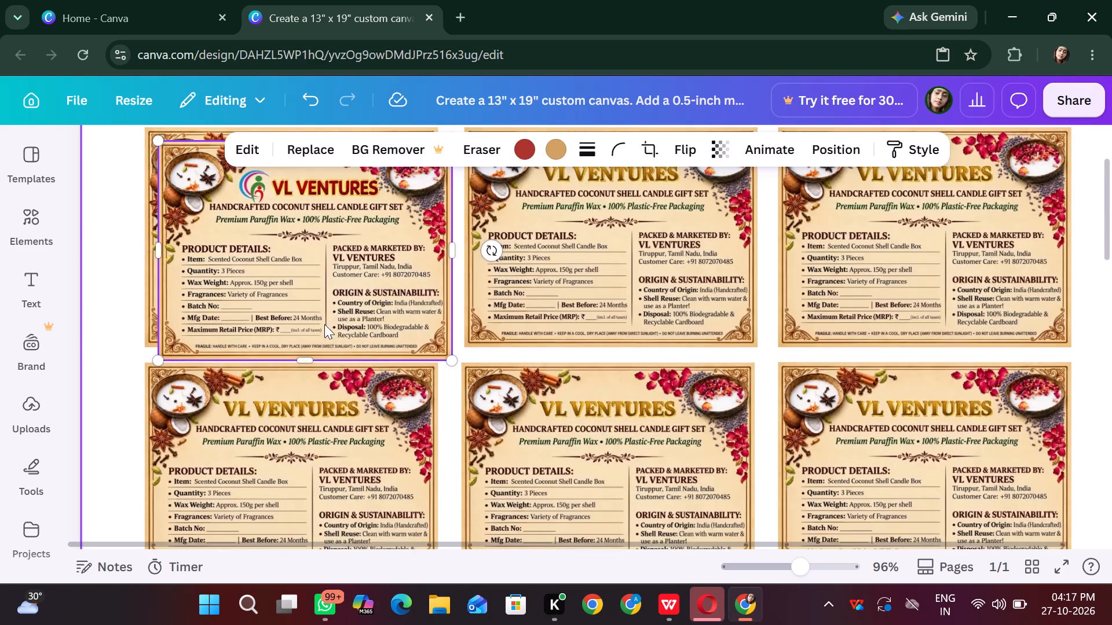
left_click_drag(339, 278, 323, 503)
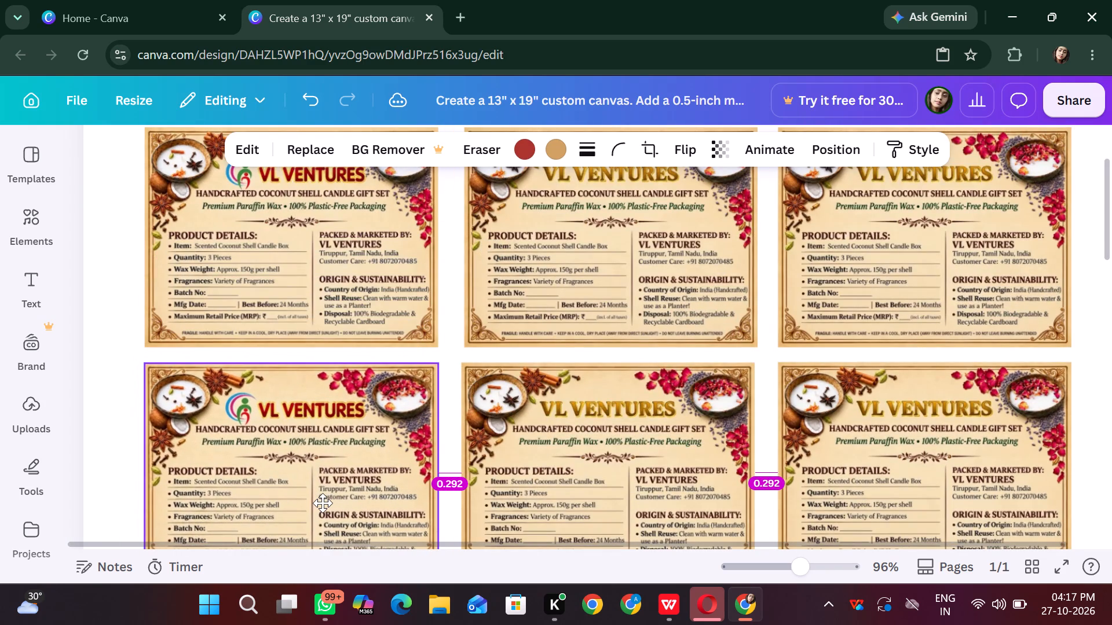
left_click_drag(323, 503, 323, 498)
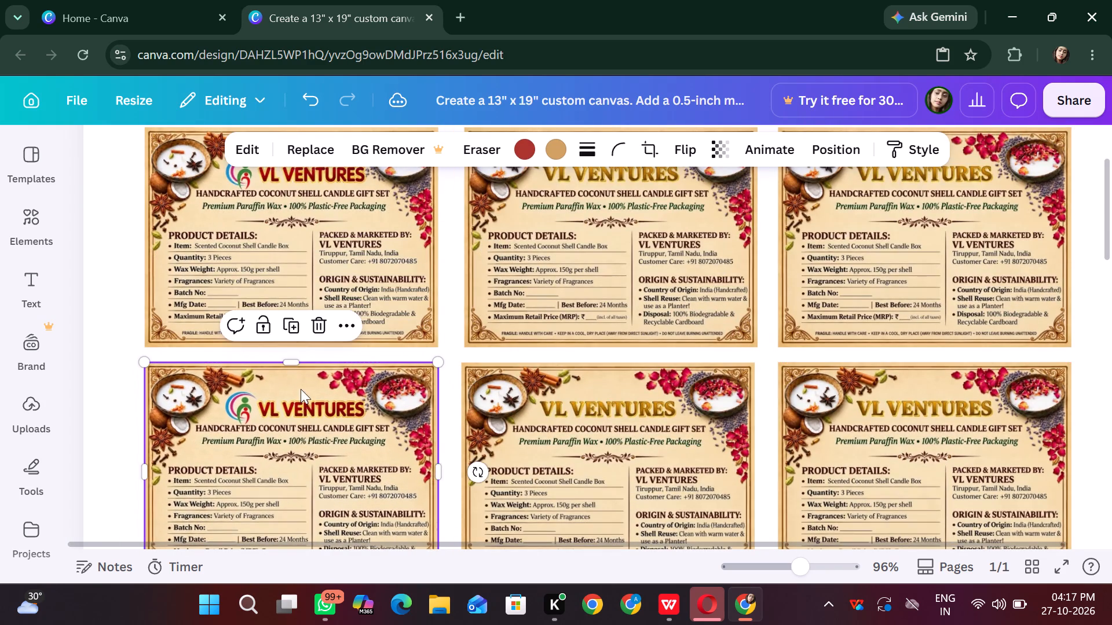
Duplicate the second-row logo label down the first column into the third, fourth and fifth rows.
scroll(301, 387, "down", 1)
left_click(287, 395)
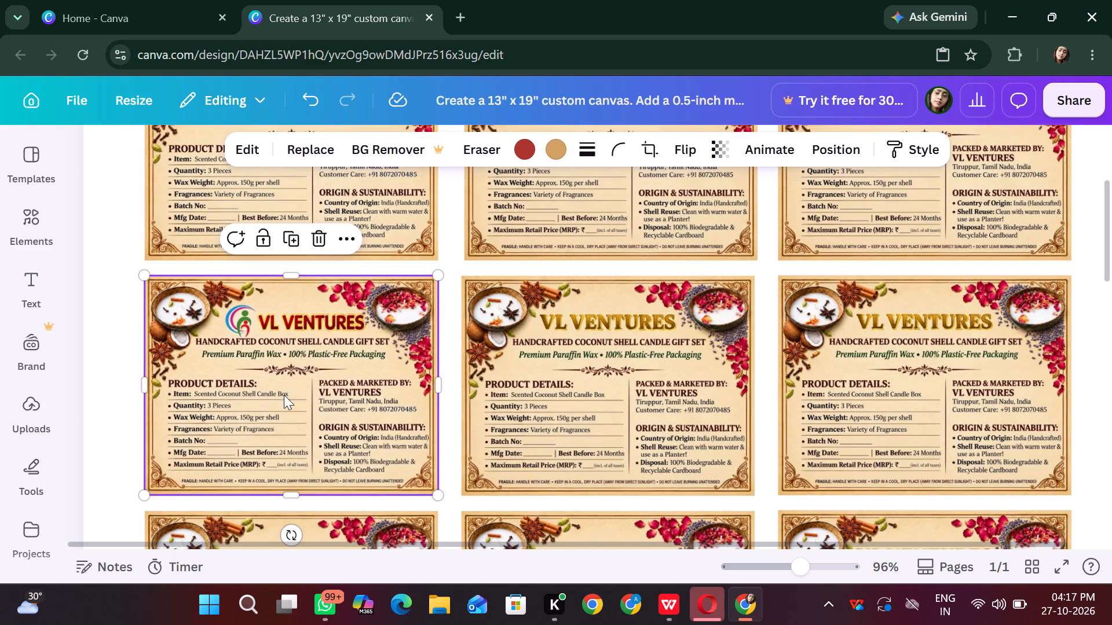
key("ctrl+d")
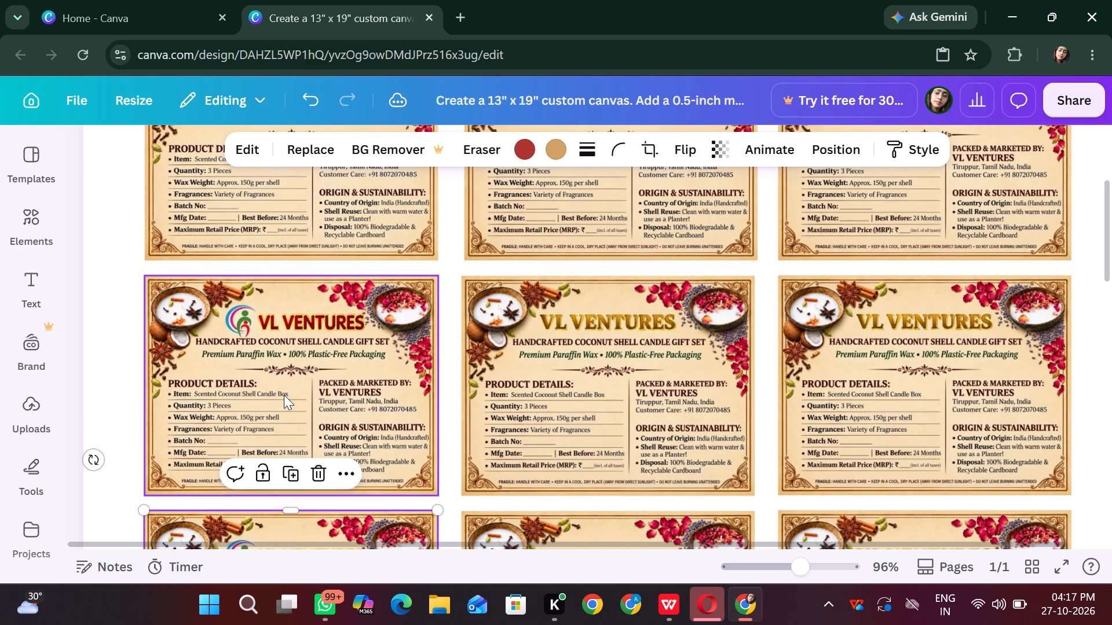
scroll(345, 369, "down", 2)
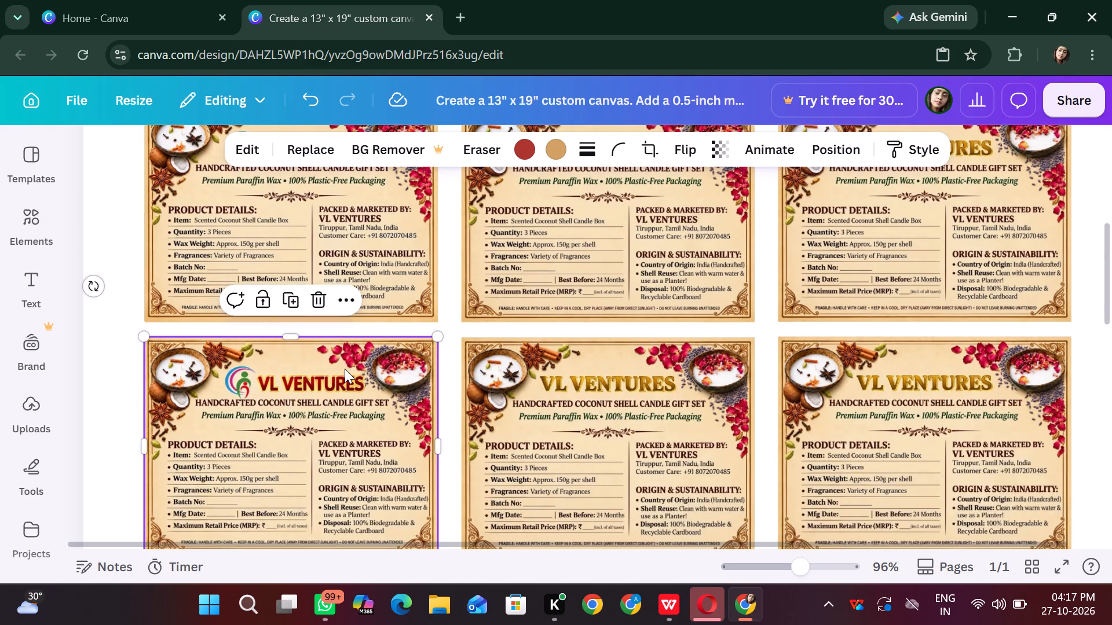
scroll(345, 369, "down", 3)
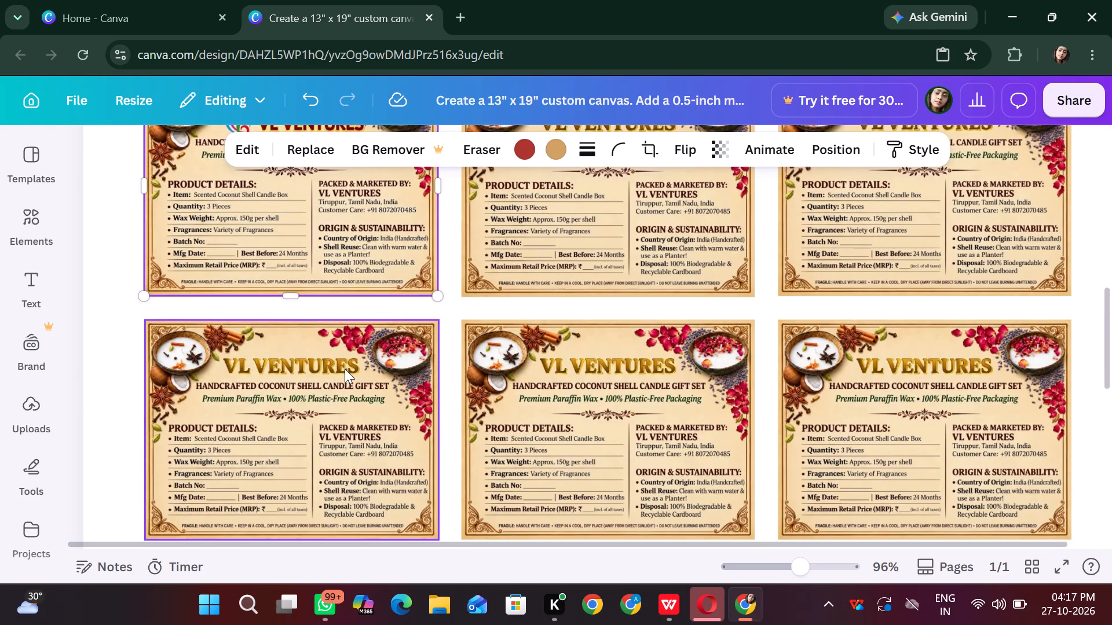
key("ctrl+d")
scroll(351, 364, "down", 2)
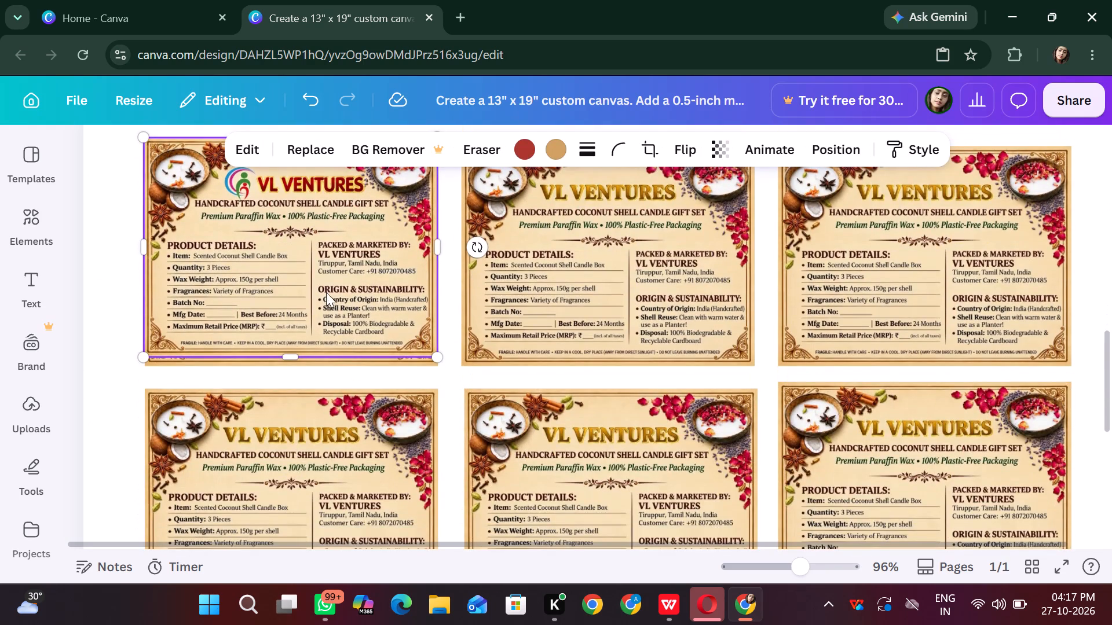
left_click(418, 365)
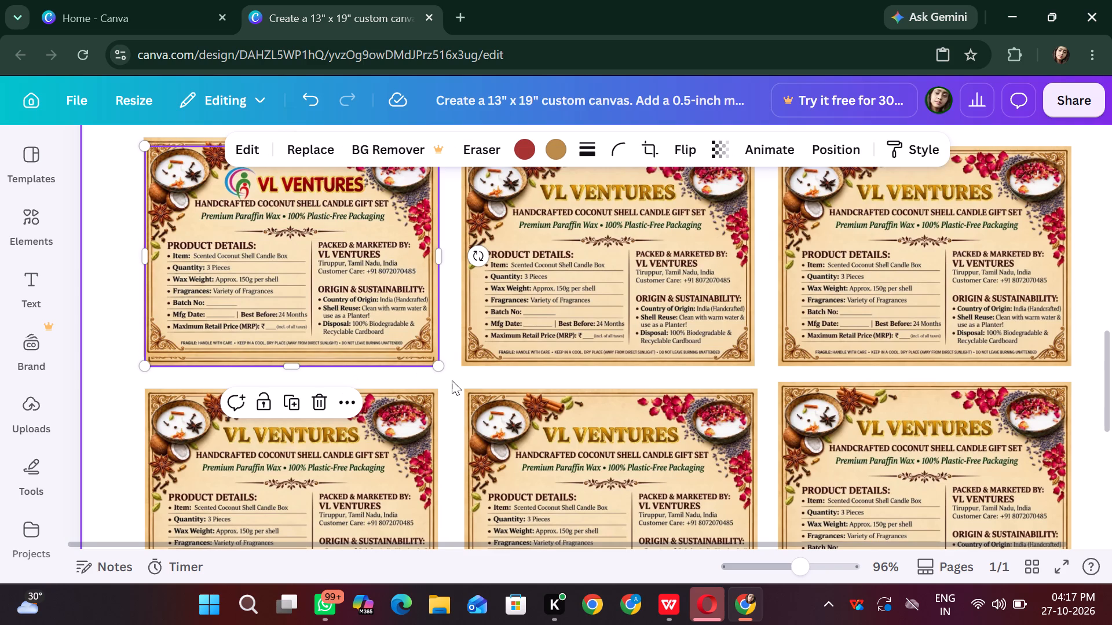
Delete the old label lying underneath the lowest logo label in the first column.
key("Delete")
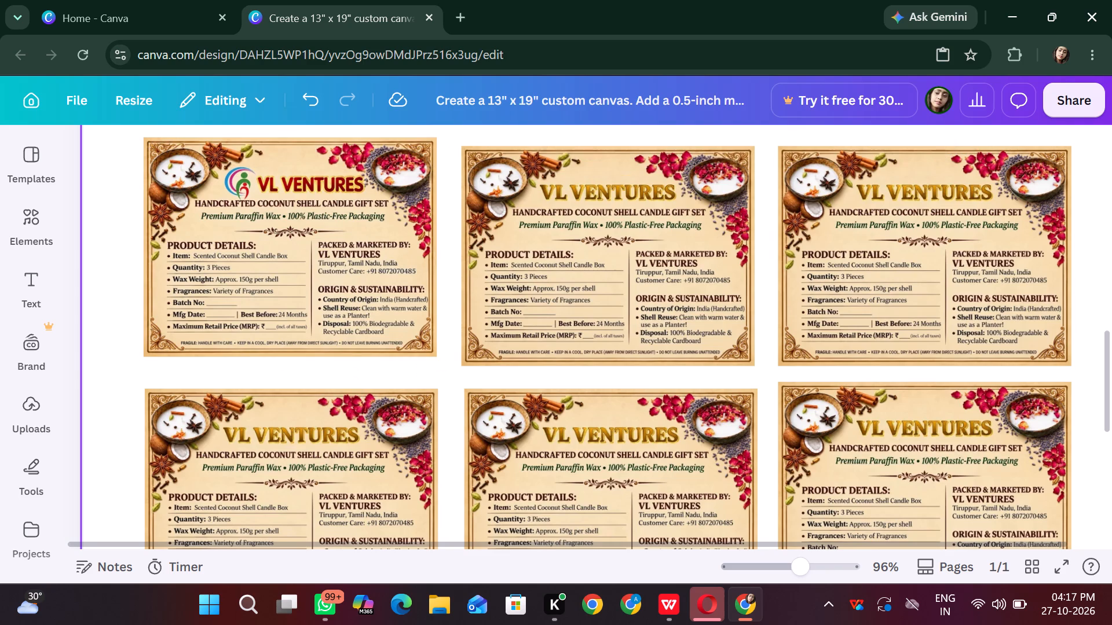
Duplicate the lowest logo label in the first column, placing the copy over the old label in the second-to-last row.
left_click(290, 505)
left_click(370, 295)
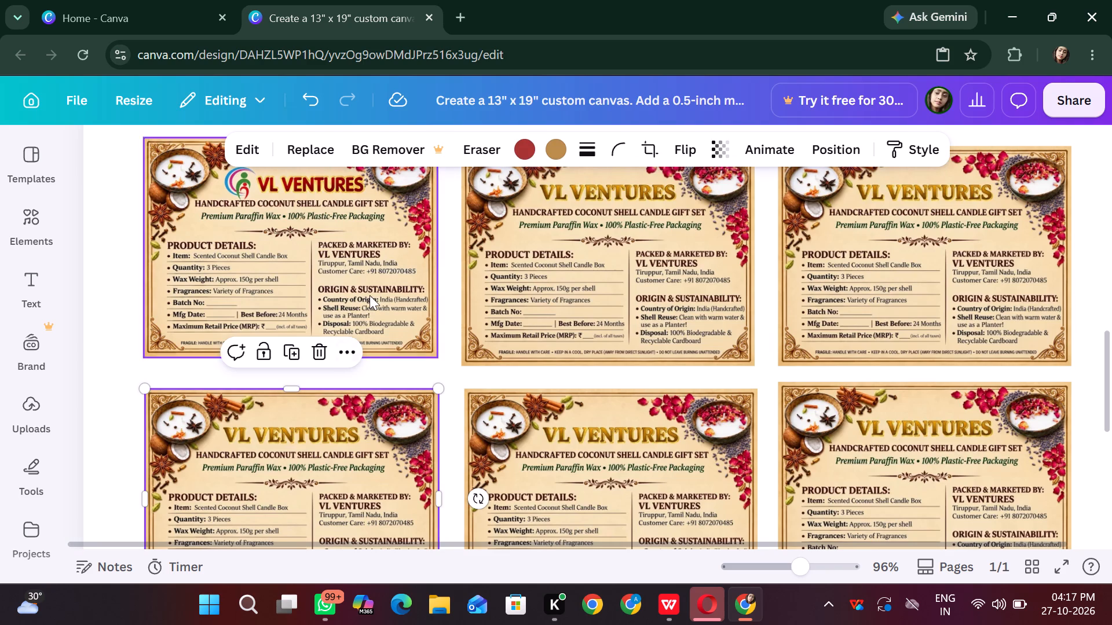
key("ctrl+d")
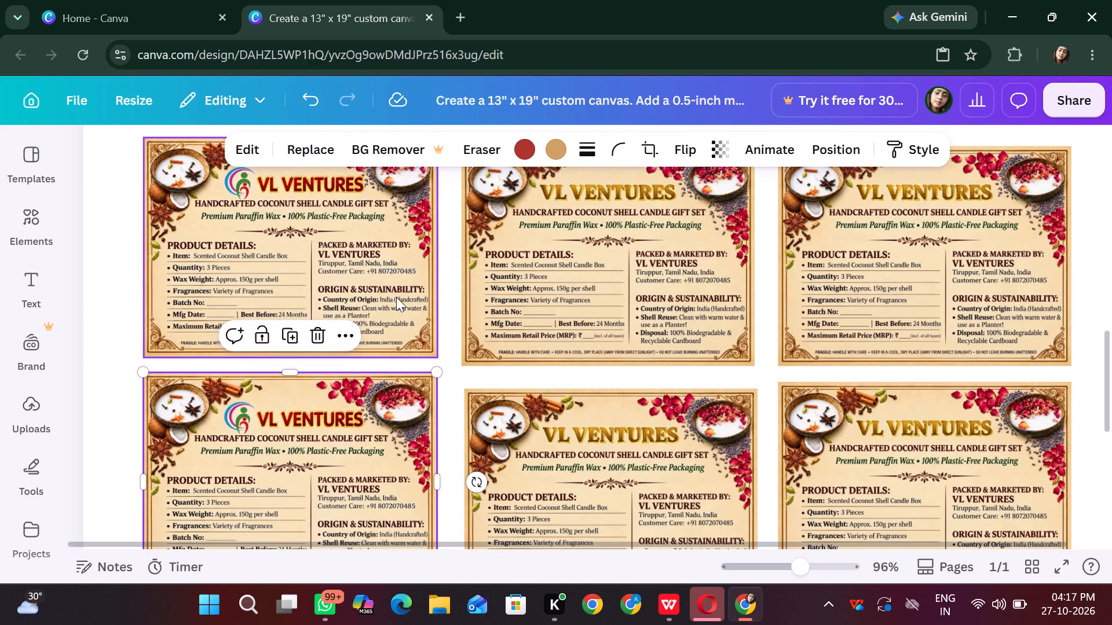
Review the label rows up and down the sheet to check which labels still show the old design without the logo.
scroll(566, 347, "up", 6)
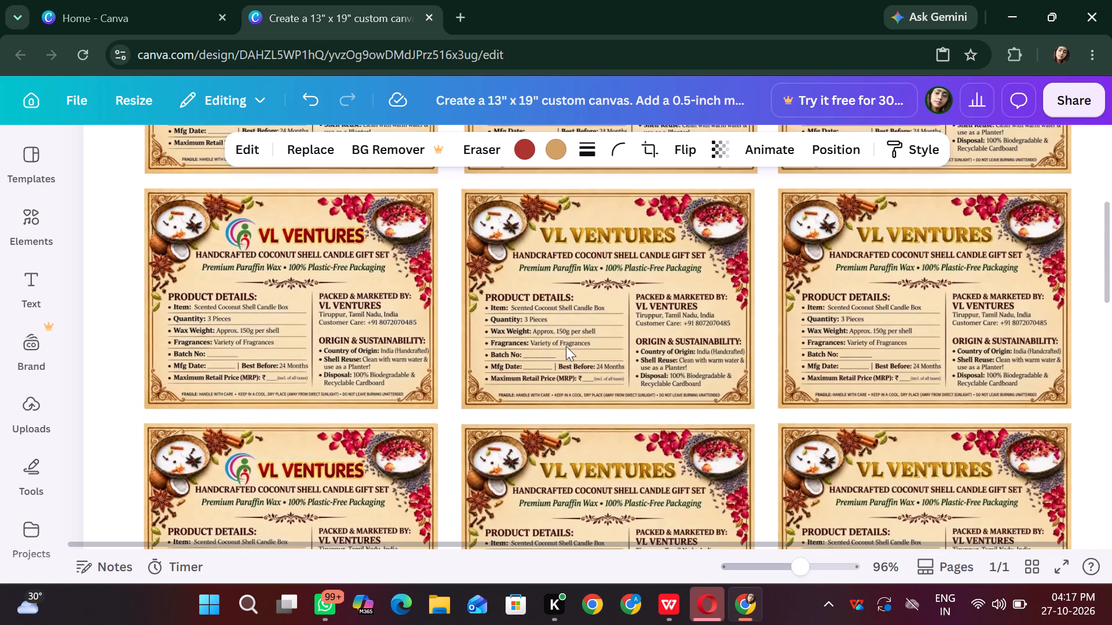
scroll(566, 346, "up", 4)
scroll(566, 346, "down", 8)
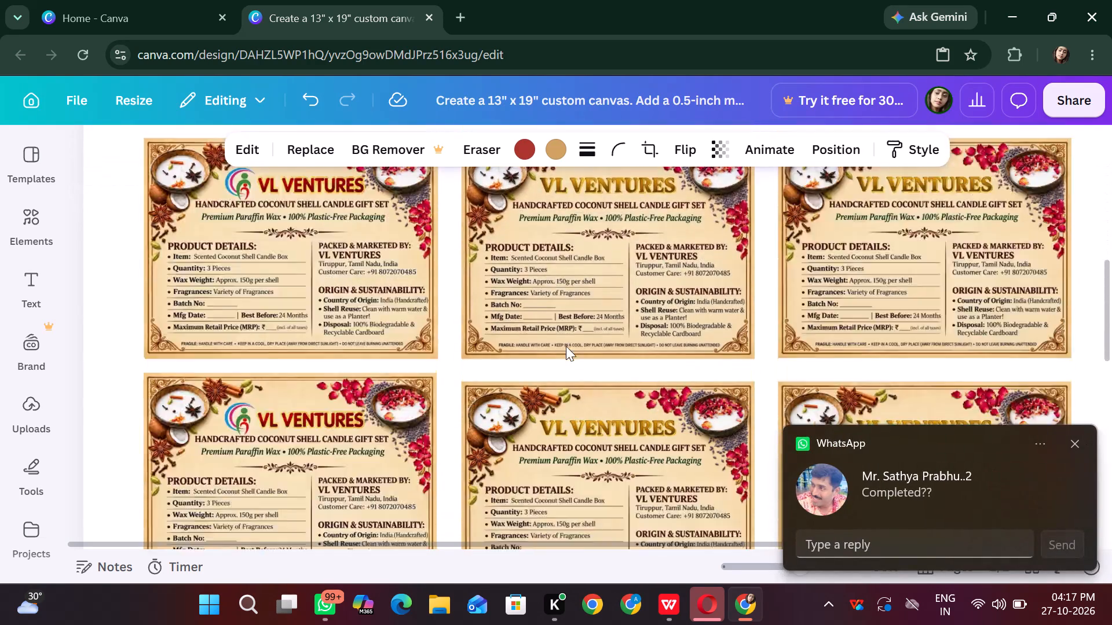
scroll(566, 346, "down", 3)
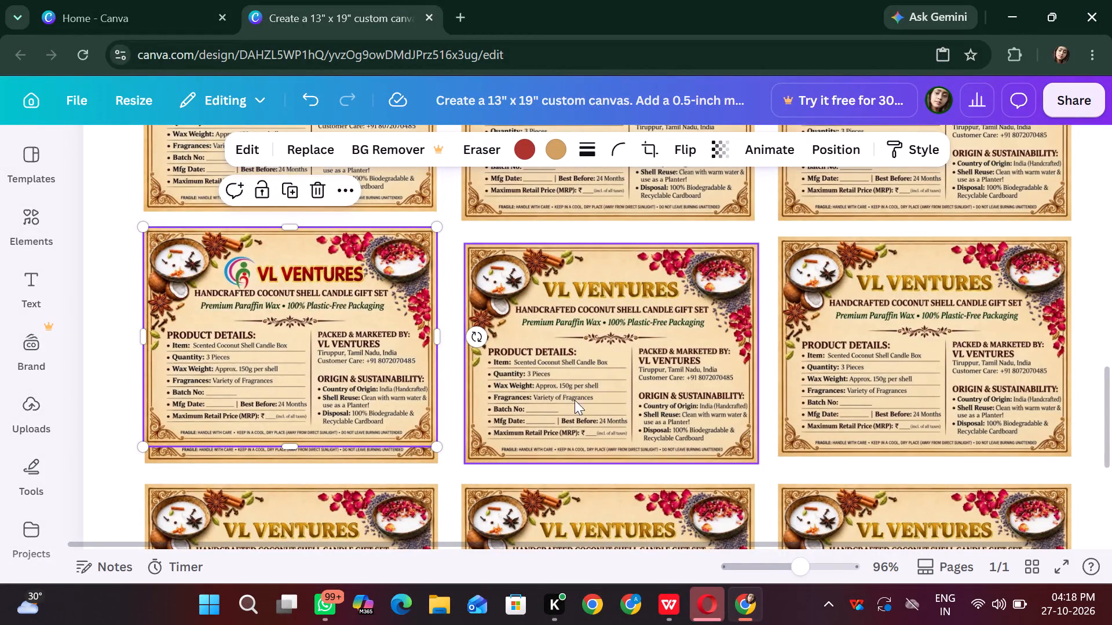
scroll(444, 472, "down", 5)
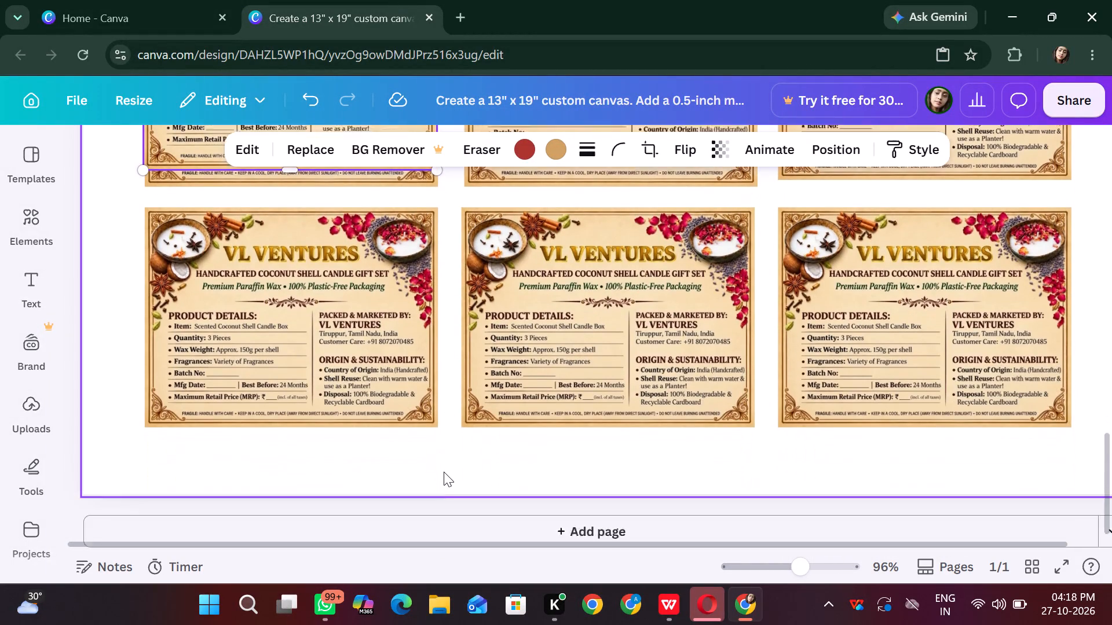
scroll(444, 472, "up", 5)
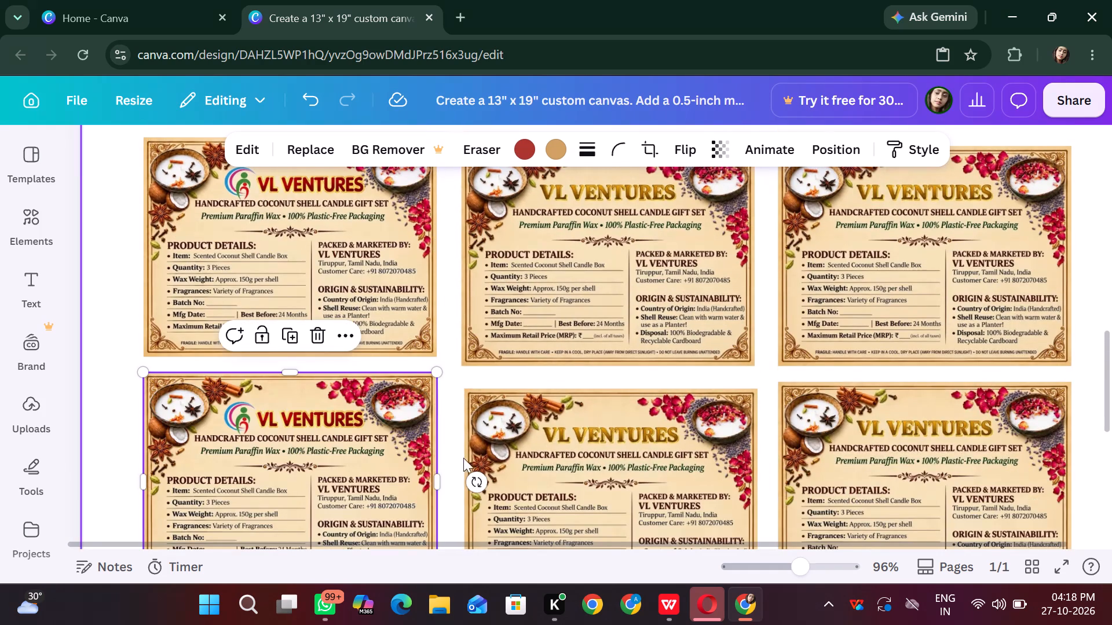
Check all rows of the sheet for how the logo labels line up with the old labels.
scroll(523, 377, "up", 3)
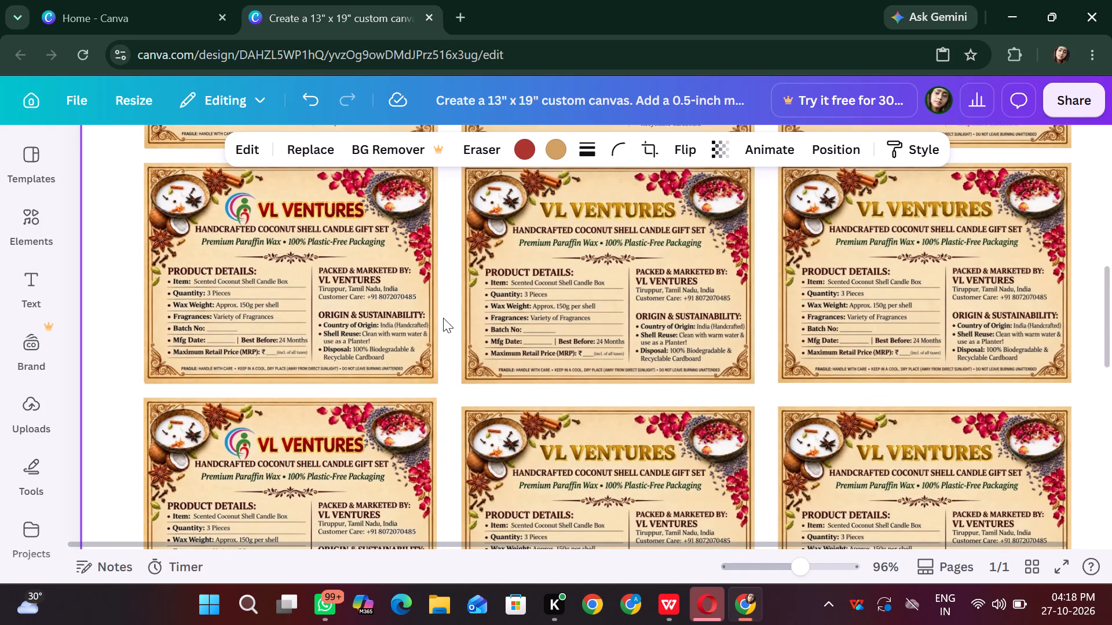
scroll(465, 351, "up", 3)
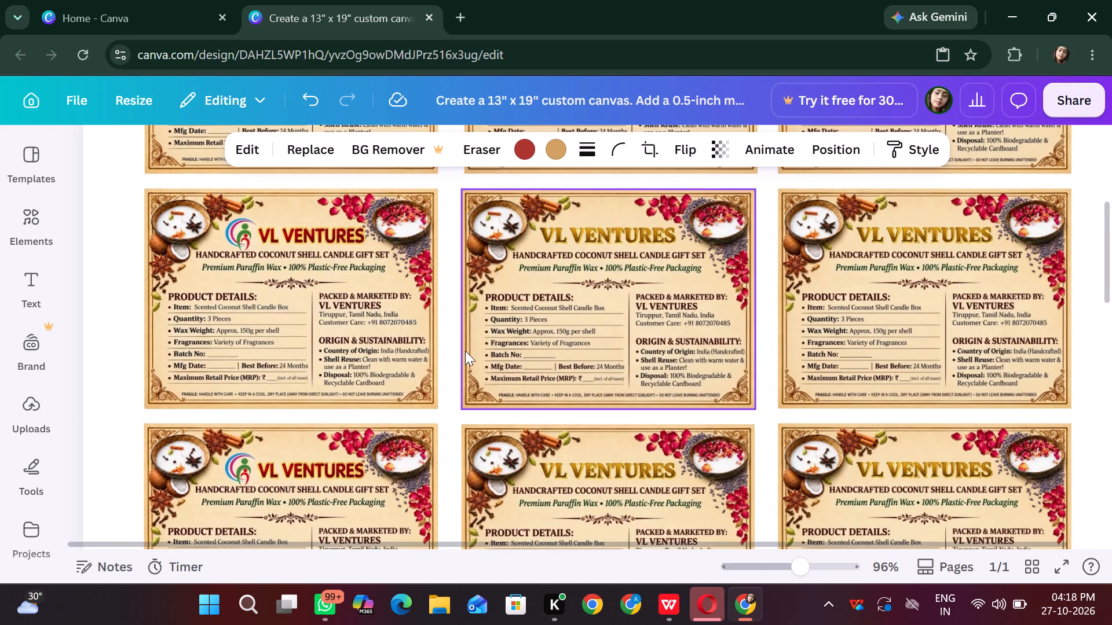
scroll(465, 351, "up", 4)
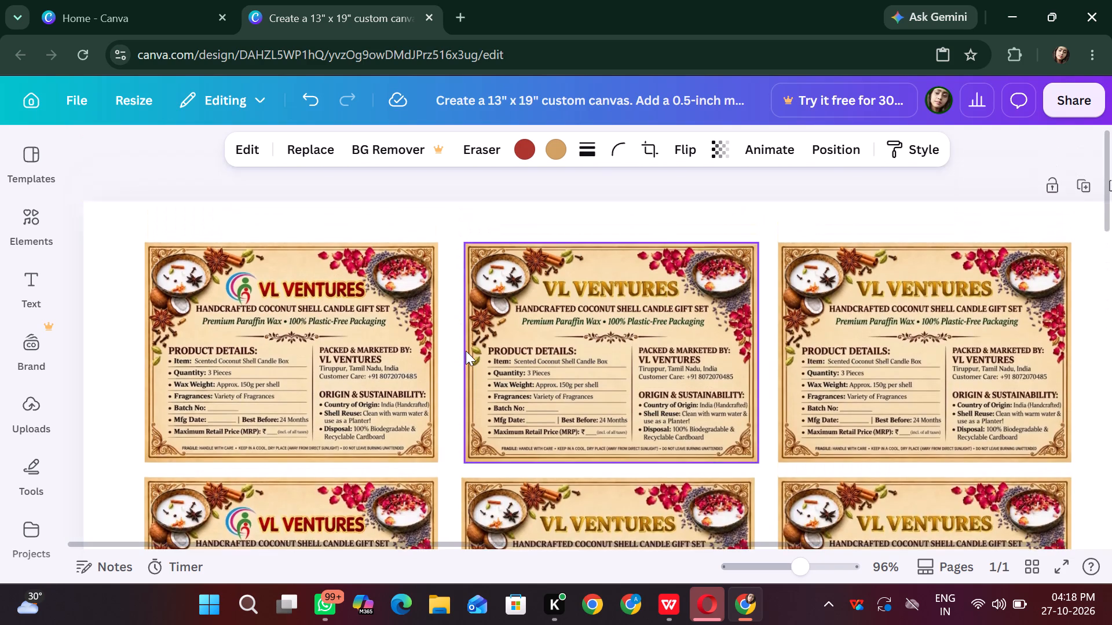
scroll(466, 351, "down", 3)
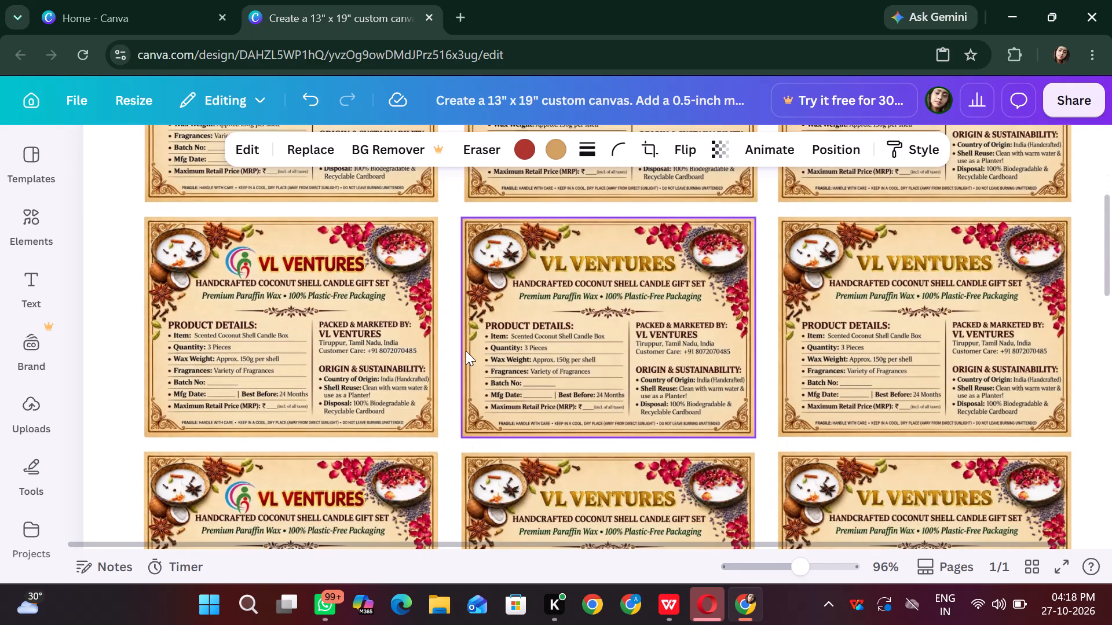
scroll(466, 351, "down", 5)
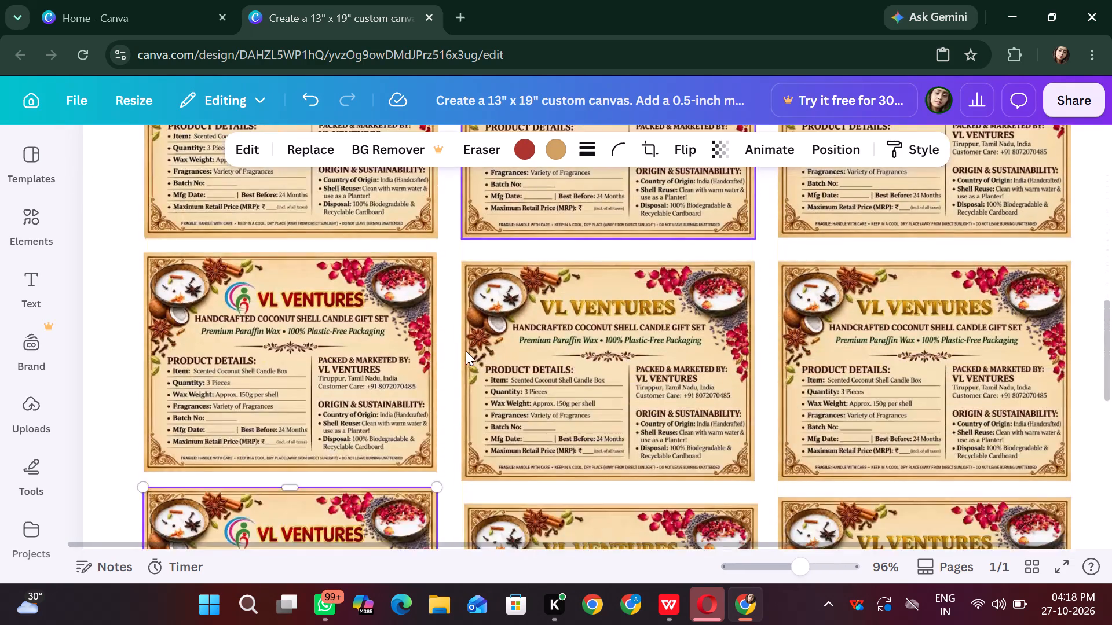
scroll(466, 351, "down", 6)
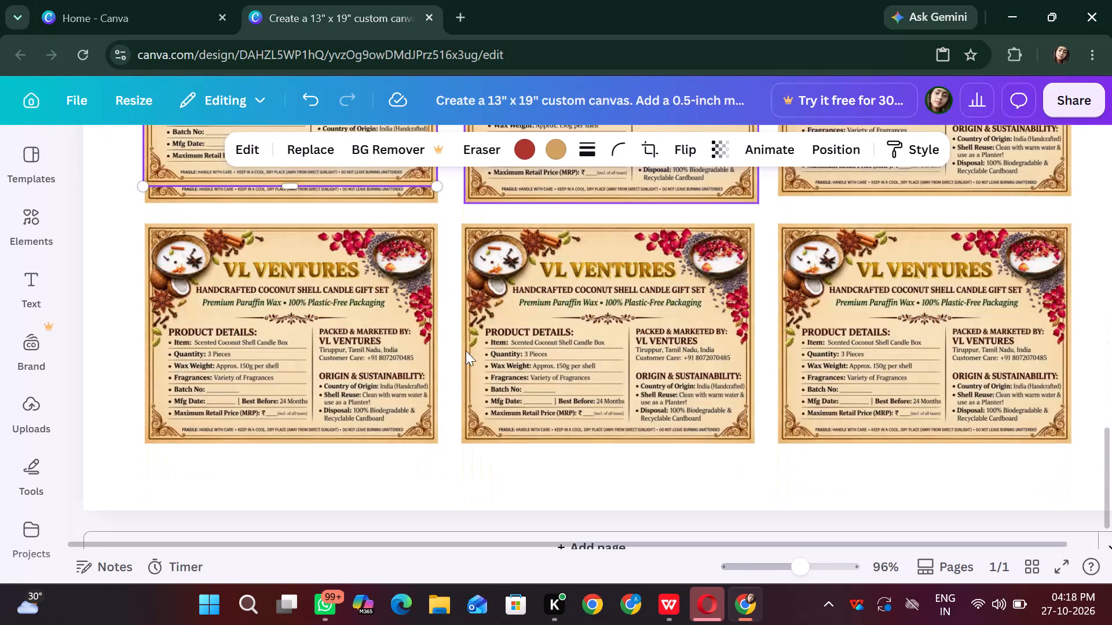
scroll(466, 351, "down", 1)
scroll(466, 351, "up", 17)
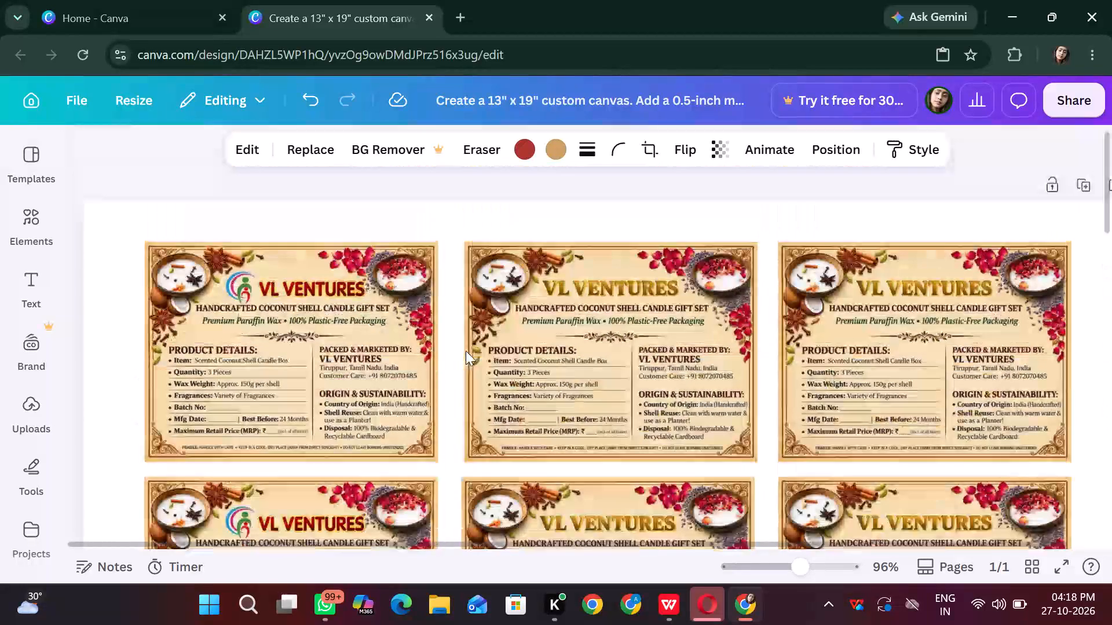
scroll(466, 351, "up", 2)
scroll(466, 351, "down", 18)
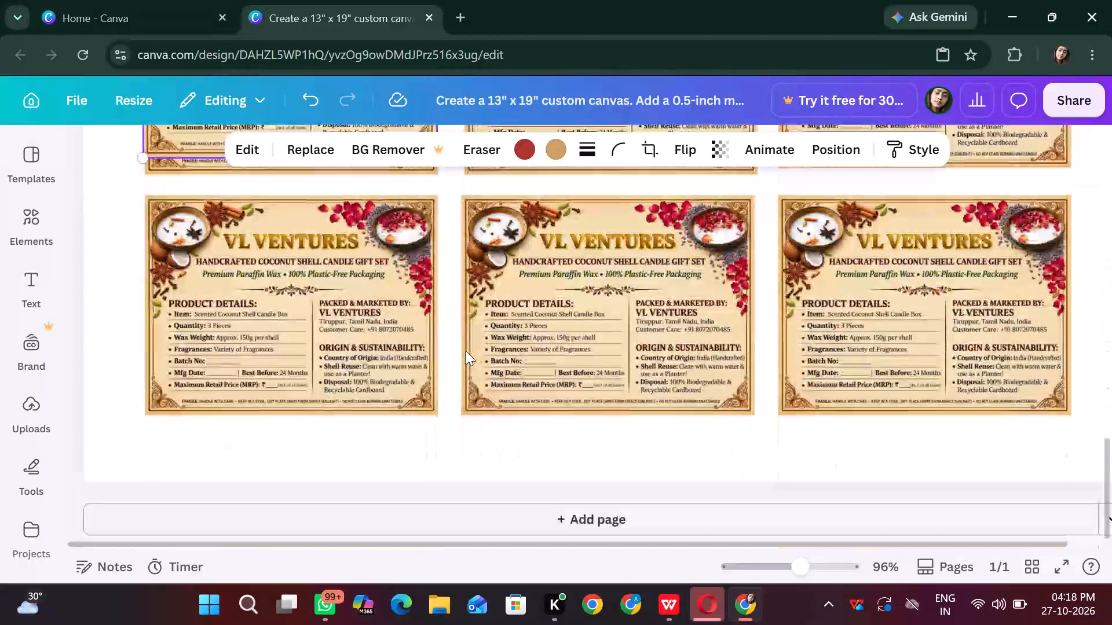
scroll(466, 351, "up", 8)
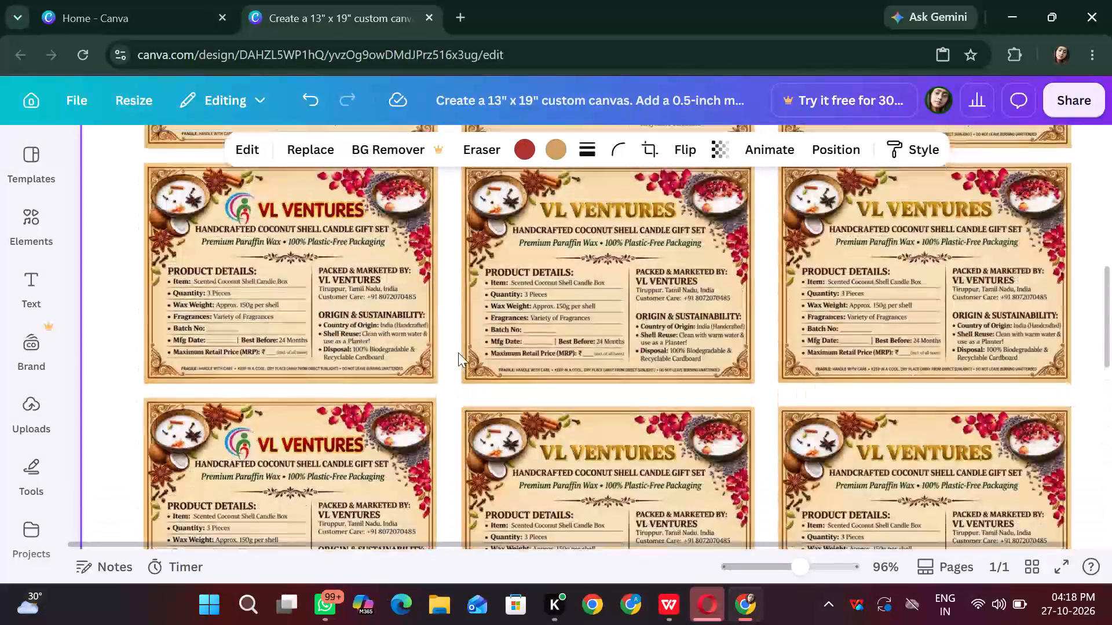
Align the fourth-row and fifth-row logo labels in the first column over the old labels beneath them.
scroll(532, 314, "down", 1)
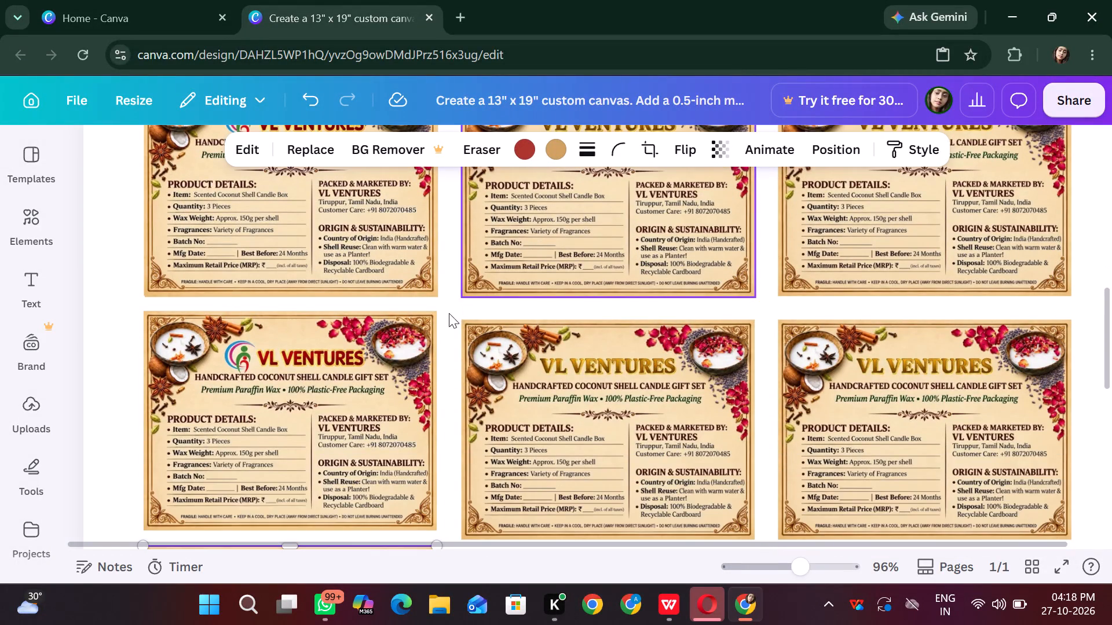
left_click_drag(330, 348, 331, 354)
scroll(464, 296, "down", 3)
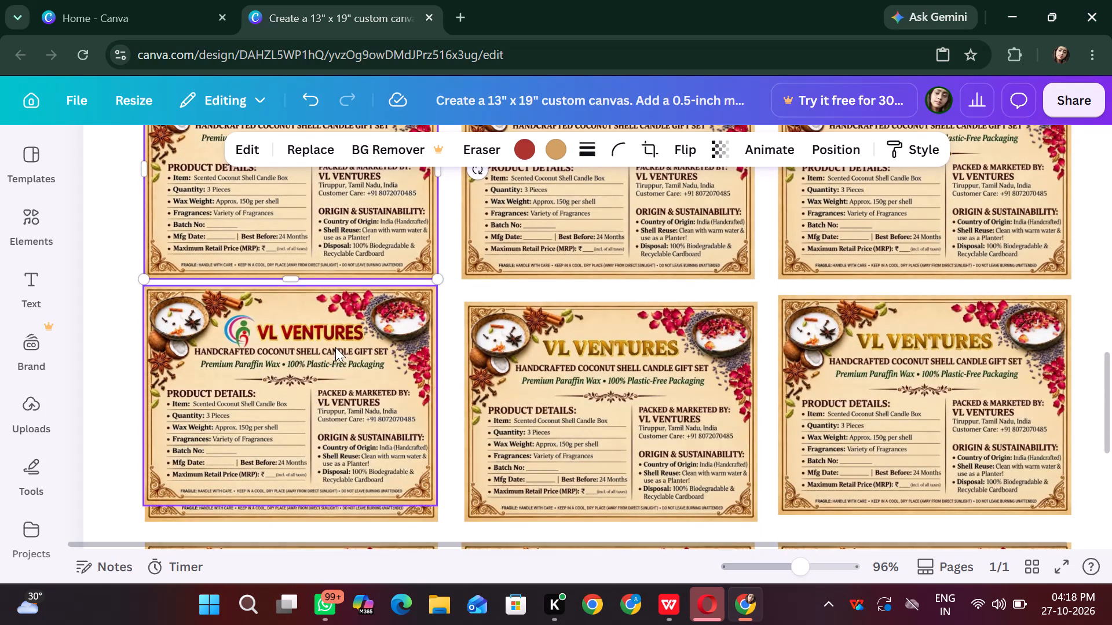
left_click_drag(335, 347, 340, 366)
scroll(441, 314, "down", 2)
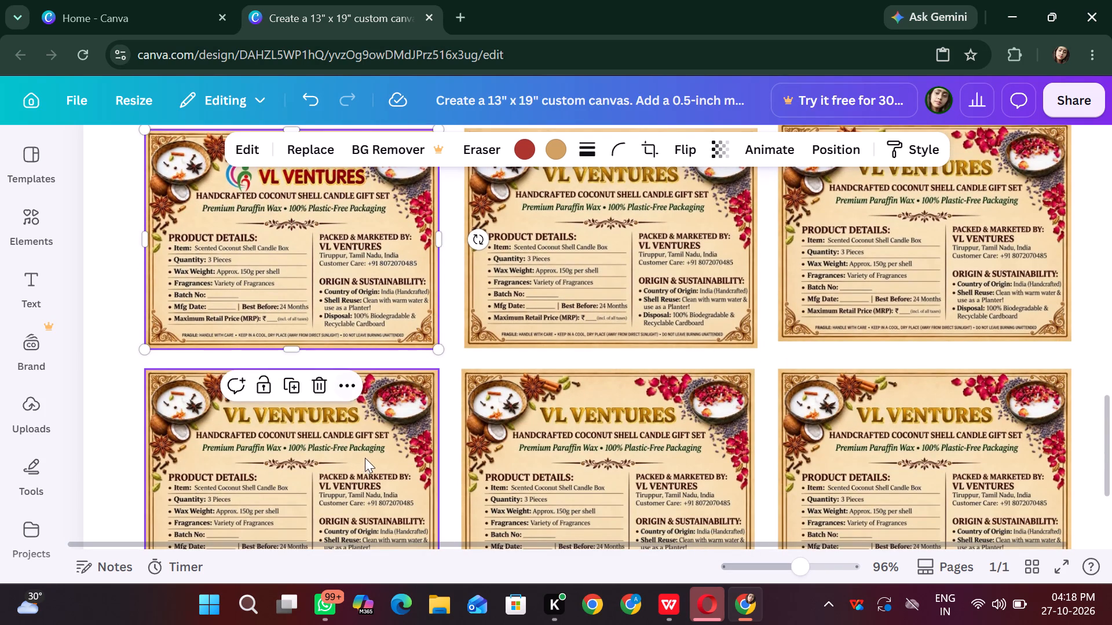
Duplicate the fifth-row logo label in the first column and align the copy over the old sixth-row label.
key("ctrl+d")
scroll(422, 387, "down", 2)
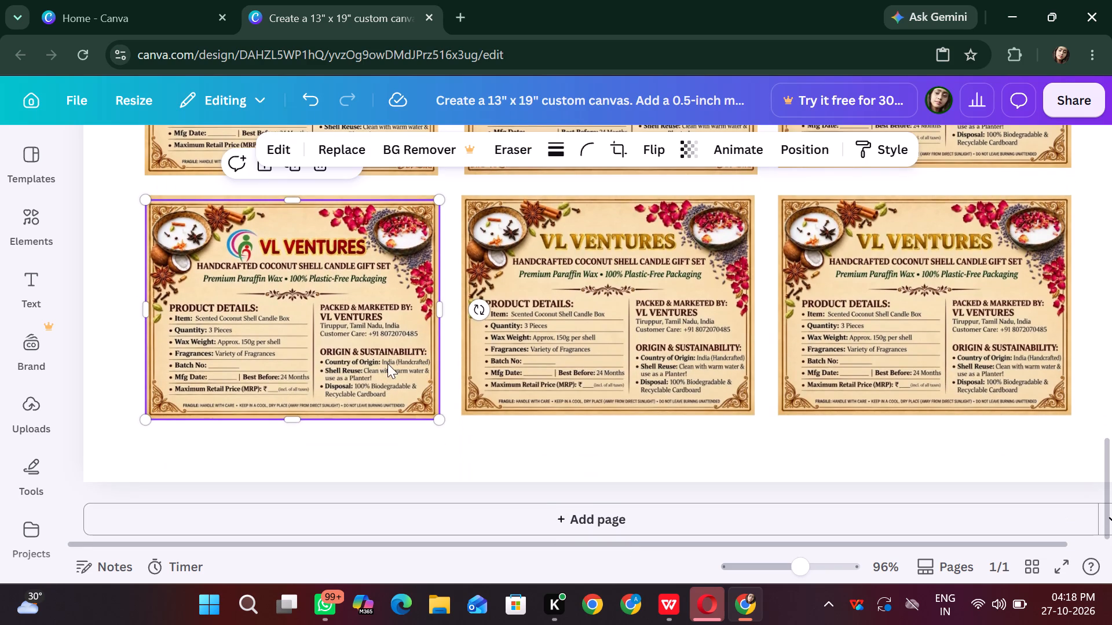
scroll(513, 369, "up", 1)
left_click(332, 420)
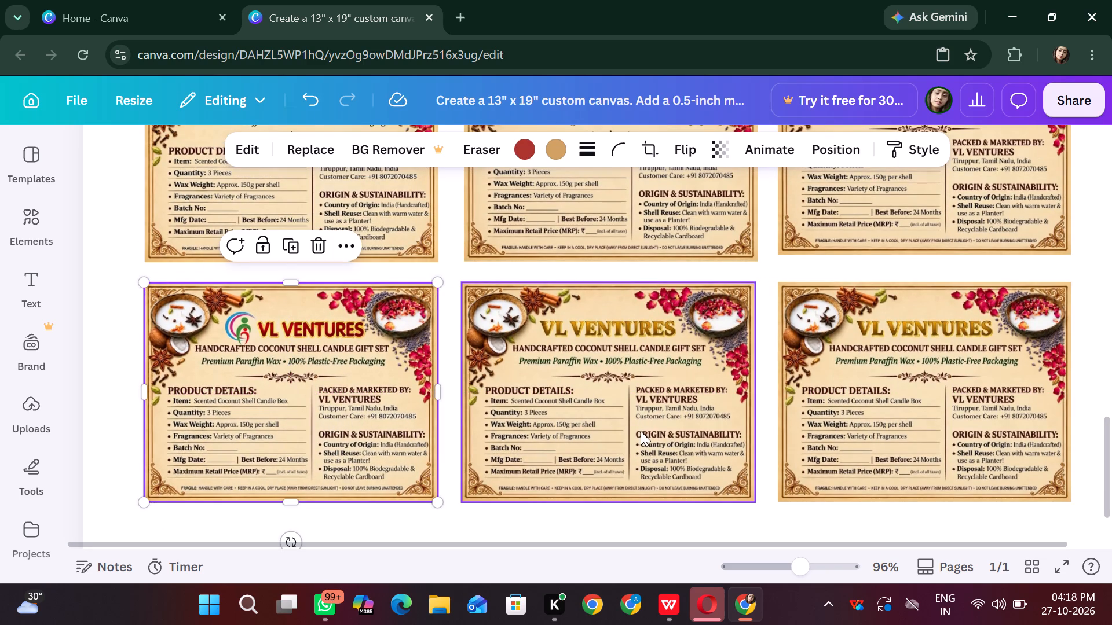
left_click(361, 416)
Duplicate the first-column logo label of the sixth row and place the copy over the second-column label beside it.
left_click(524, 390)
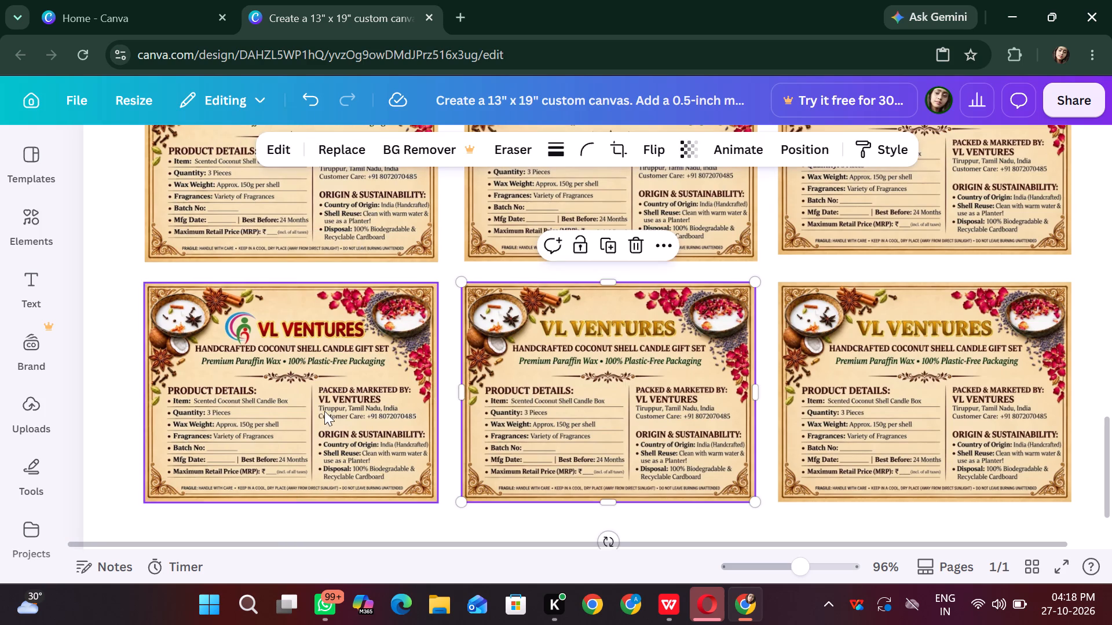
left_click(325, 411)
left_click(297, 242)
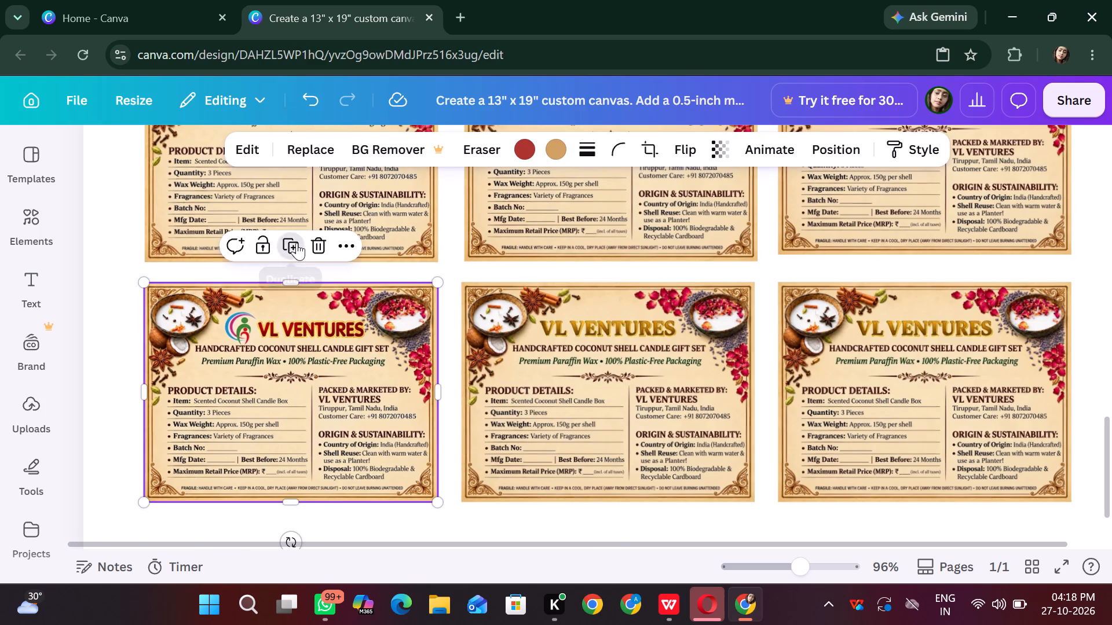
scroll(486, 349, "down", 2)
left_click_drag(354, 380, 396, 341)
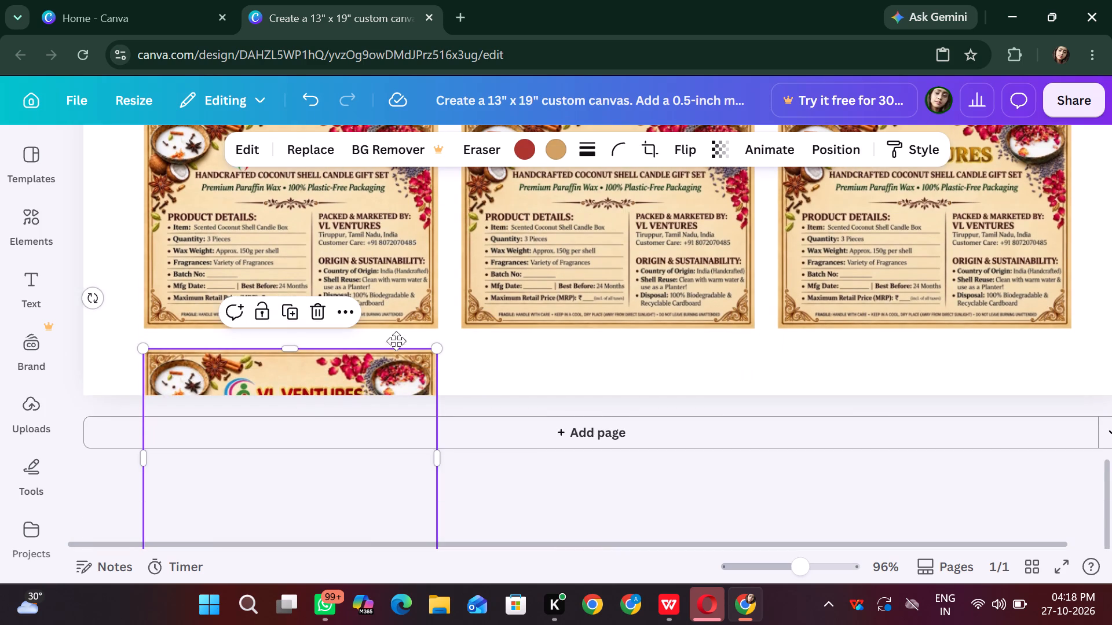
left_click_drag(396, 341, 667, 225)
scroll(667, 225, "up", 1)
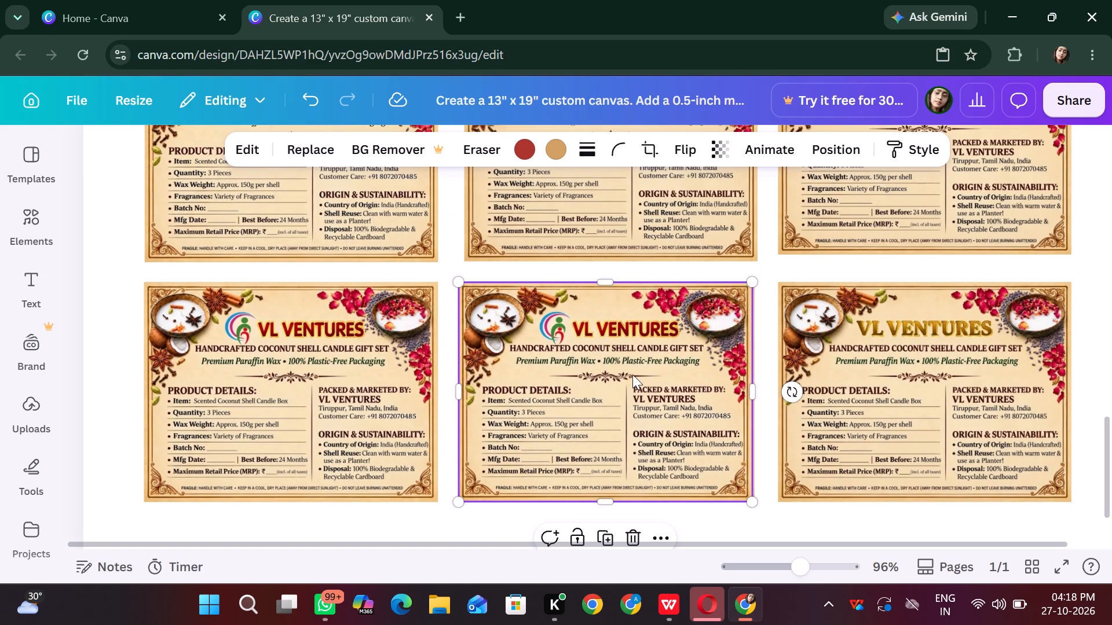
Duplicate the second-column logo label of the sixth row and align the copy over the third-column label.
left_click(632, 374)
key("ctrl+d")
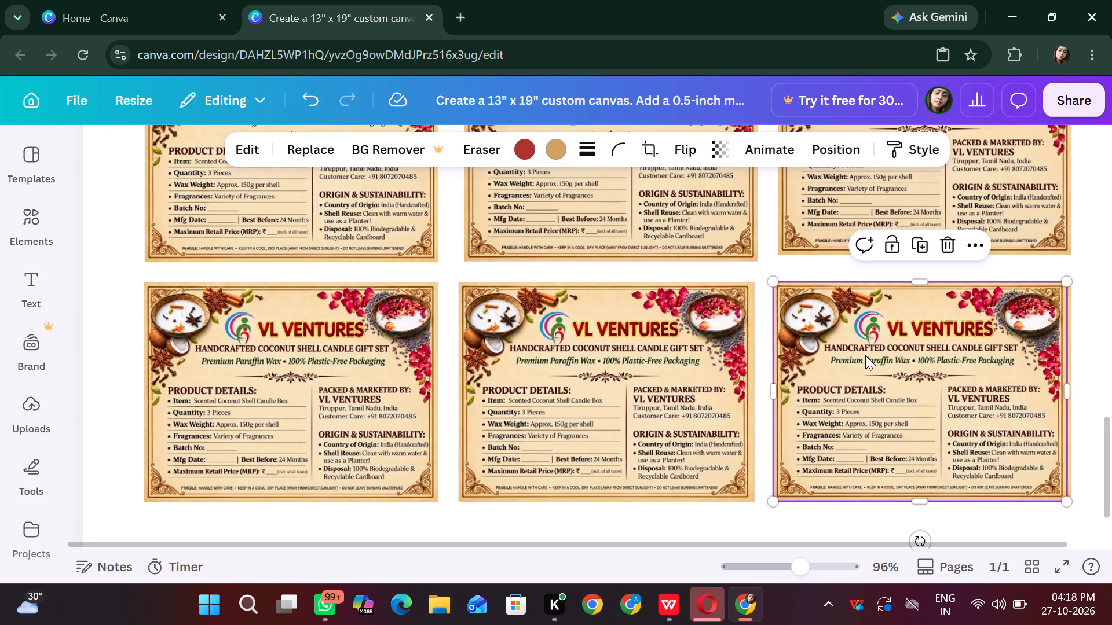
scroll(835, 366, "up", 1)
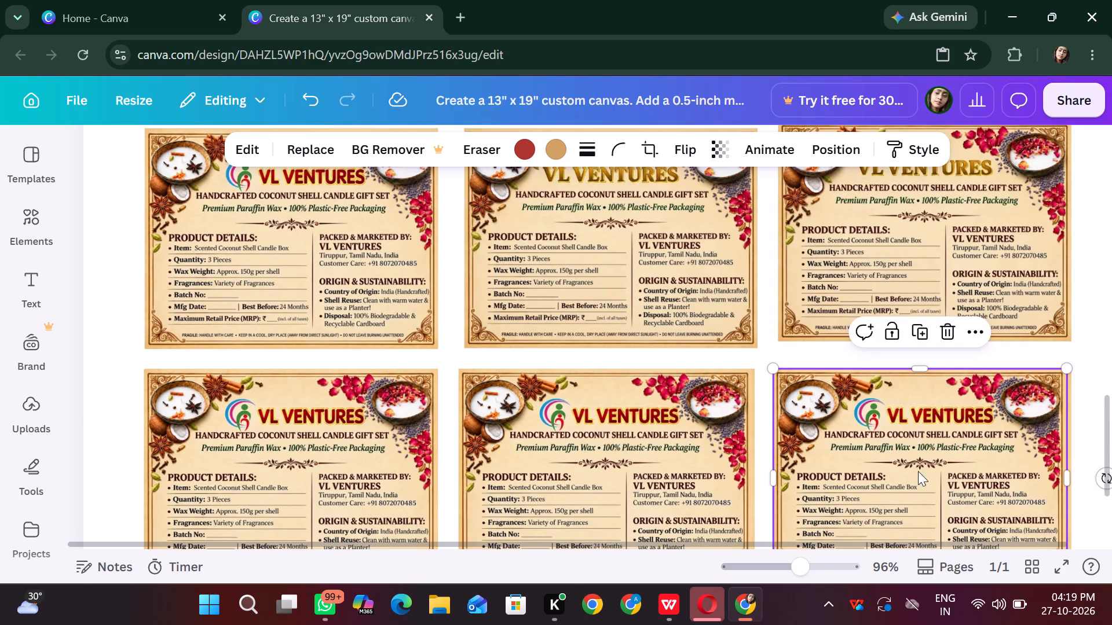
left_click_drag(894, 466, 899, 464)
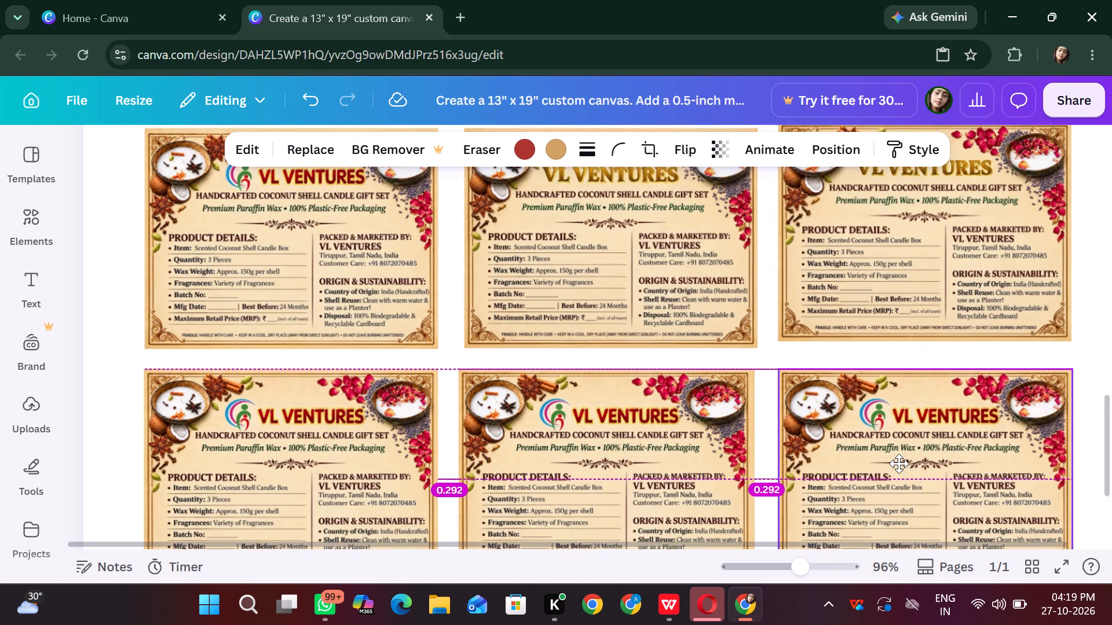
left_click_drag(899, 464, 899, 462)
Duplicate the sixth row's second-column logo label and place the copy over the old label above it in the fifth row.
left_click(625, 473)
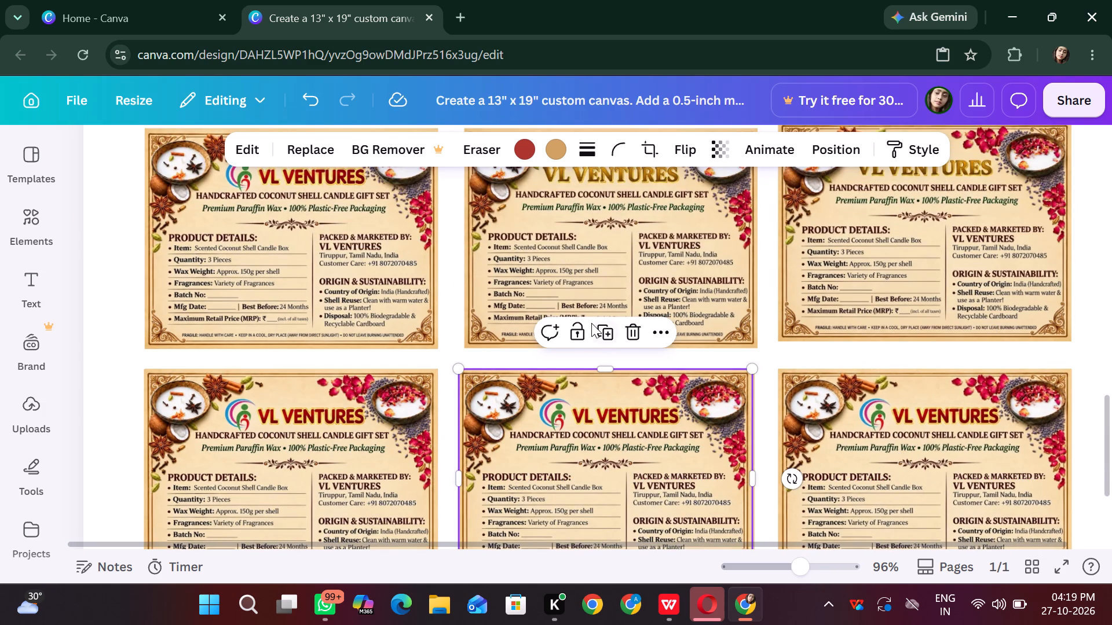
left_click(606, 336)
left_click_drag(603, 435, 611, 246)
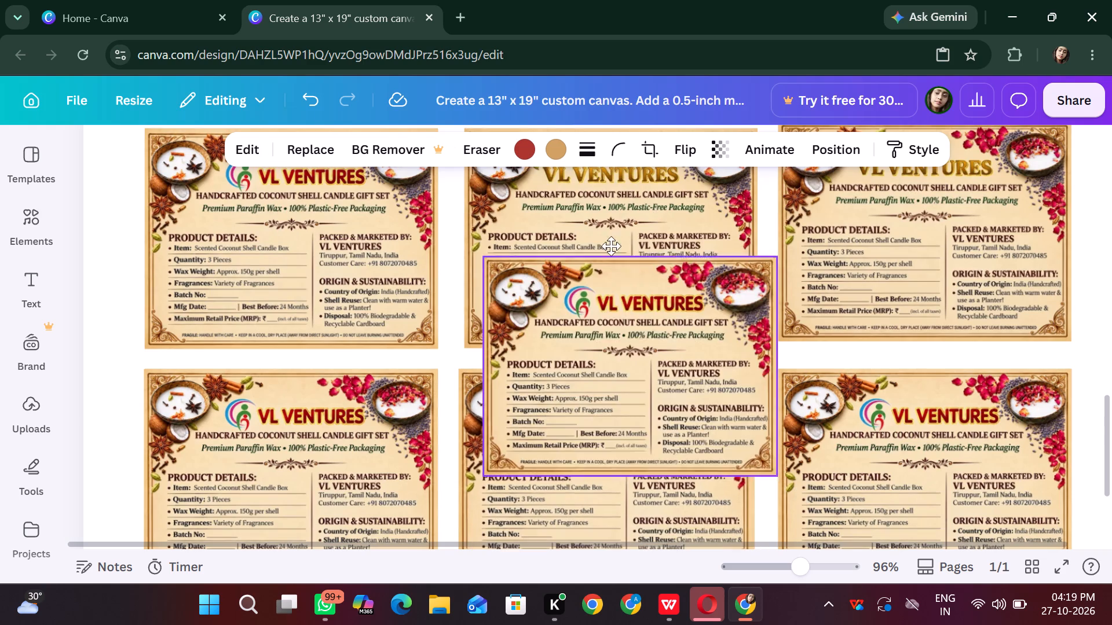
left_click_drag(611, 246, 598, 182)
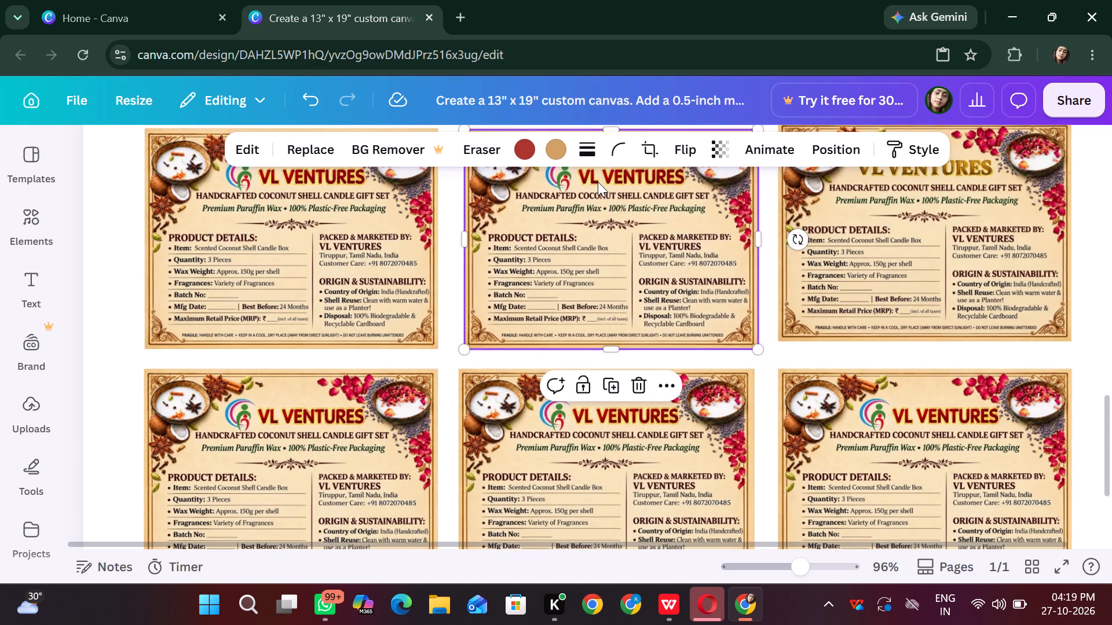
scroll(610, 198, "up", 1)
Duplicate the fifth row's second-column logo label and align the copy over the old label in the fourth row.
left_click(614, 302)
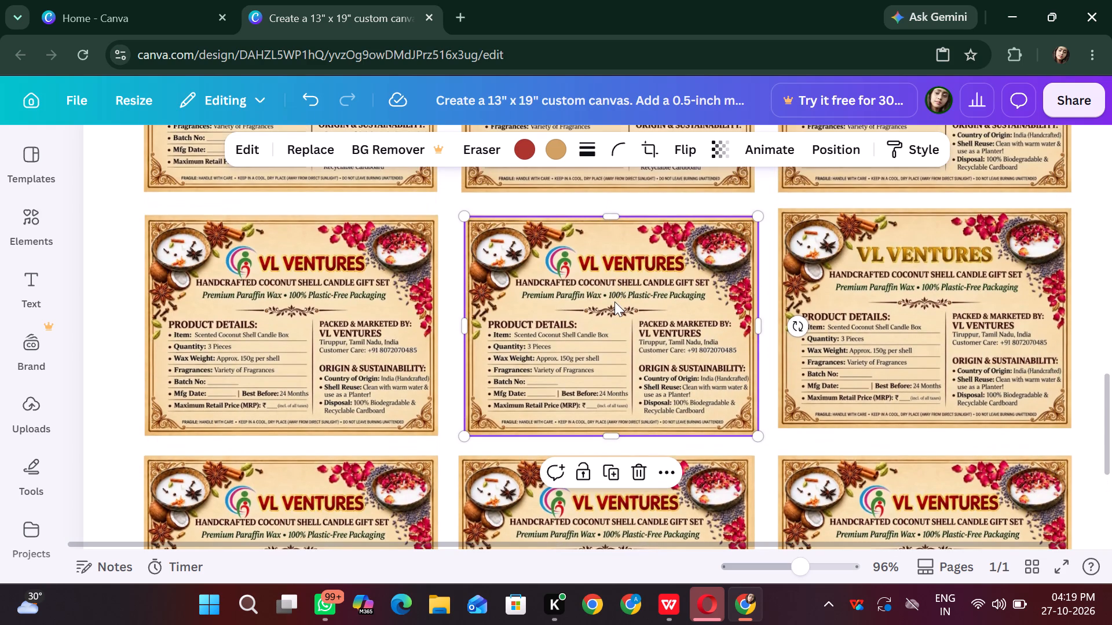
left_click(614, 302)
key("ctrl+d")
scroll(614, 302, "up", 3)
left_click_drag(612, 335, 609, 331)
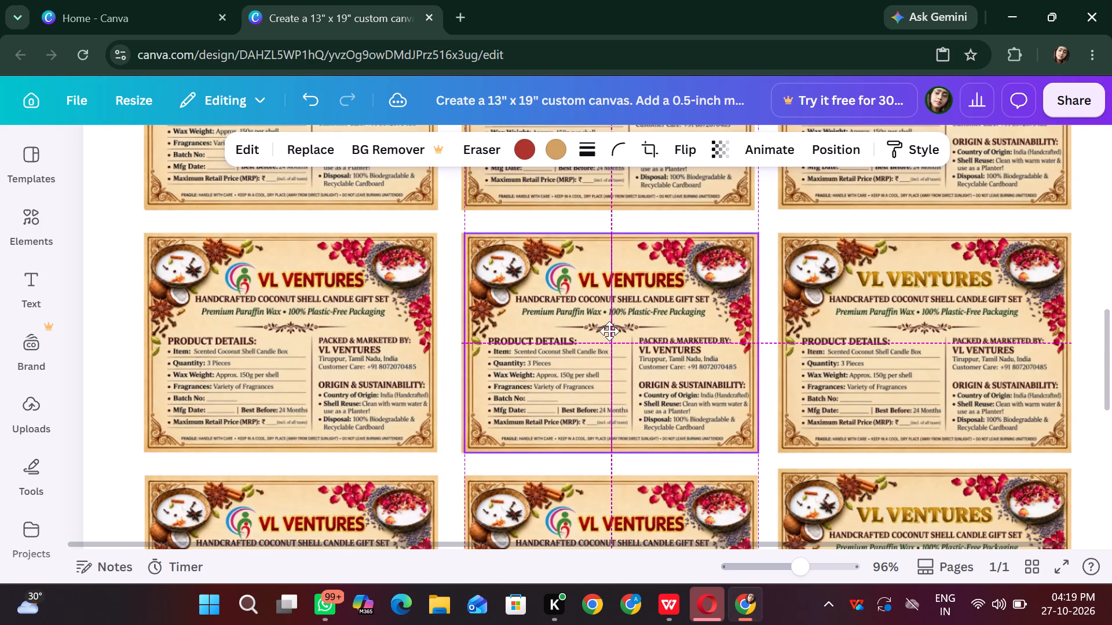
left_click_drag(609, 331, 610, 331)
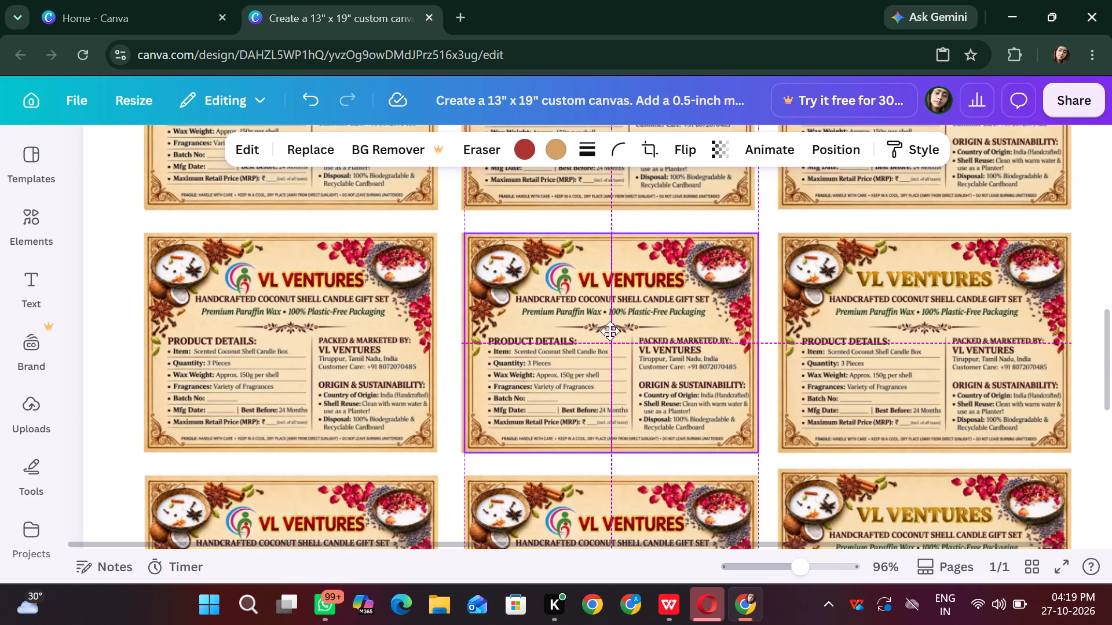
left_click_drag(610, 331, 610, 330)
left_click(610, 330)
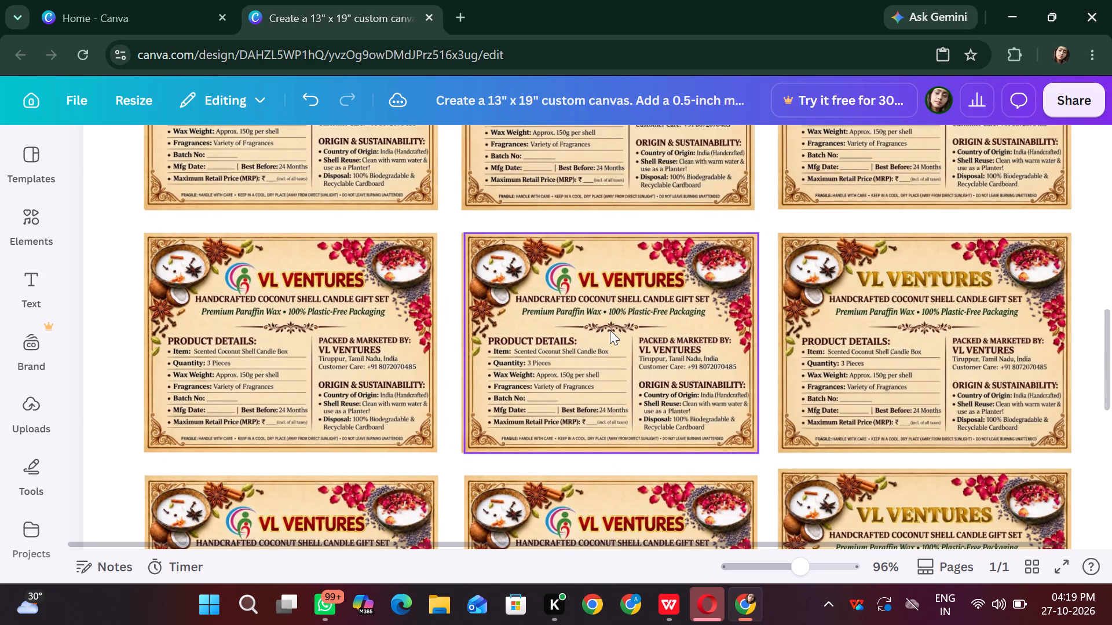
left_click(610, 330)
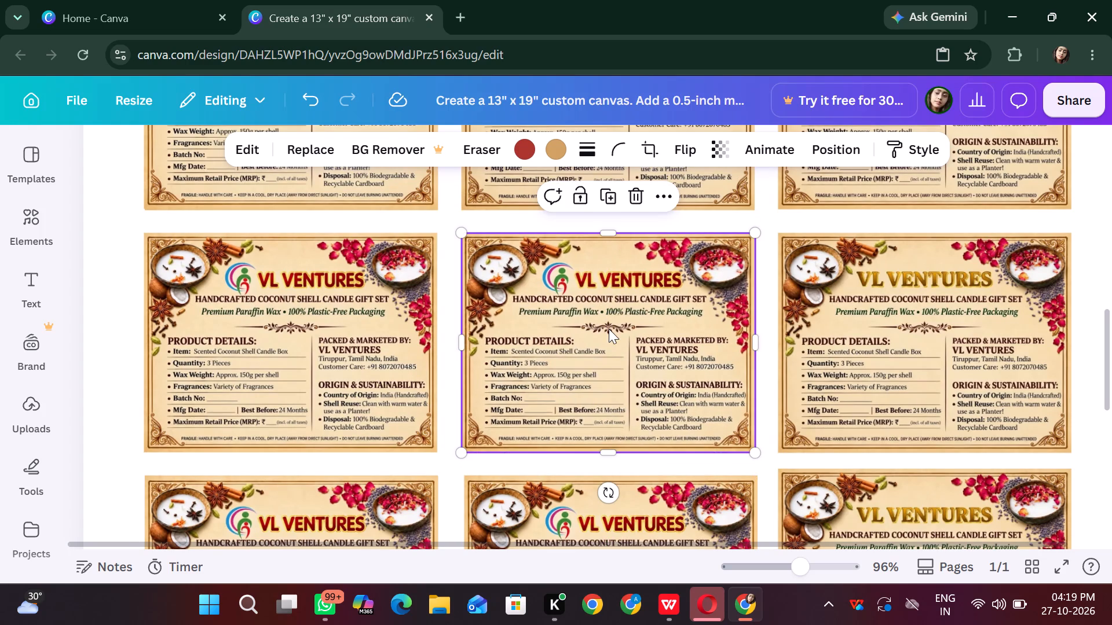
Duplicate the logo label up the second column into the third and second rows, aligning the second-row copy over the old label.
key("ctrl+d")
scroll(609, 329, "up", 6)
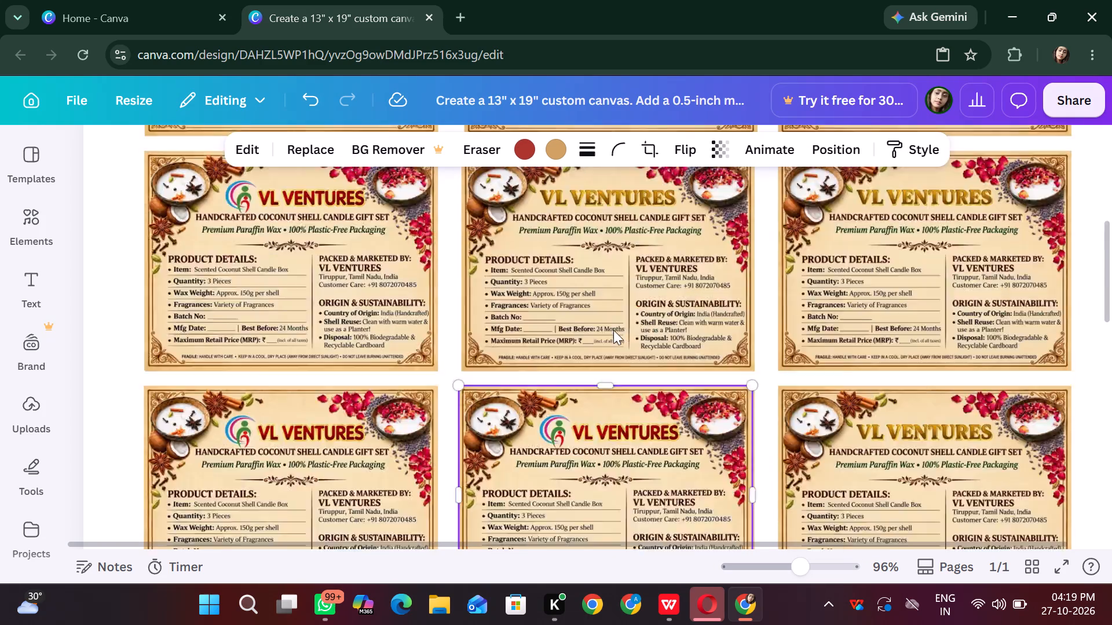
scroll(614, 330, "down", 2)
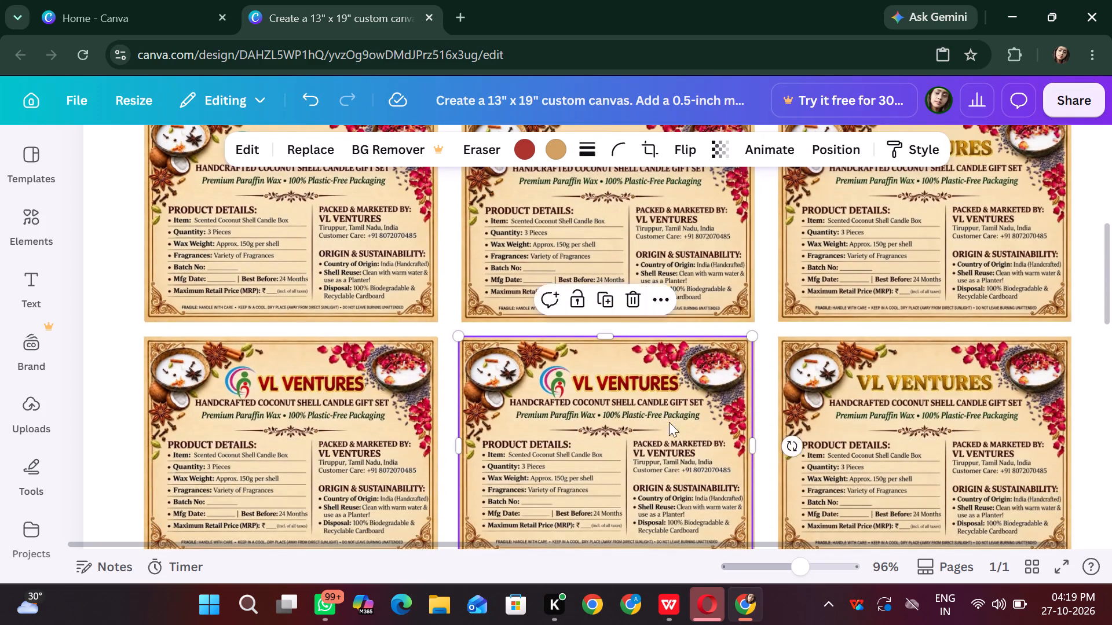
key("ctrl+d")
scroll(671, 418, "up", 1)
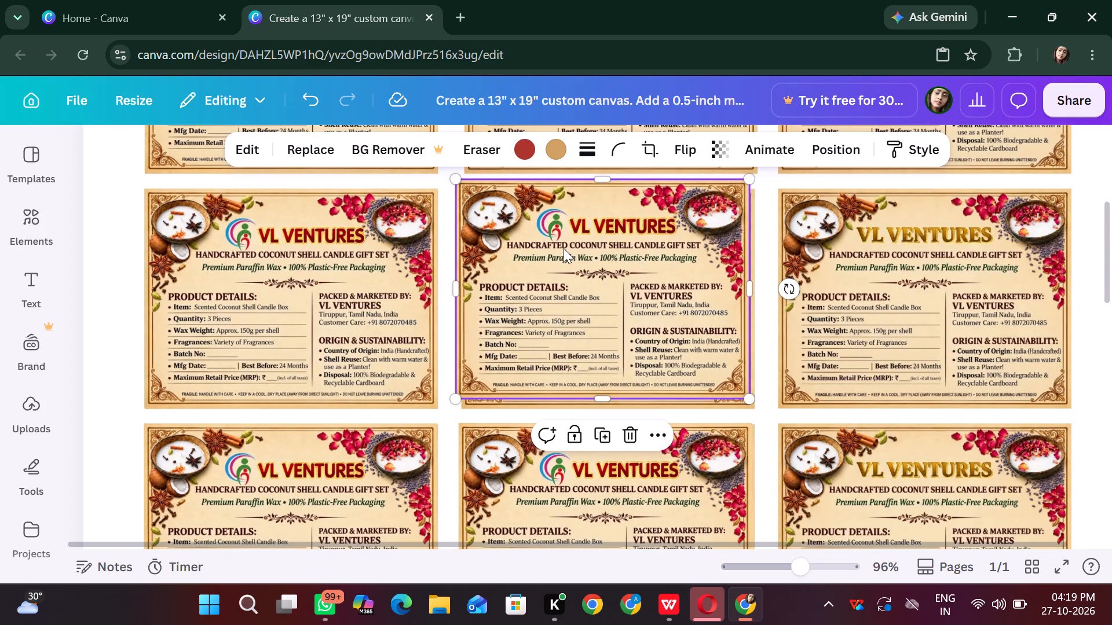
left_click_drag(564, 248, 569, 260)
Duplicate the second row's middle logo label and align the copy over the old middle label in the first row.
scroll(601, 323, "up", 3)
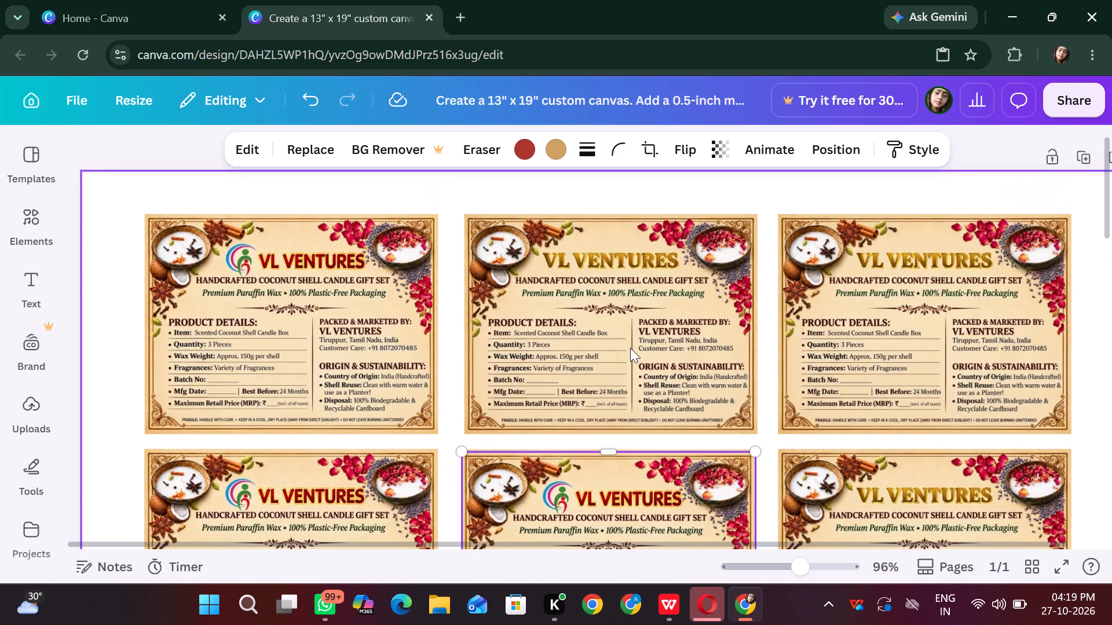
key("ctrl+d")
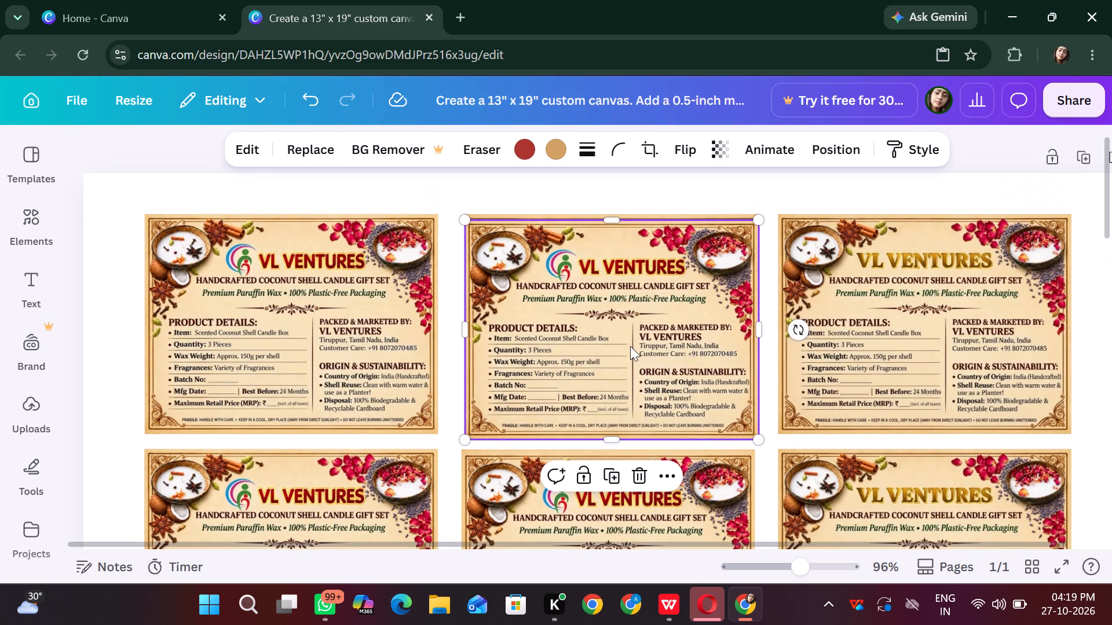
left_click_drag(625, 337, 625, 328)
left_click(704, 296)
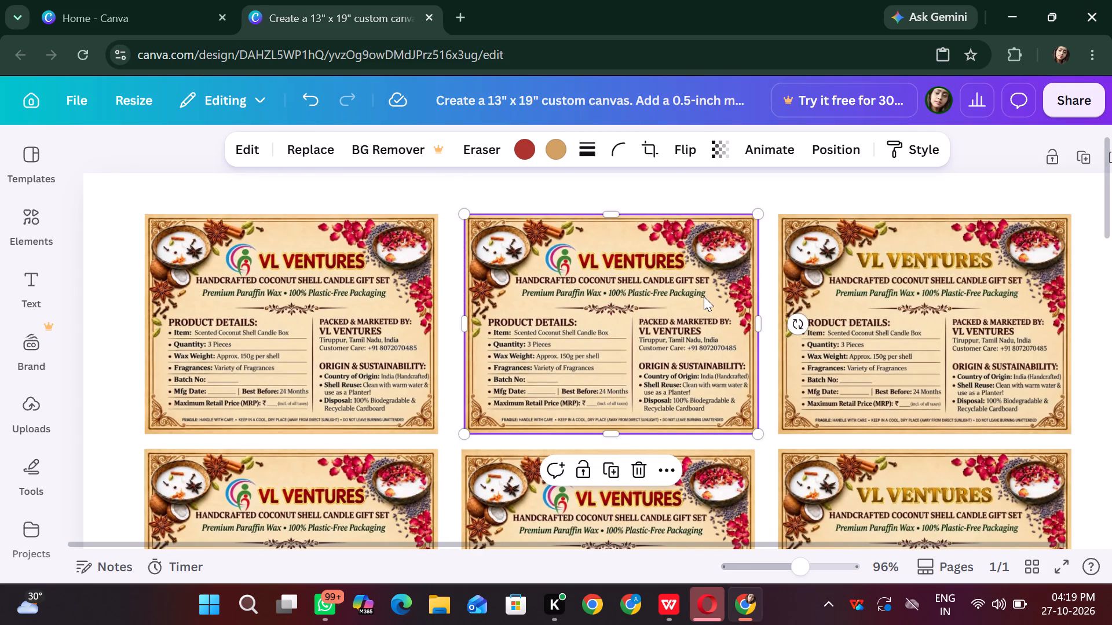
Duplicate the first row's middle logo label and place the copy exactly over the old third-column label.
scroll(694, 291, "up", 1)
left_click(611, 326)
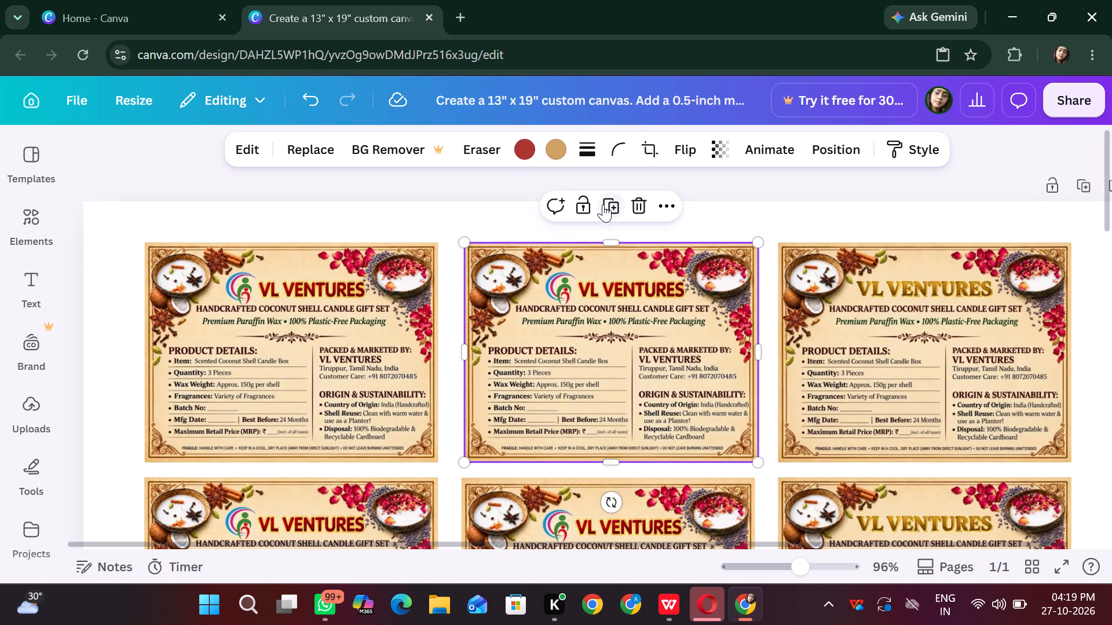
left_click(603, 204)
left_click_drag(619, 206, 650, 271)
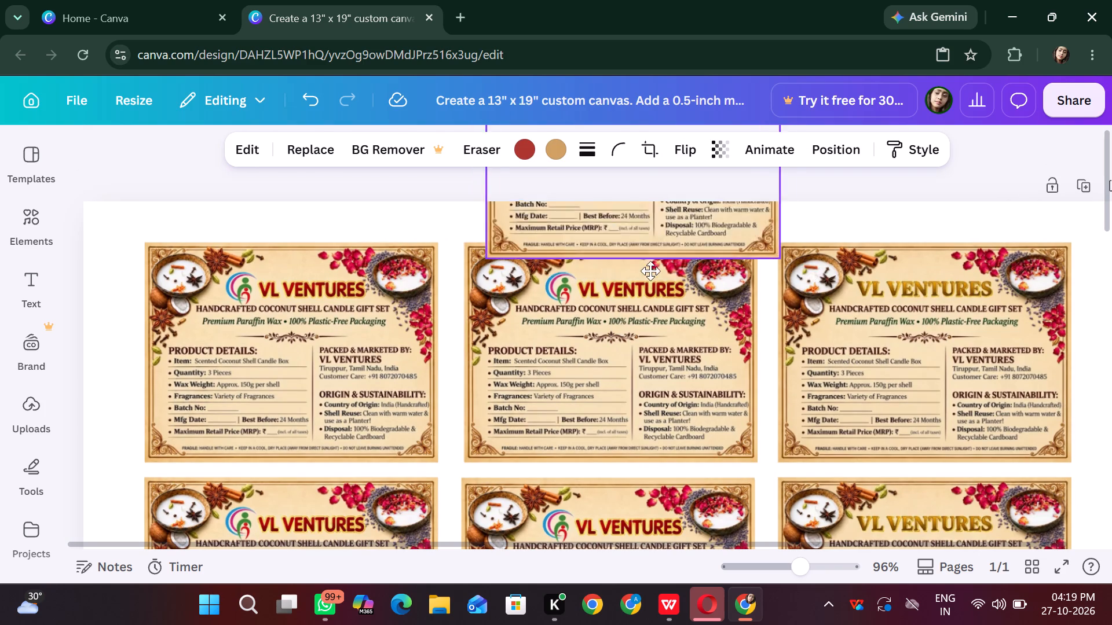
left_click_drag(650, 271, 932, 438)
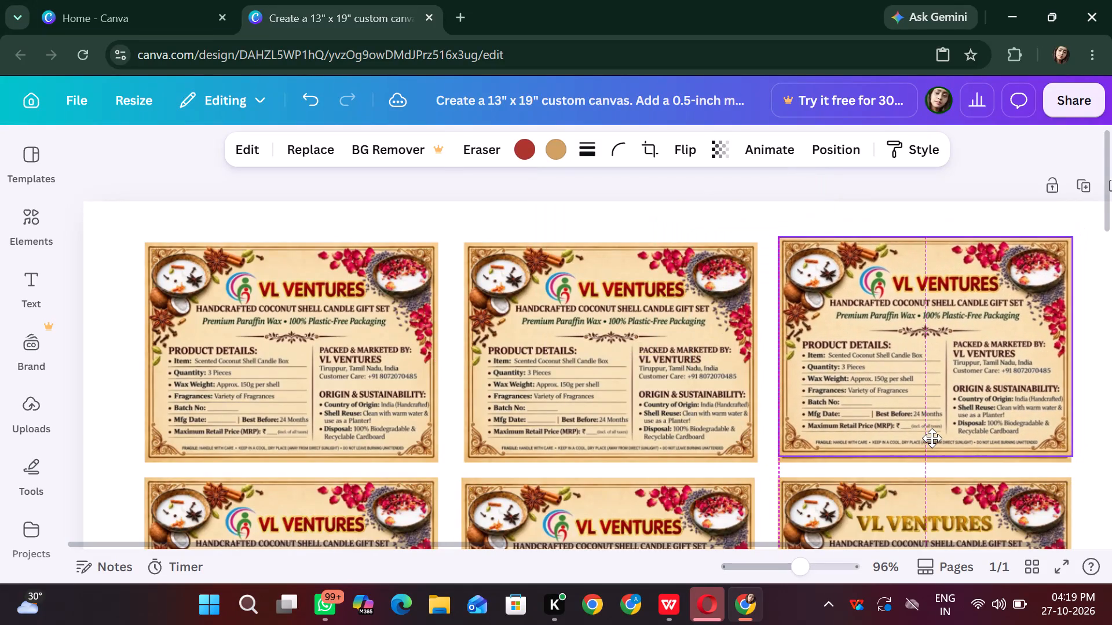
left_click_drag(932, 438, 932, 444)
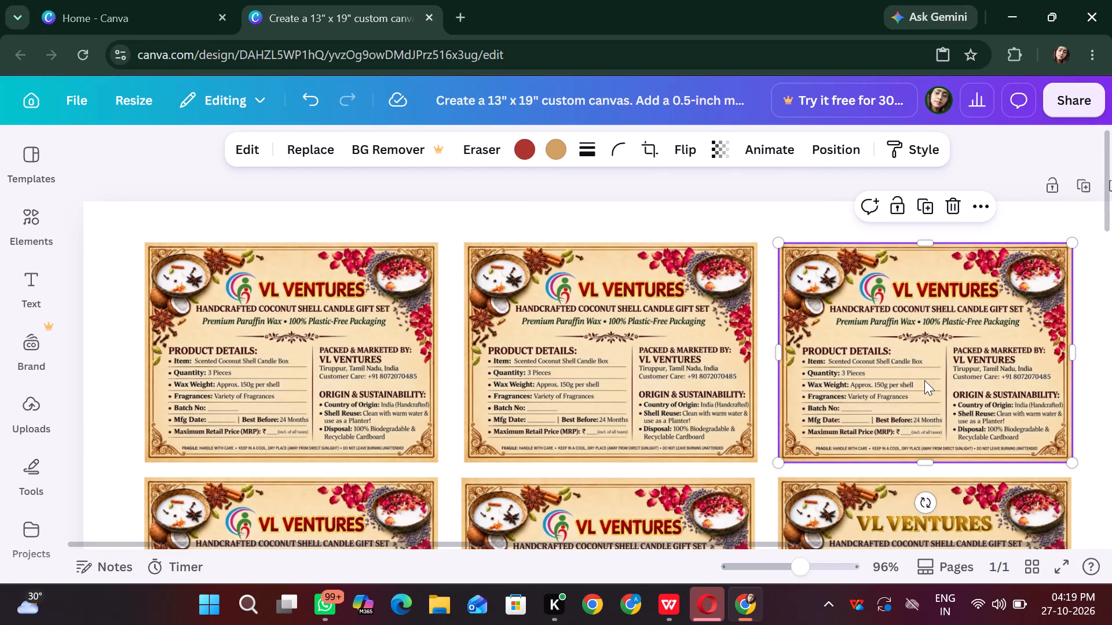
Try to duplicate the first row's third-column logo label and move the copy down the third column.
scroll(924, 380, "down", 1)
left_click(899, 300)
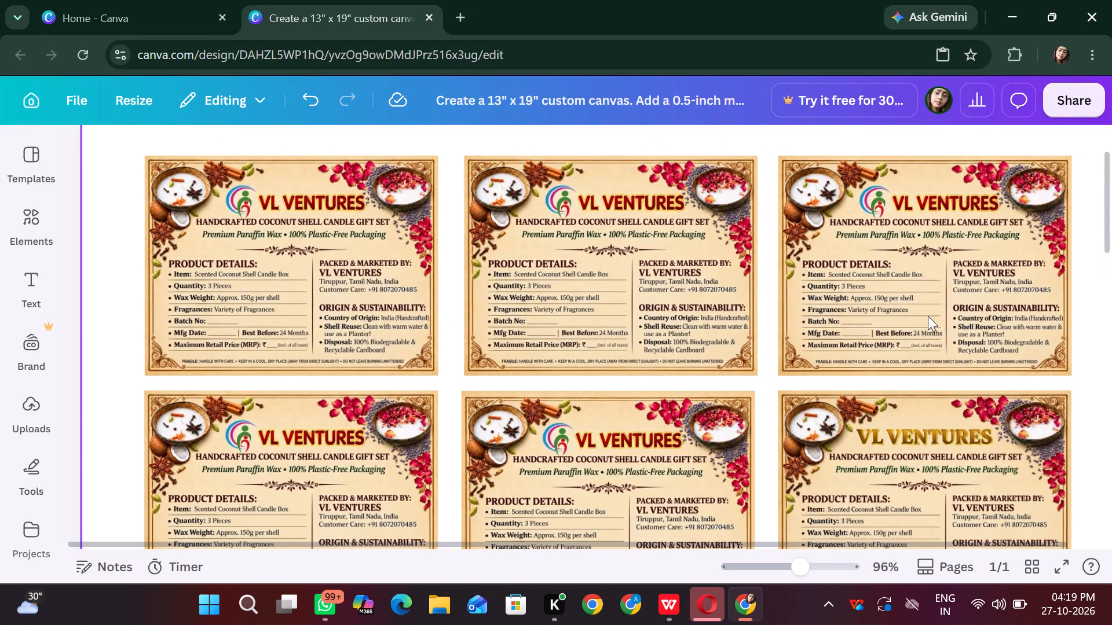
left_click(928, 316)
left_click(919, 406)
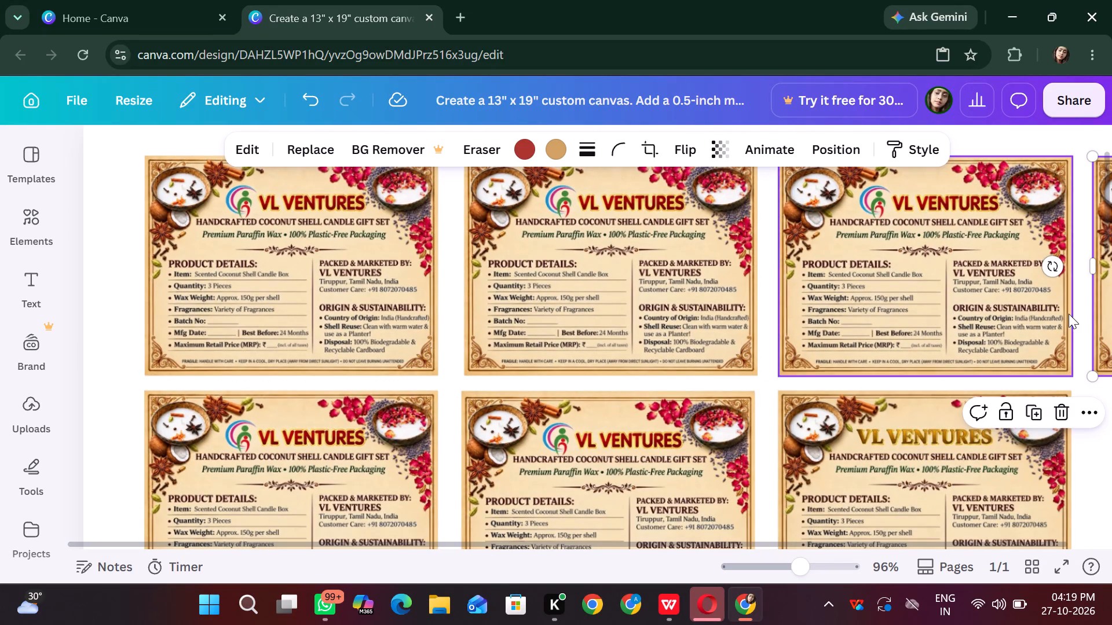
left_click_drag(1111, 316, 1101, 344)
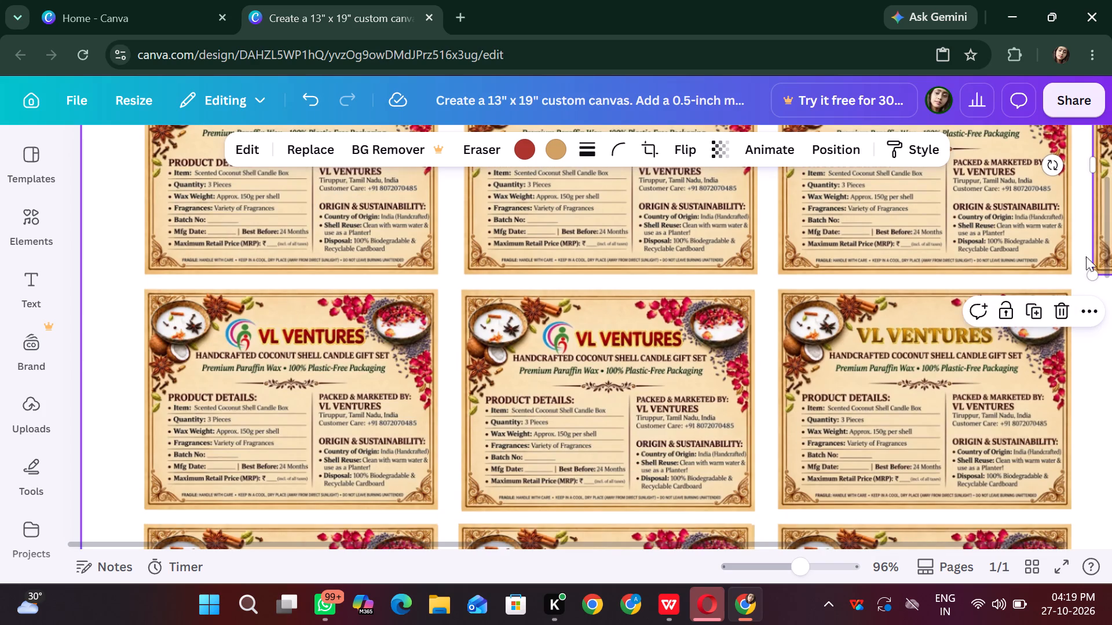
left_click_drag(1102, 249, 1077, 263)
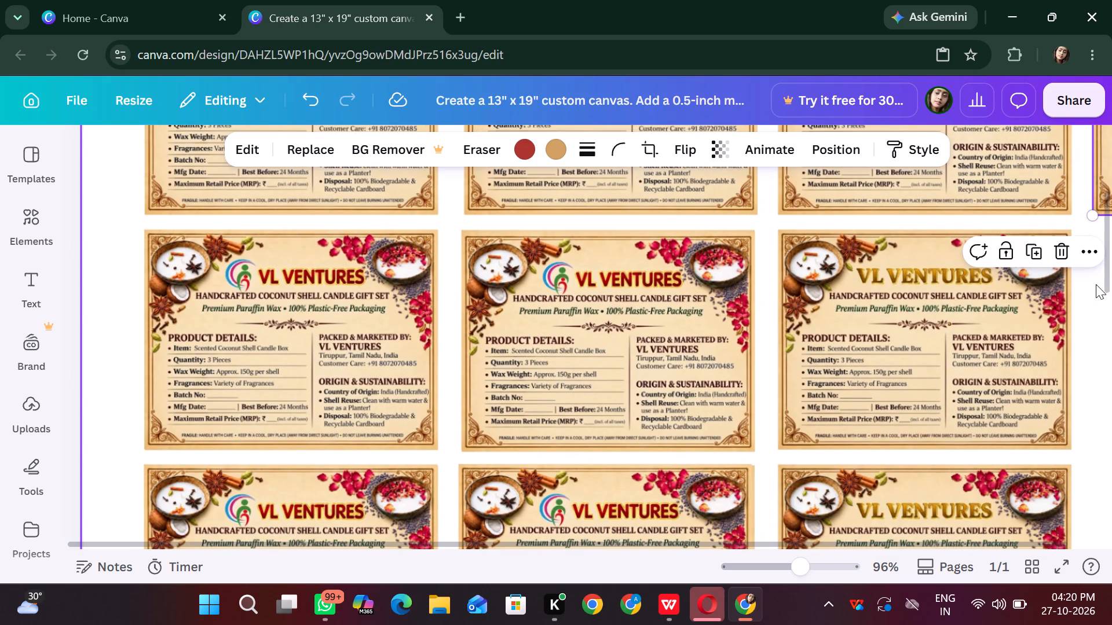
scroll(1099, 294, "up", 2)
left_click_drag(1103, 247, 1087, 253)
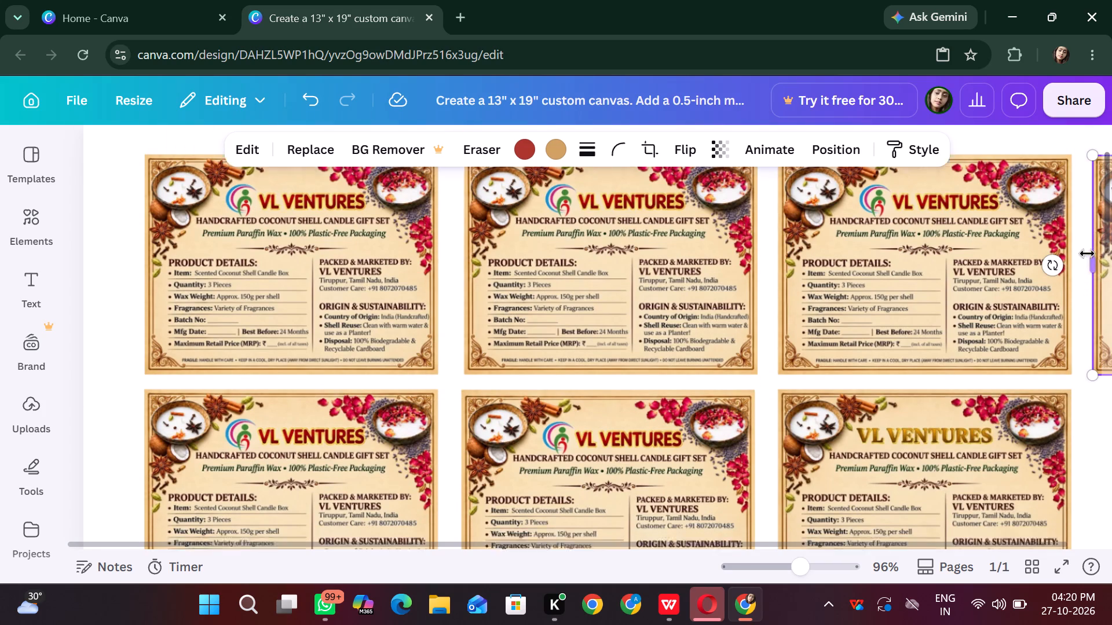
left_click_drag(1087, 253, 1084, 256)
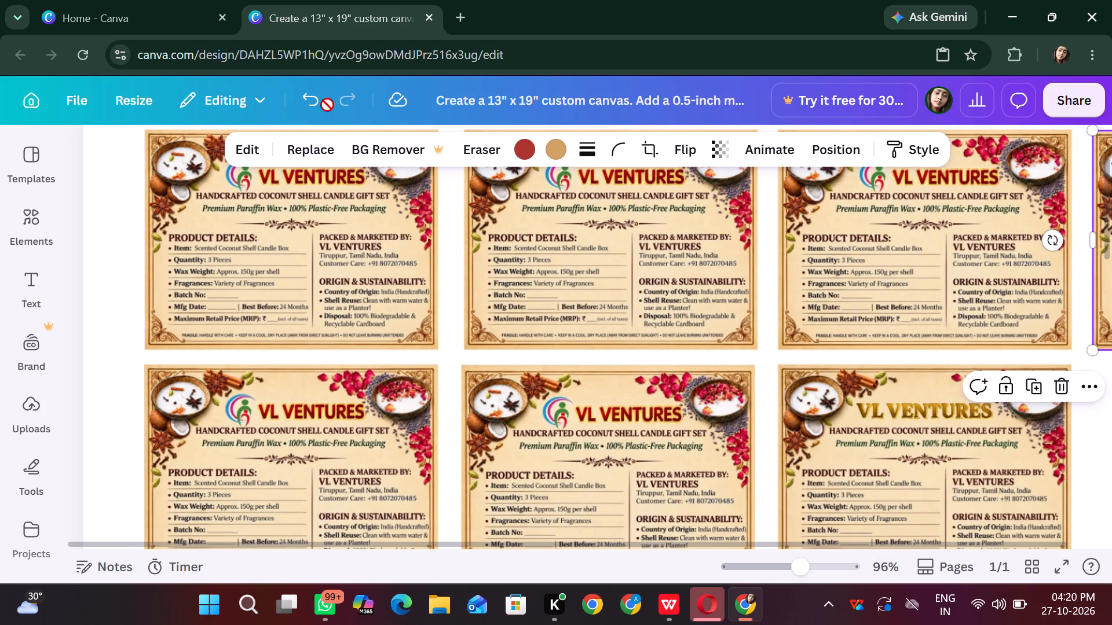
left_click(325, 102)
Duplicate the sixth row's third-column logo label and place the copy over the old label in the fifth row.
scroll(911, 316, "down", 3)
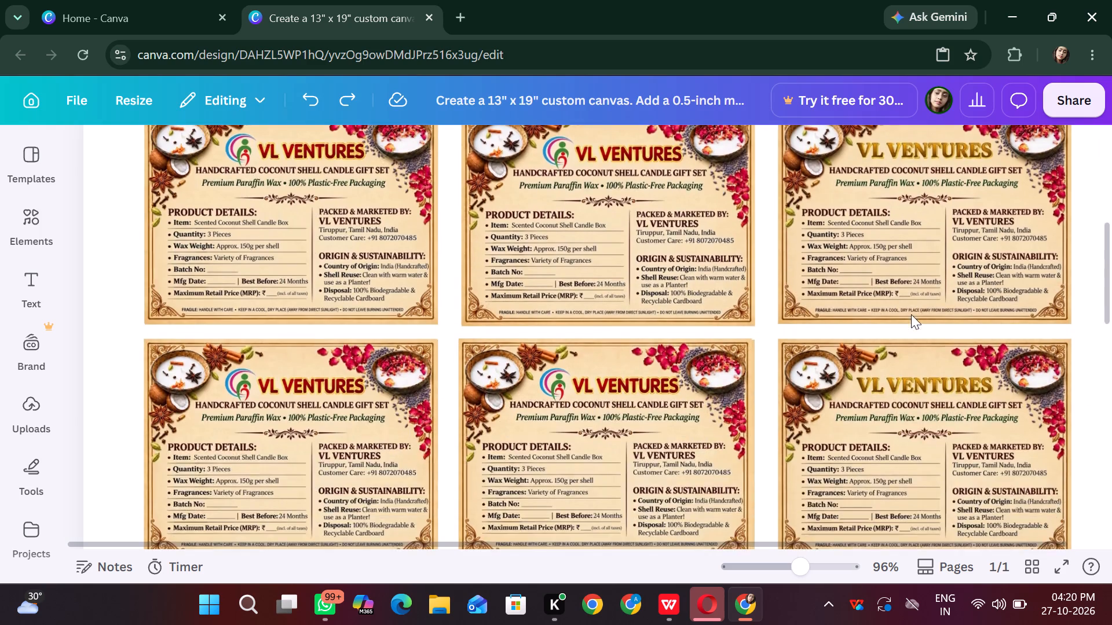
scroll(911, 314, "down", 12)
left_click(911, 314)
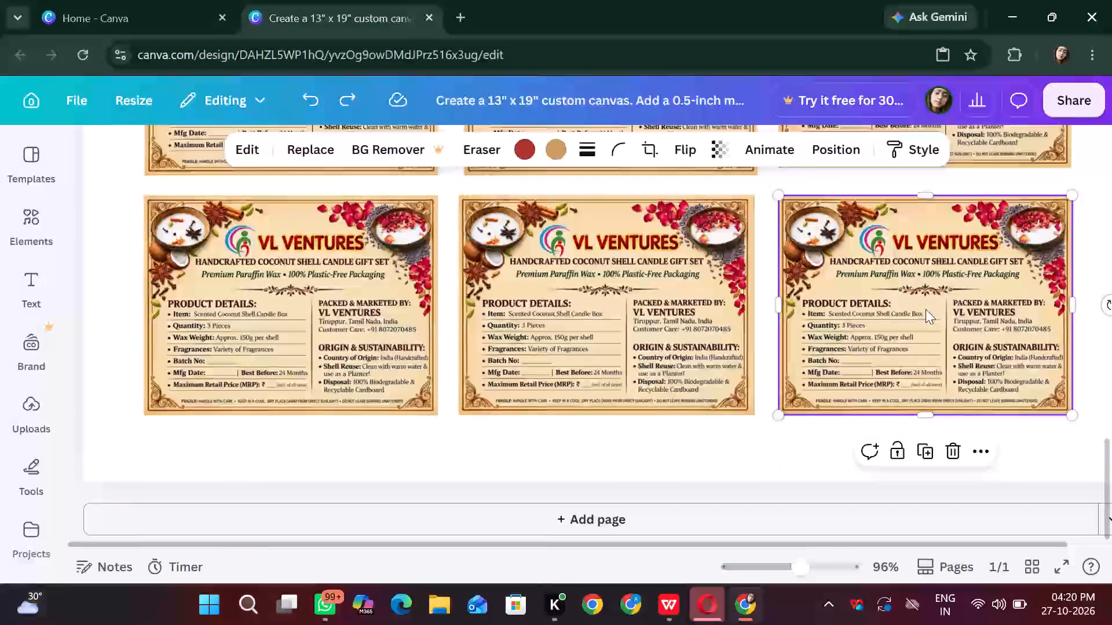
left_click(915, 454)
left_click_drag(948, 345, 948, 345)
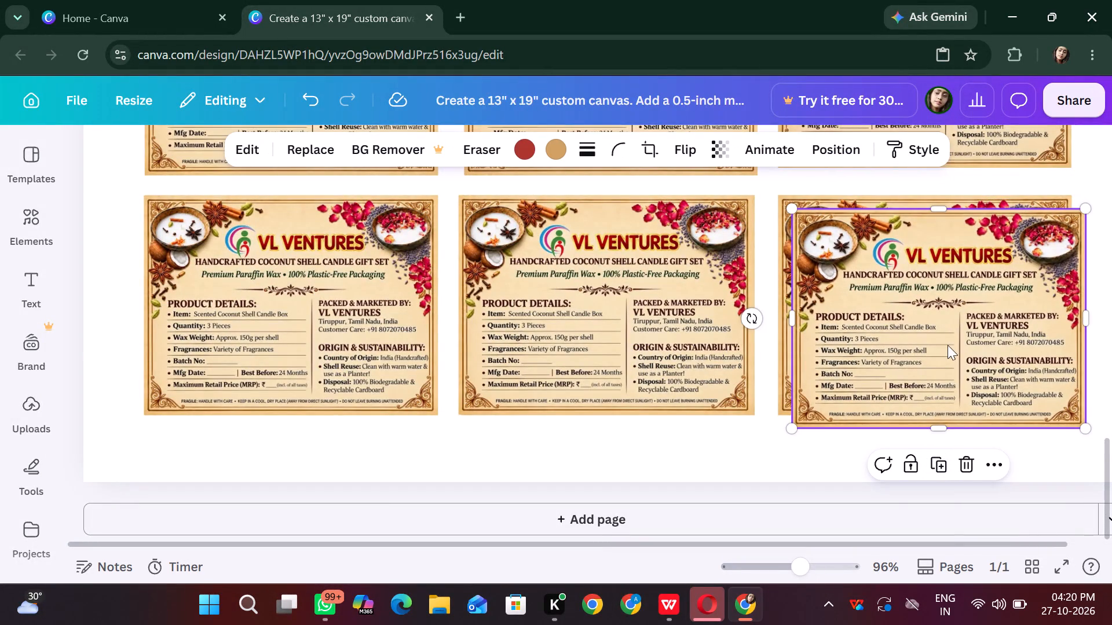
left_click_drag(948, 345, 938, 102)
scroll(1025, 229, "up", 2)
scroll(992, 328, "up", 1)
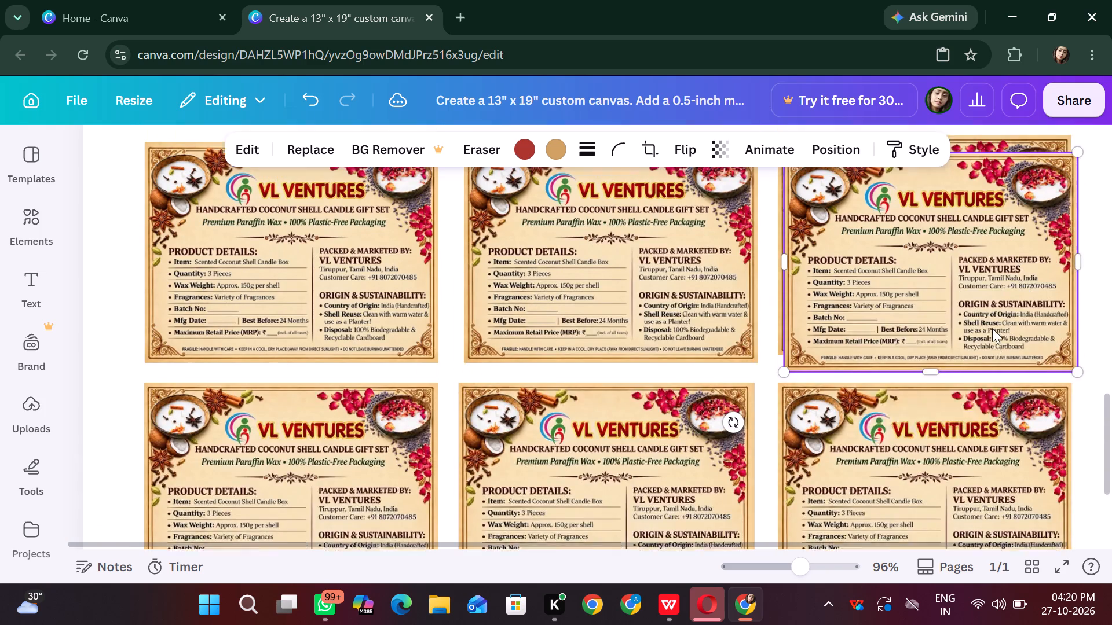
left_click_drag(922, 355, 915, 341)
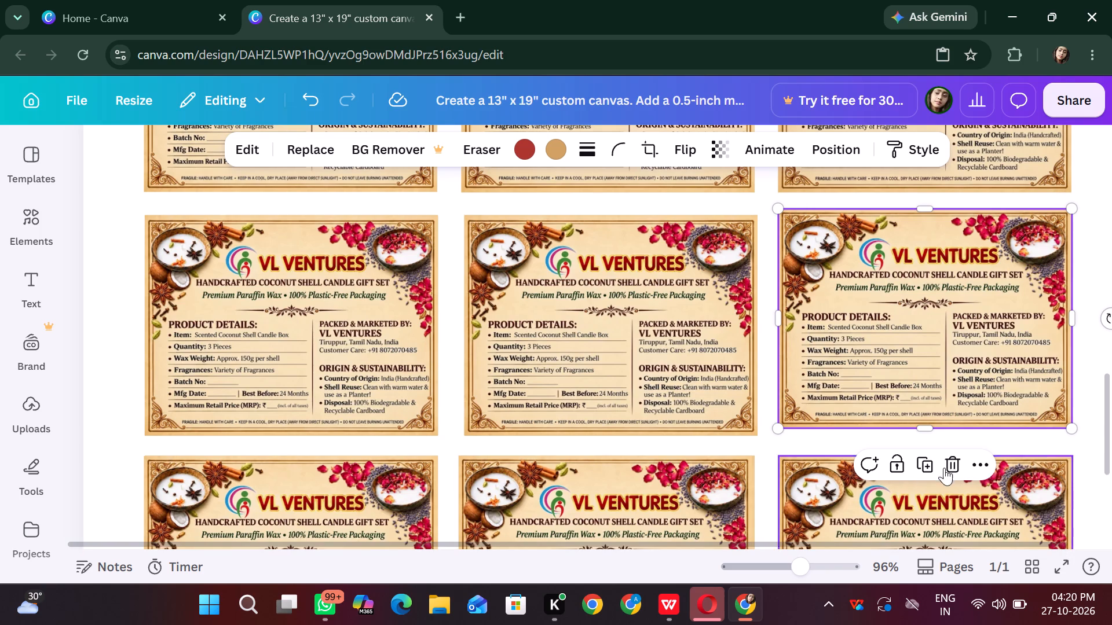
Move the new logo copy aside and delete the old third-column label in the fifth row.
left_click_drag(872, 311, 859, 374)
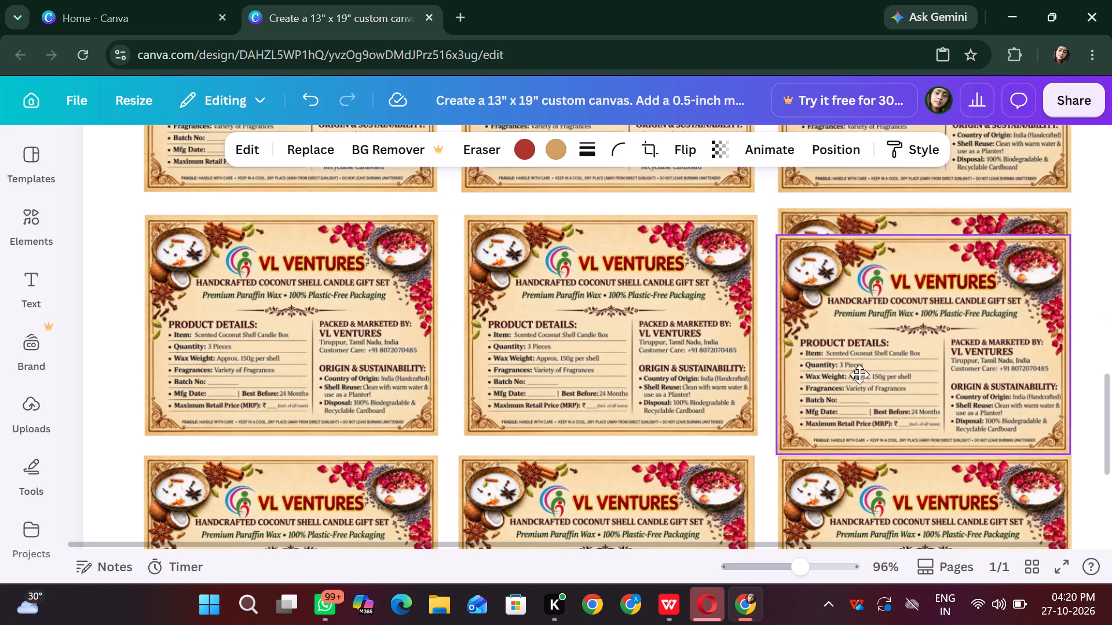
left_click_drag(859, 374, 824, 445)
left_click(924, 264)
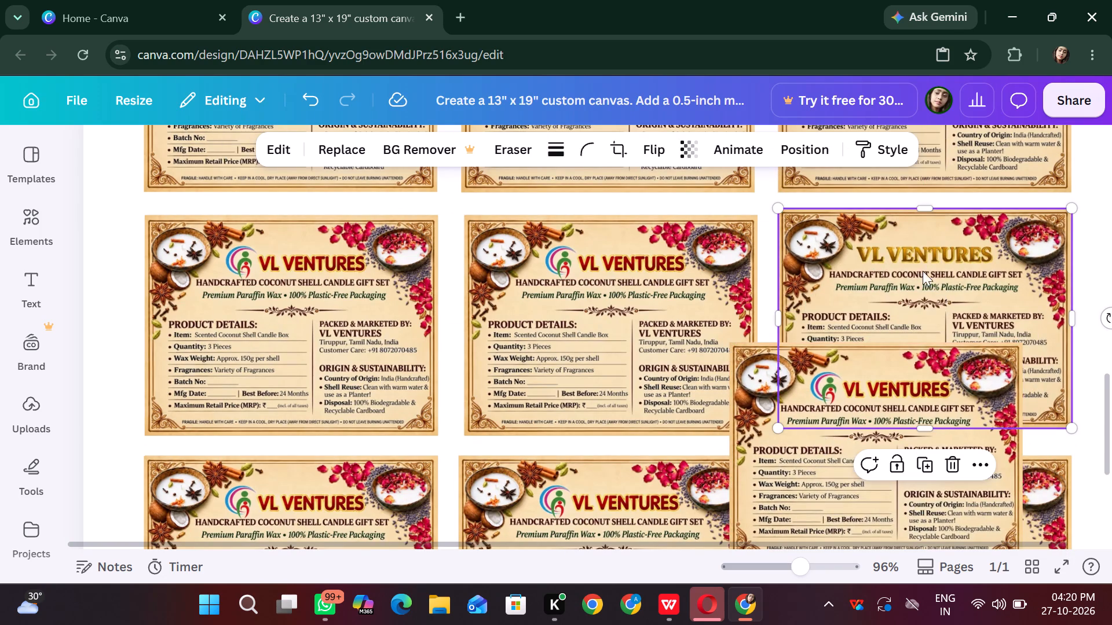
left_click(948, 462)
Place the logo label copy in the fifth row's empty third-column spot, aligned with the row and column.
left_click_drag(901, 452, 909, 422)
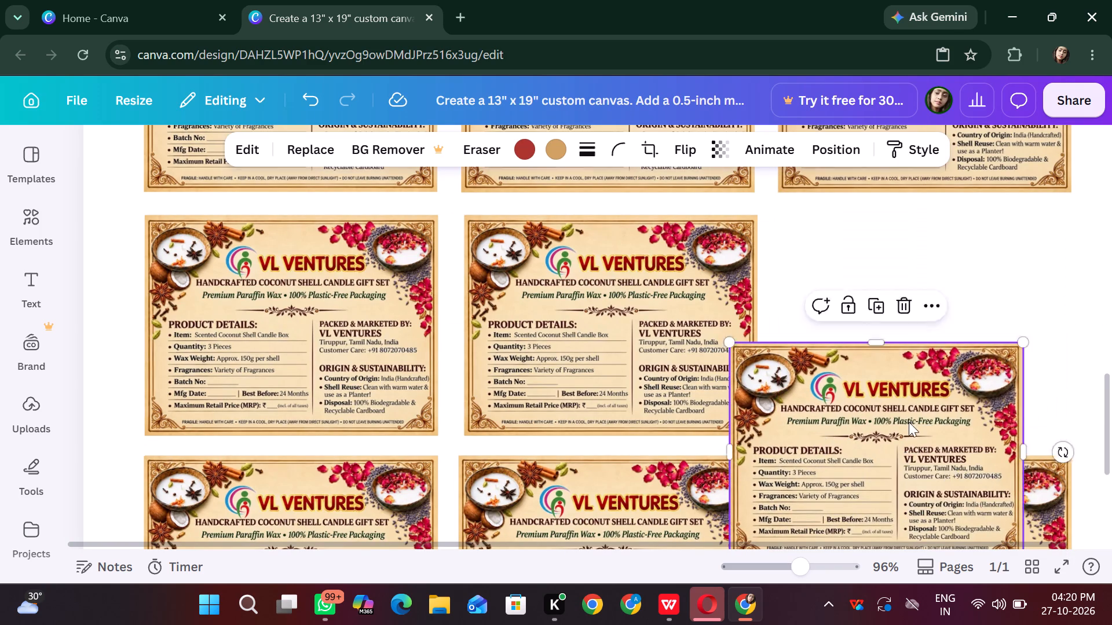
left_click_drag(909, 422, 946, 324)
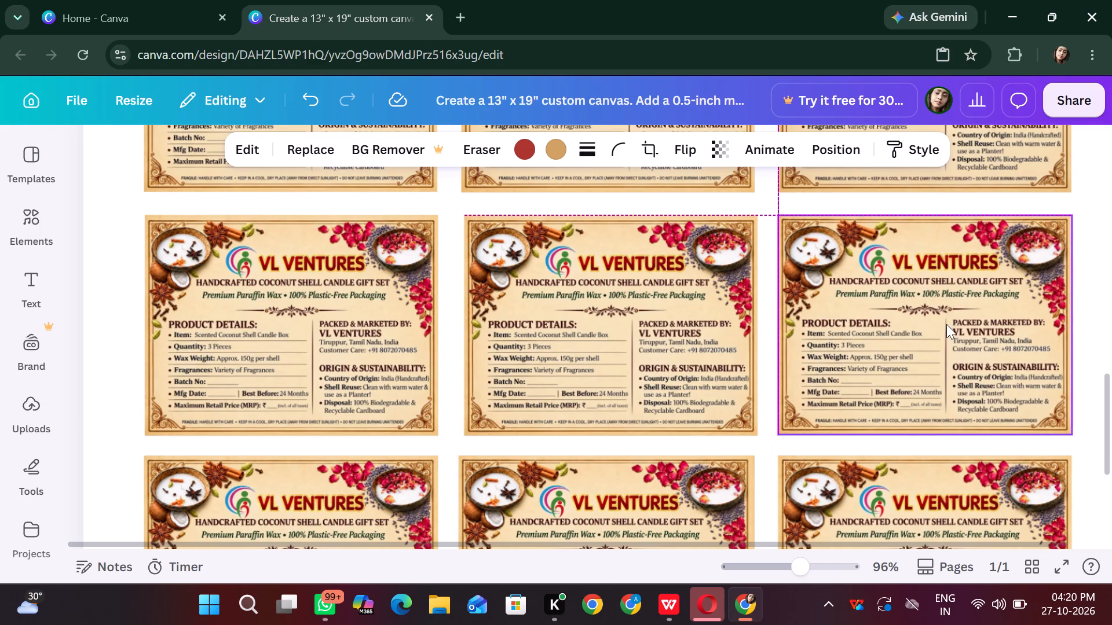
Duplicate the logo label up the third column into the fourth and third rows, aligning the third-row copy over the old label.
scroll(948, 330, "up", 3)
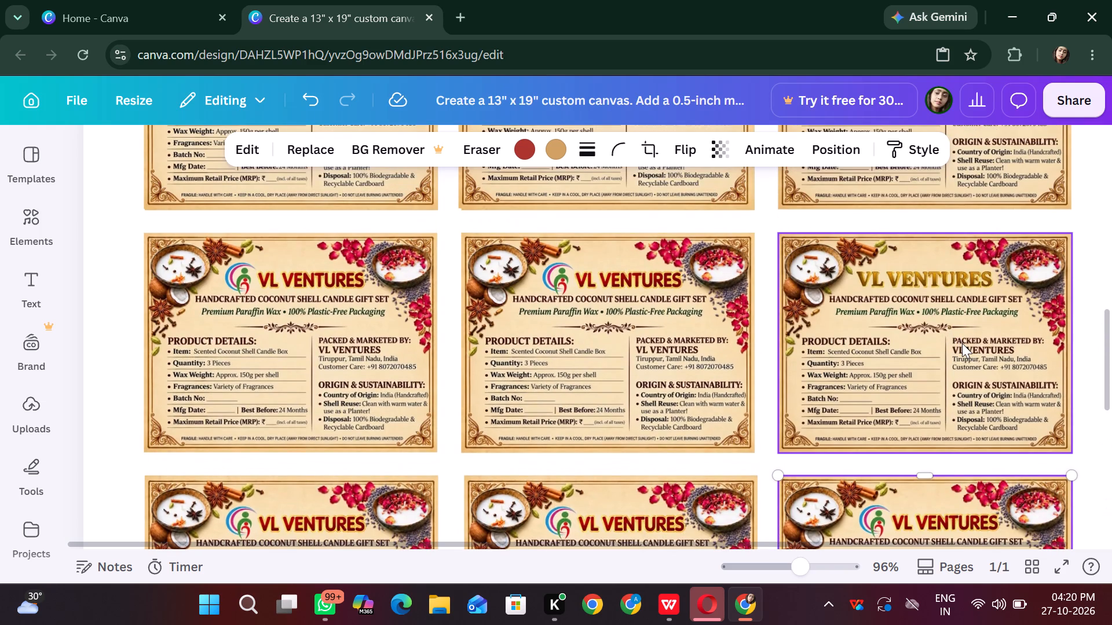
key("ctrl+d")
scroll(959, 345, "up", 2)
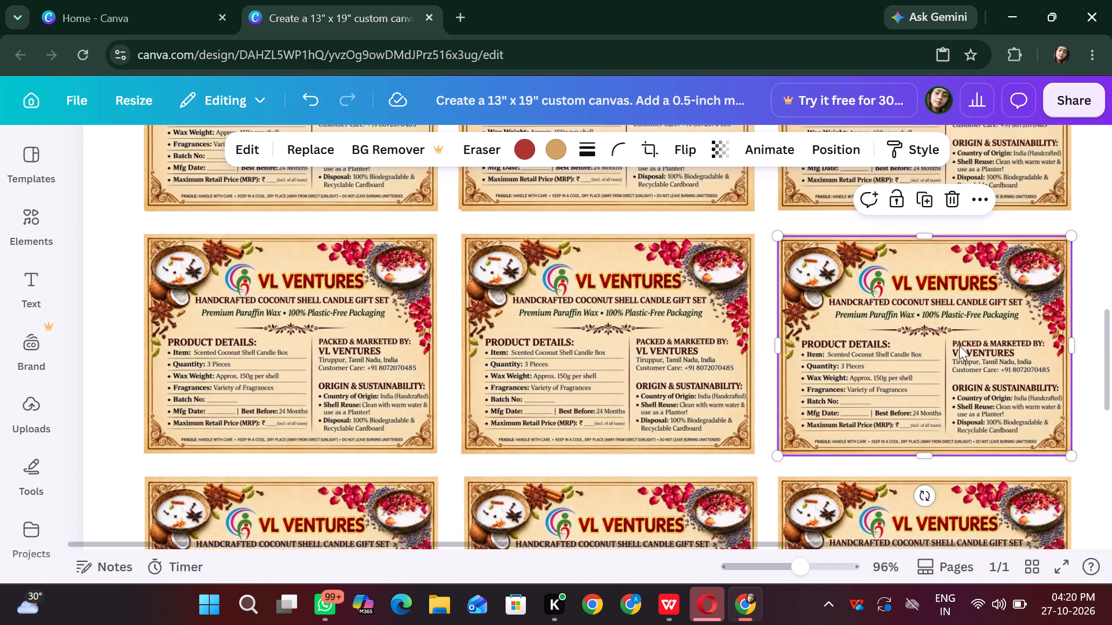
scroll(959, 345, "up", 1)
scroll(959, 345, "down", 2)
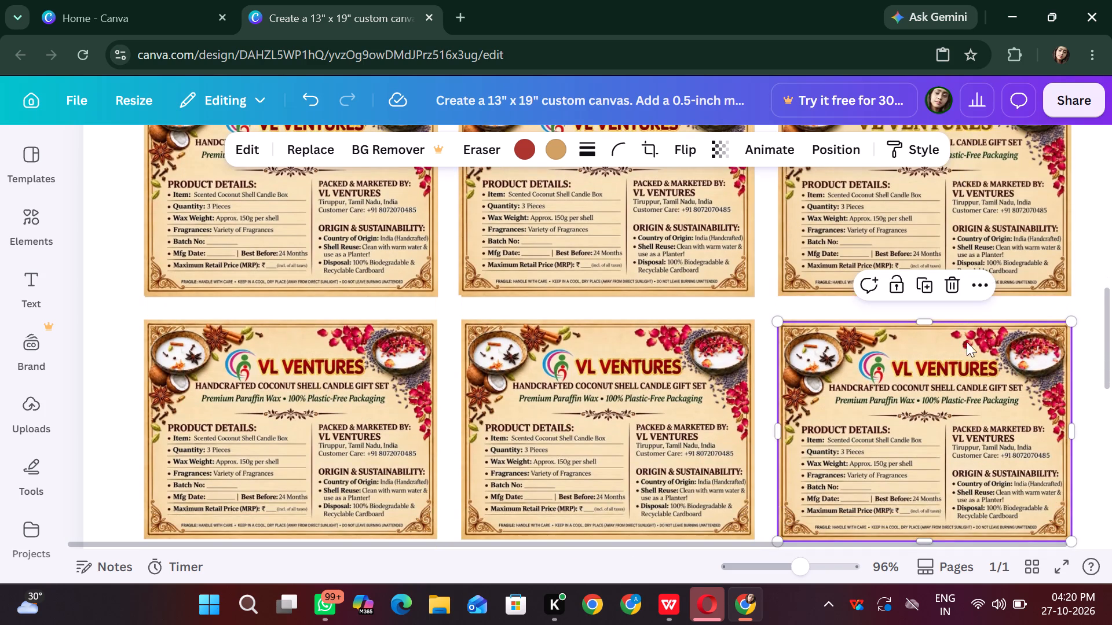
scroll(971, 340, "down", 1)
scroll(971, 340, "up", 2)
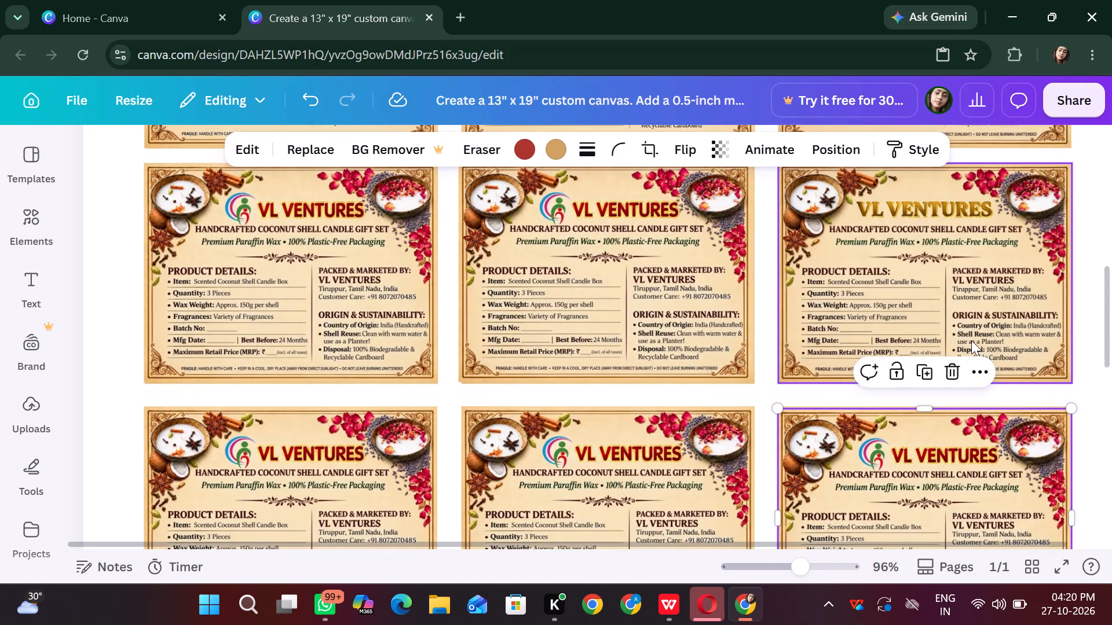
key("ctrl+d")
scroll(972, 340, "up", 1)
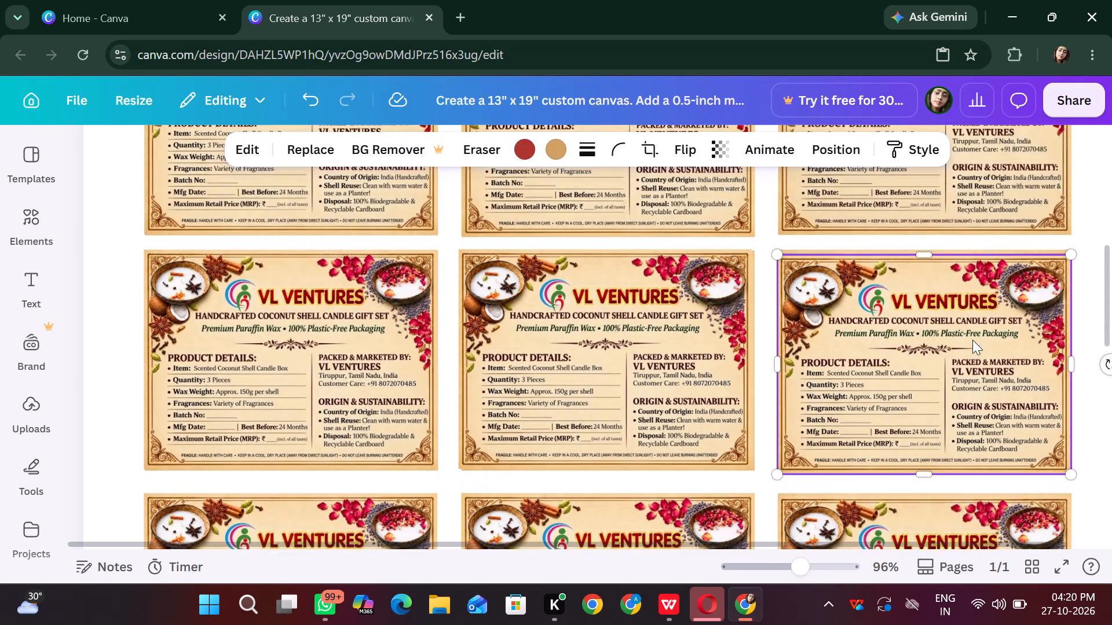
left_click_drag(943, 350, 943, 343)
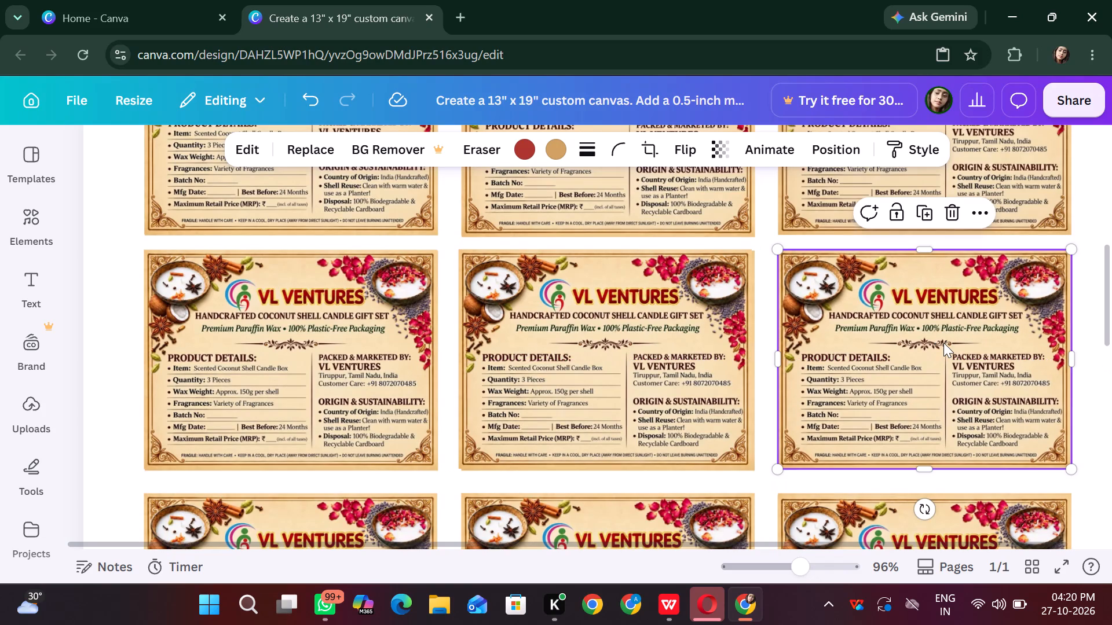
Duplicate the third row's third-column logo label and align the copy over the old label in the second row.
scroll(943, 343, "up", 2)
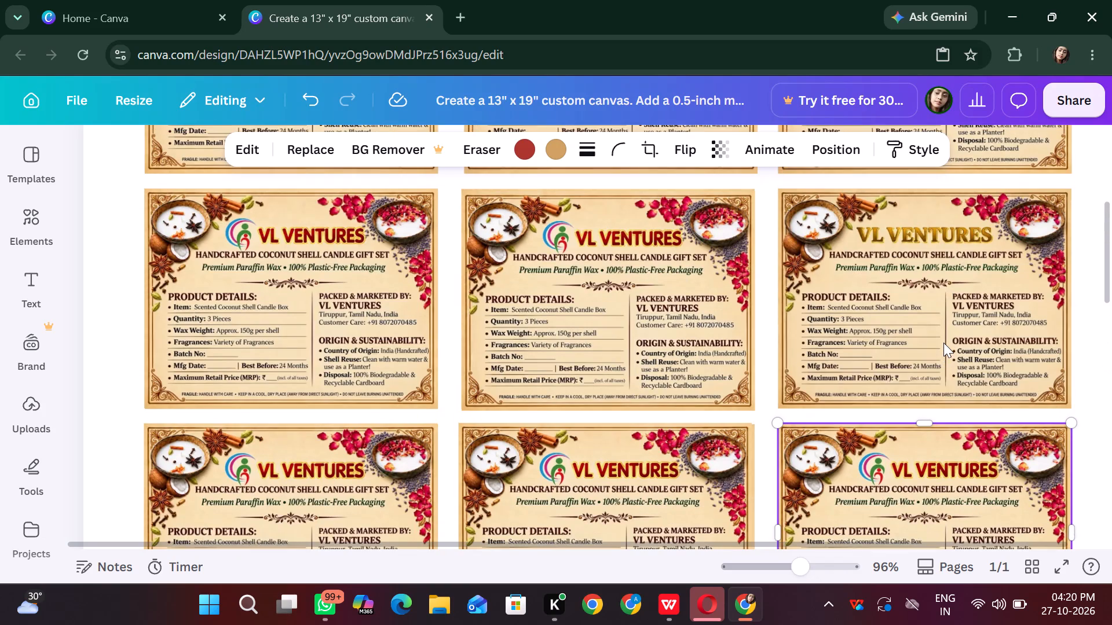
key("ctrl+d")
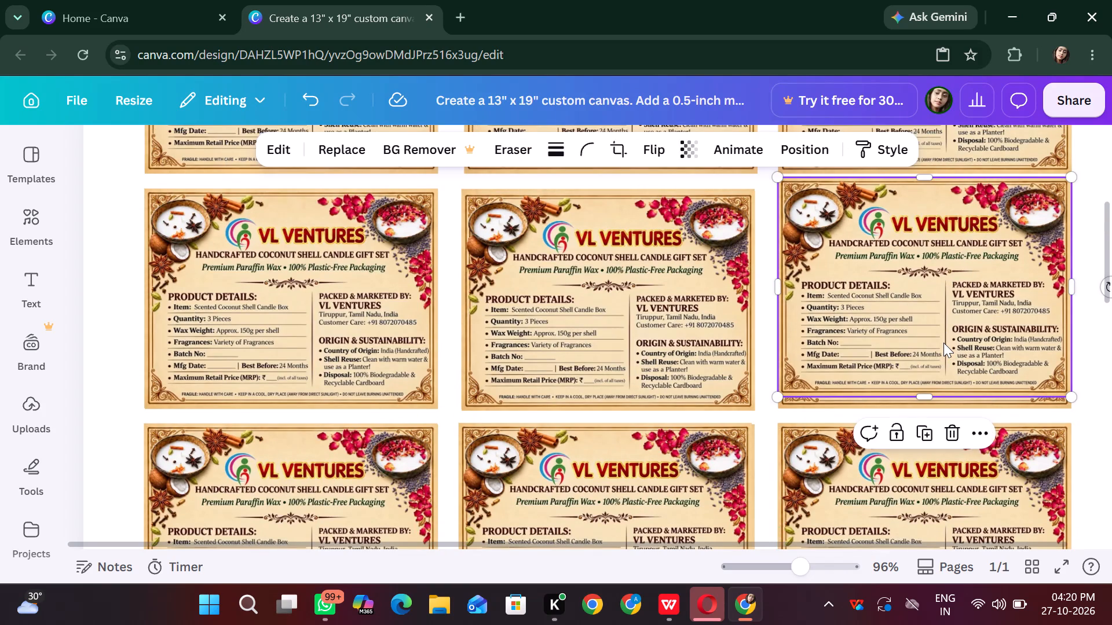
scroll(944, 343, "up", 1)
left_click_drag(941, 325, 943, 341)
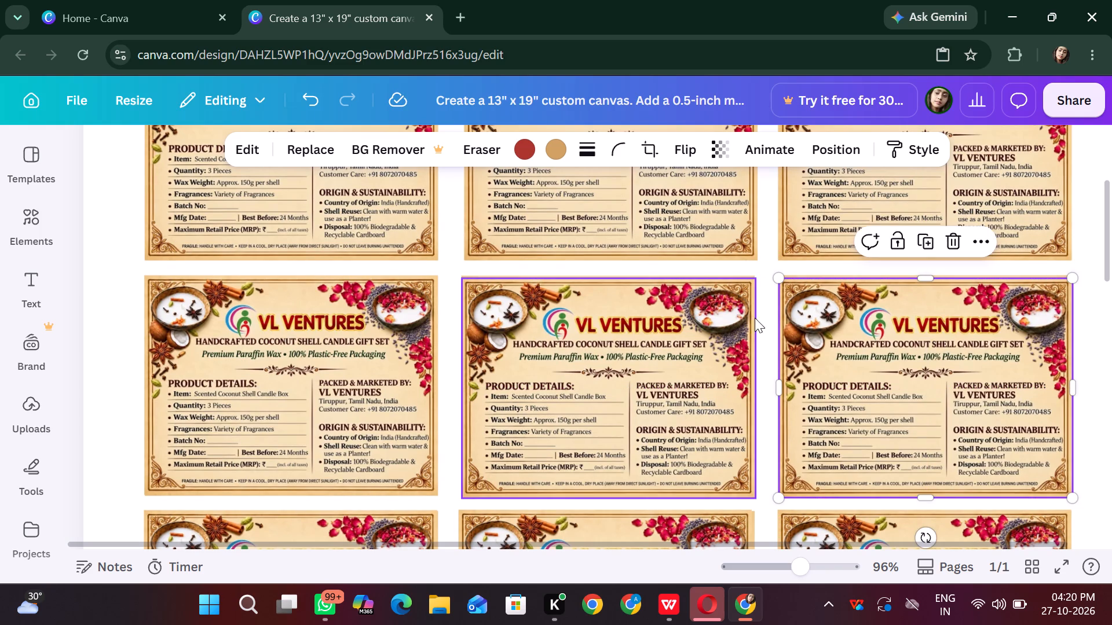
left_click(762, 325)
Review the label grid from the first row to the last at 59% zoom.
scroll(758, 328, "up", 3)
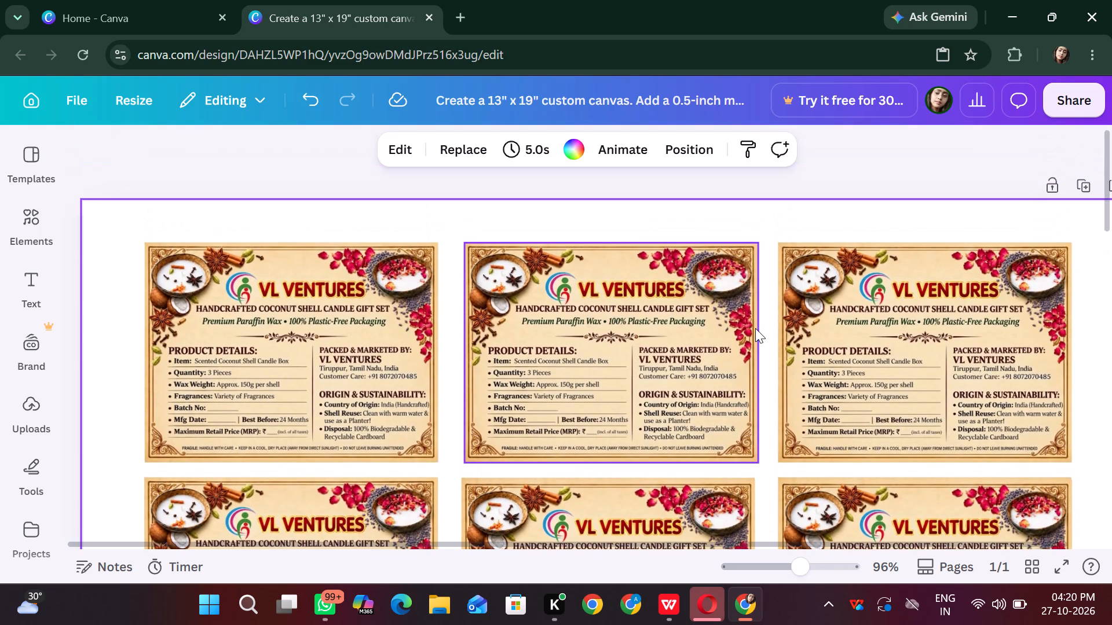
left_click(785, 571)
scroll(875, 422, "down", 4)
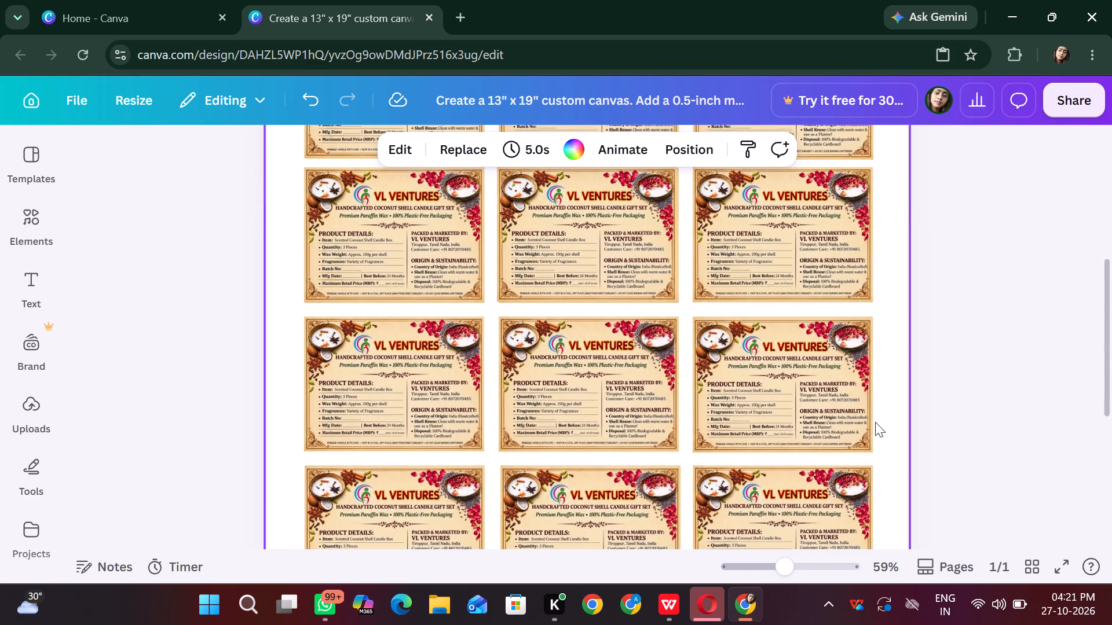
scroll(875, 422, "down", 5)
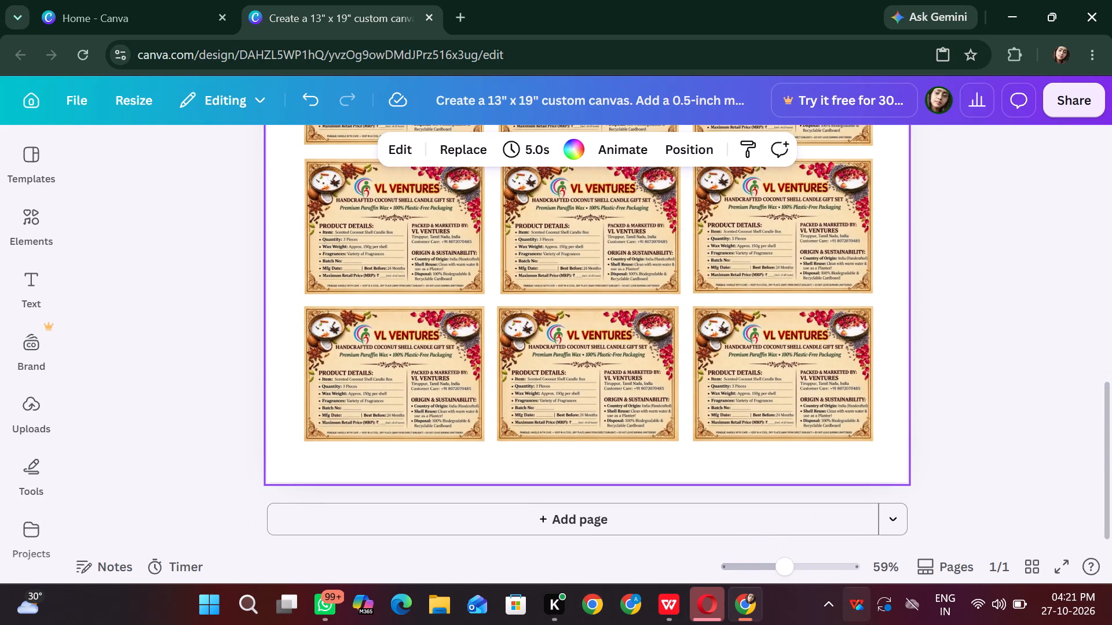
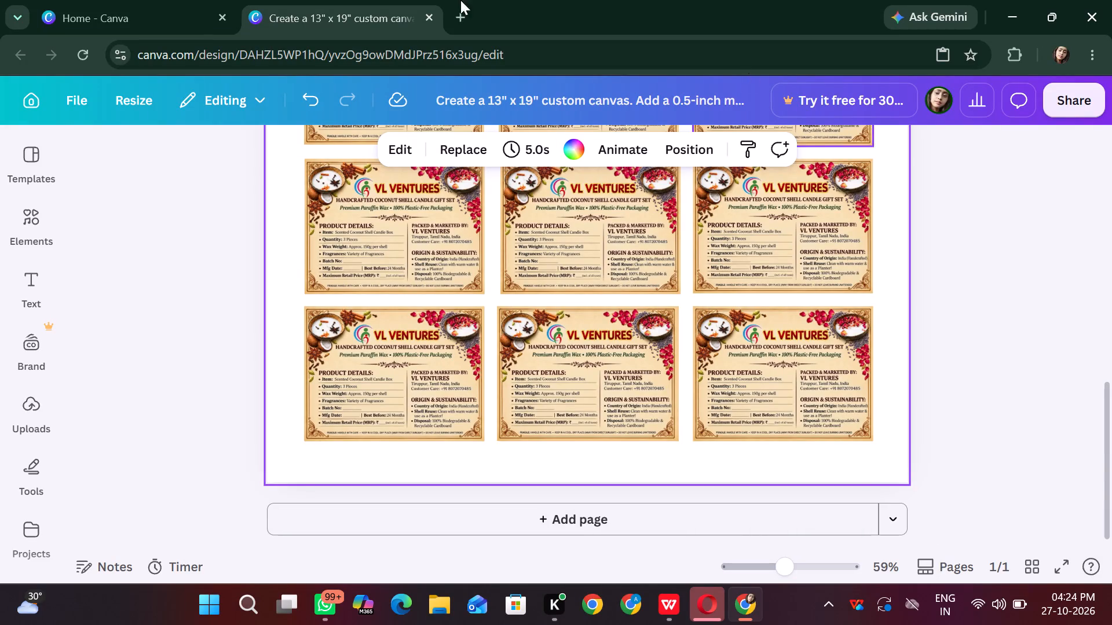
Open the download settings for the finished 13" x 19" label sheet.
left_click(1103, 56)
left_click(1102, 56)
left_click(1073, 106)
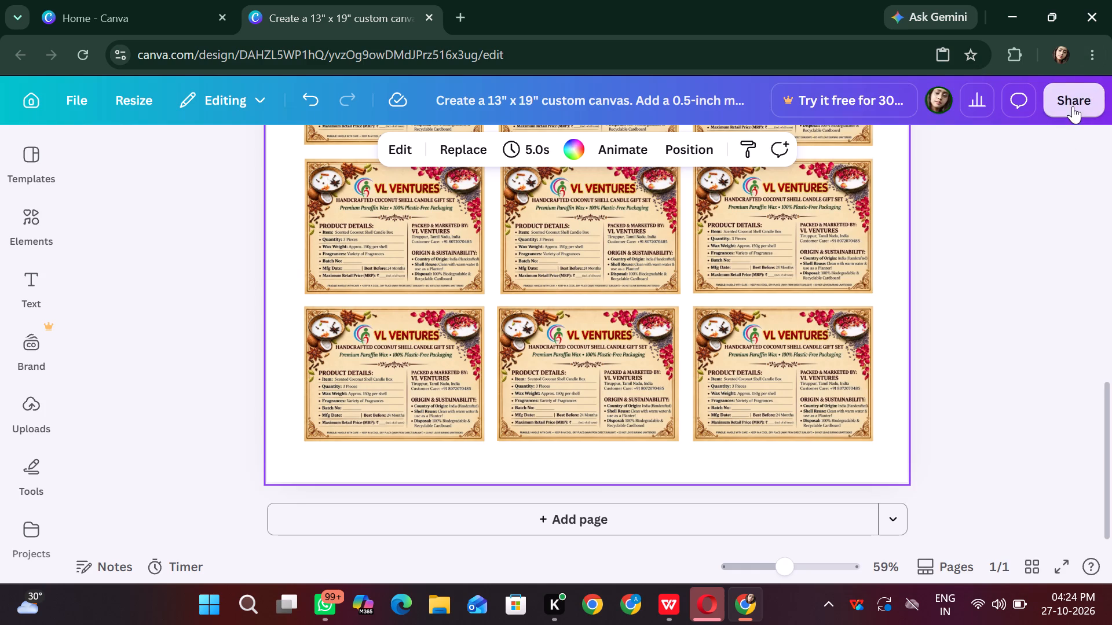
left_click(809, 485)
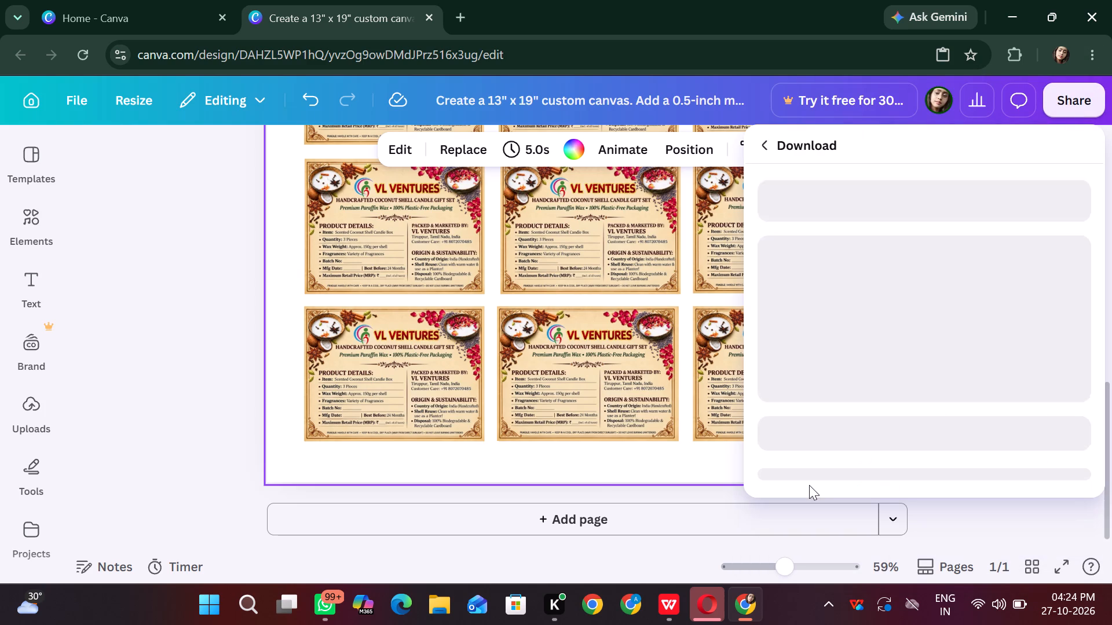
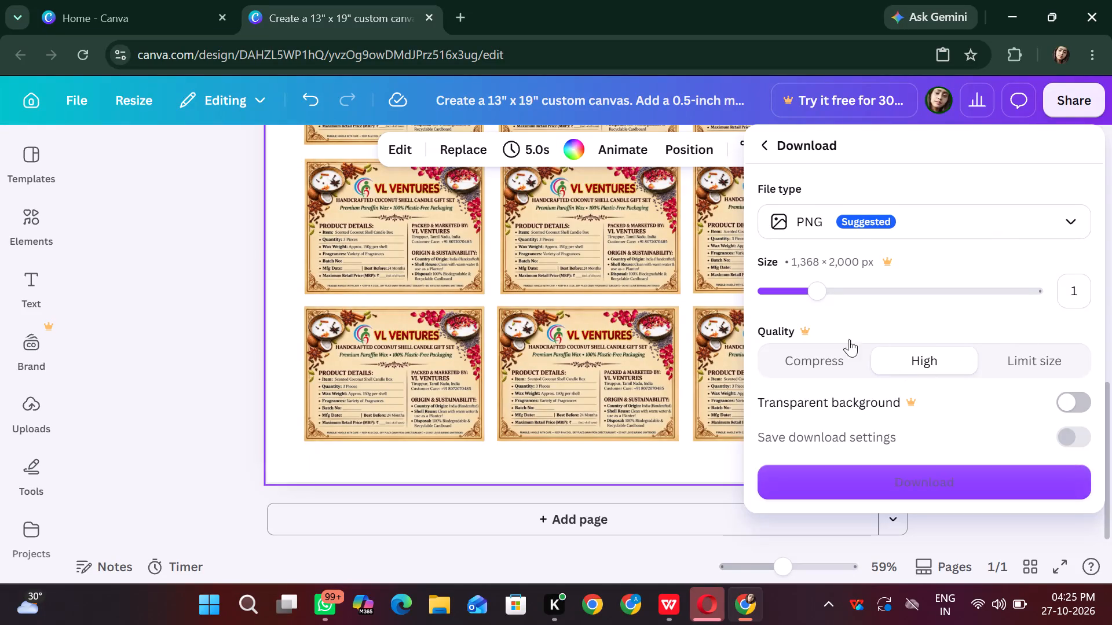
Download the label sheet as a PDF with the Print preset.
left_click(1011, 215)
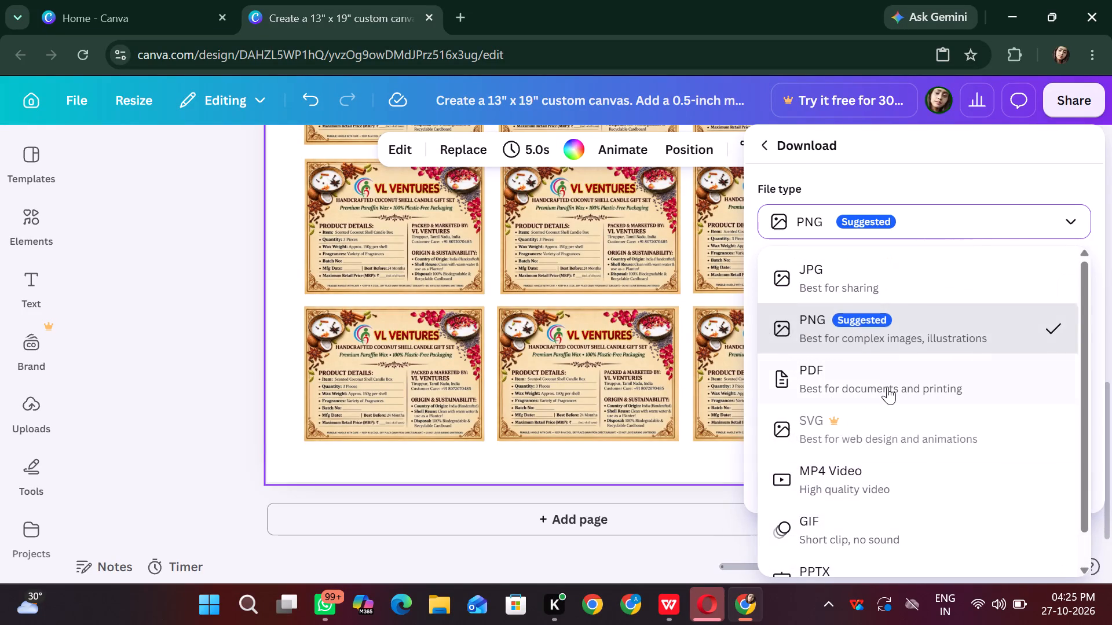
left_click(887, 387)
left_click(1039, 296)
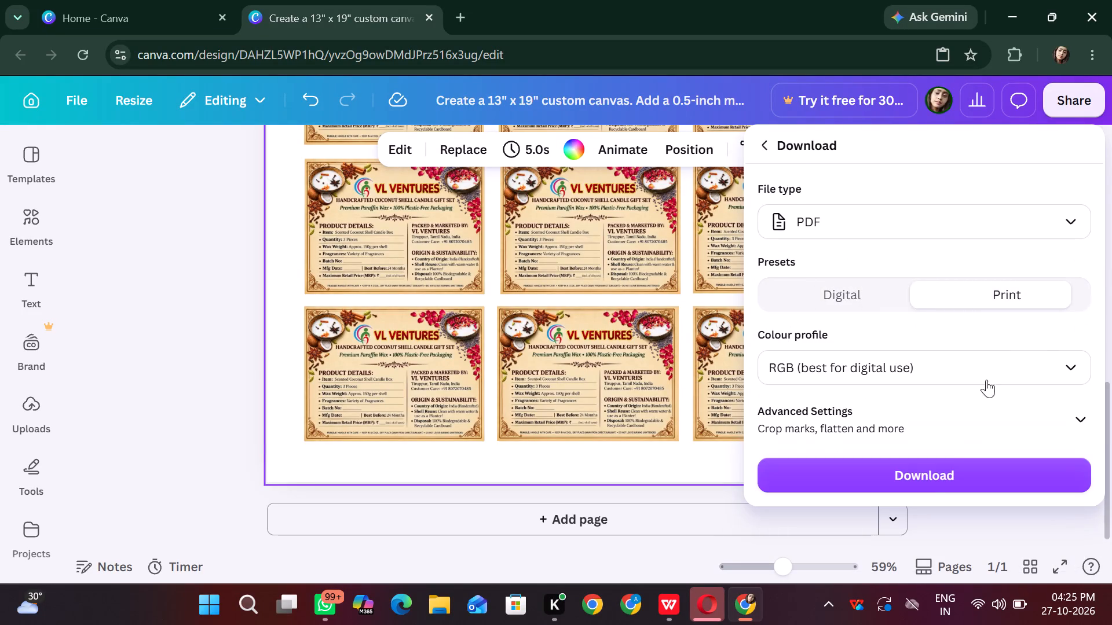
left_click(935, 477)
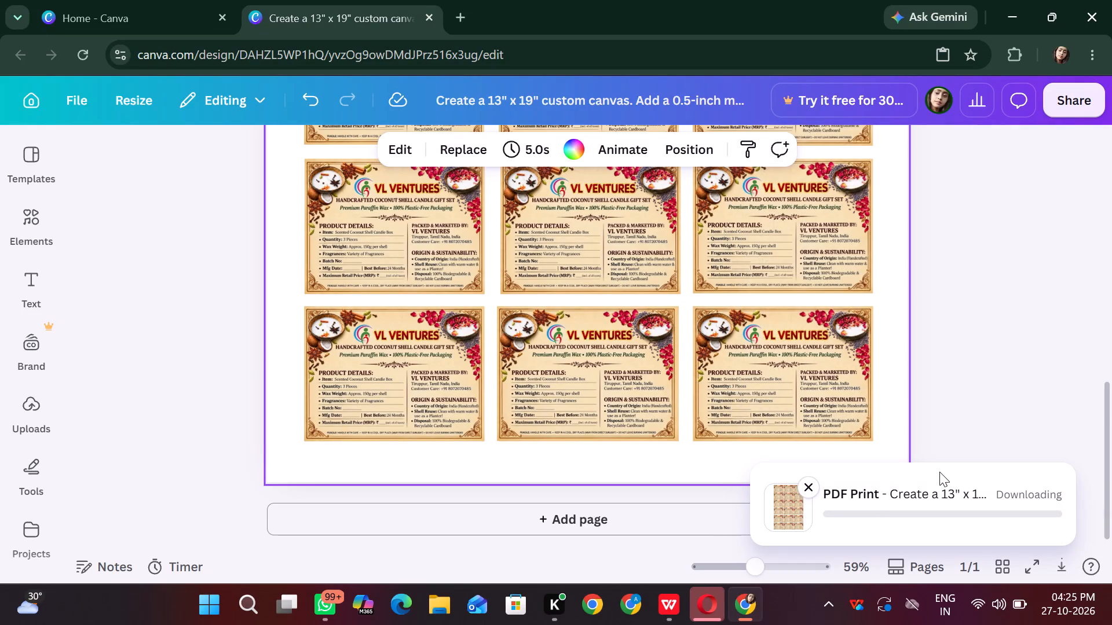
scroll(768, 372, "up", 5)
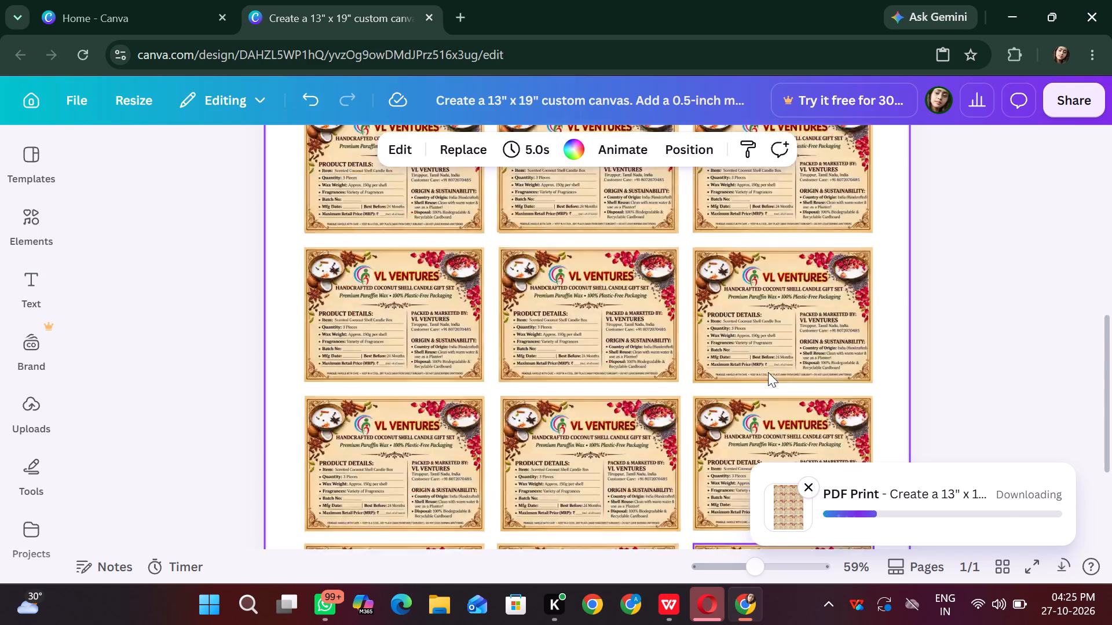
scroll(768, 372, "up", 4)
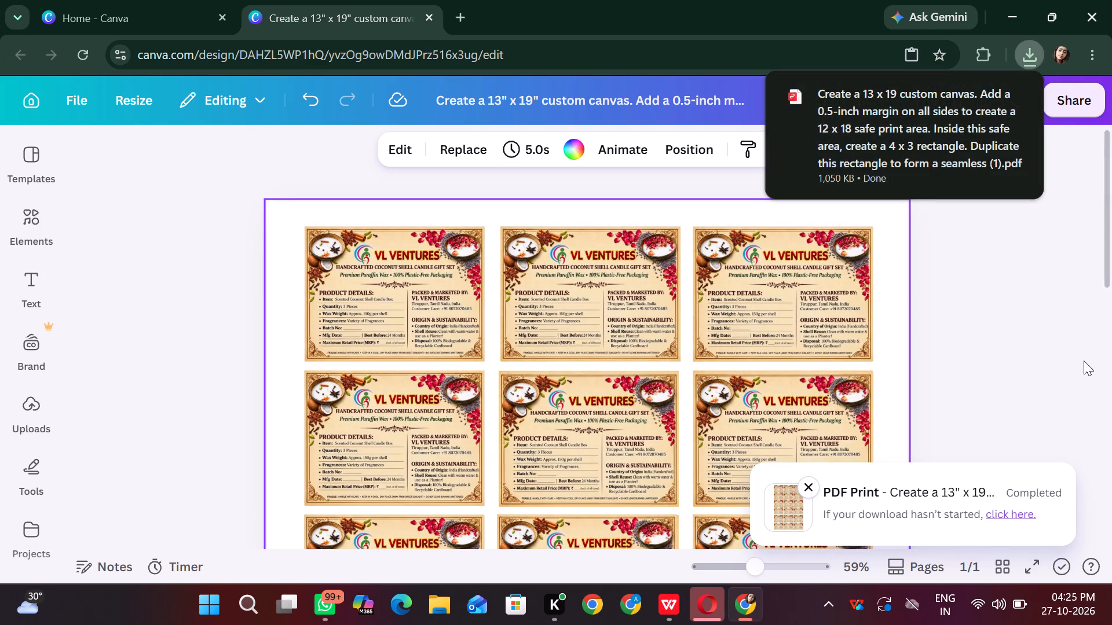
Open the downloaded label sheet PDF in the browser to check it, dismissing the viewer tips.
left_click(926, 127)
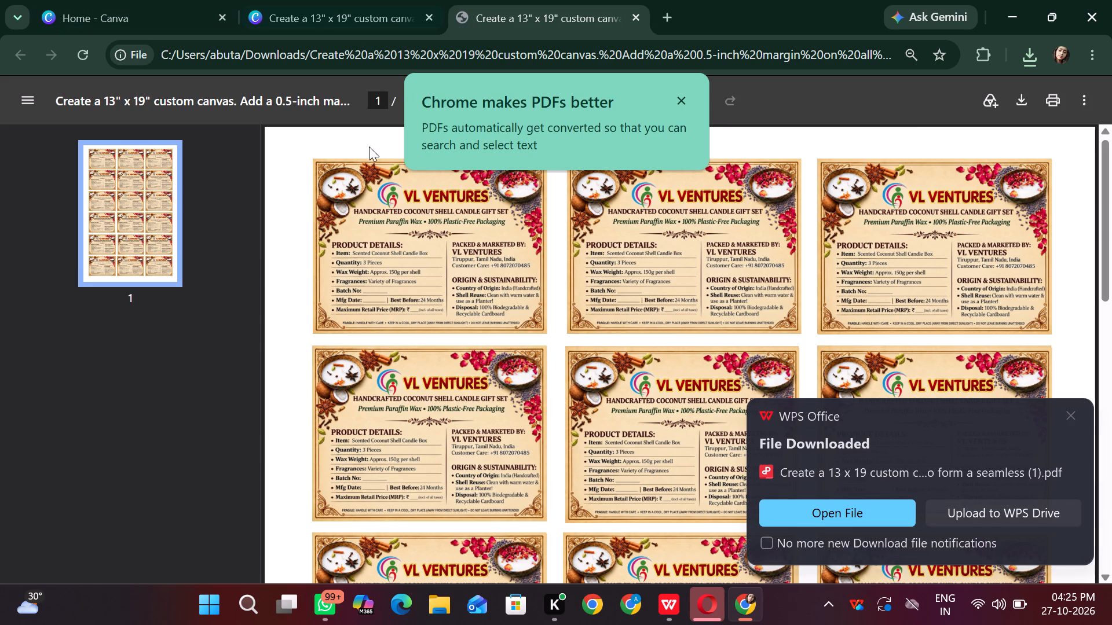
left_click(247, 106)
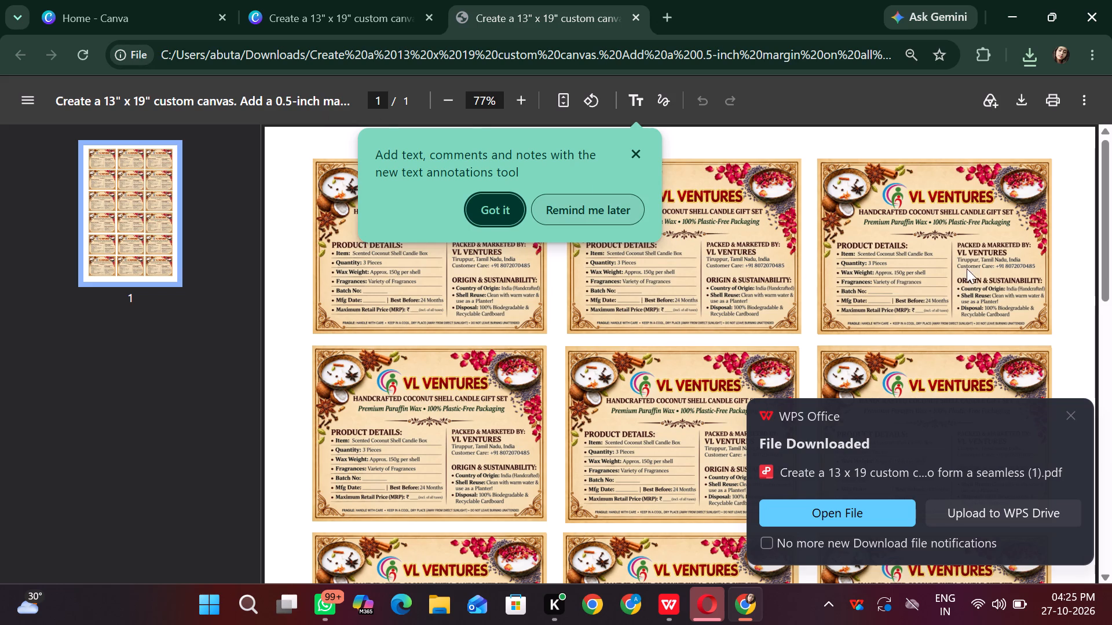
left_click(636, 152)
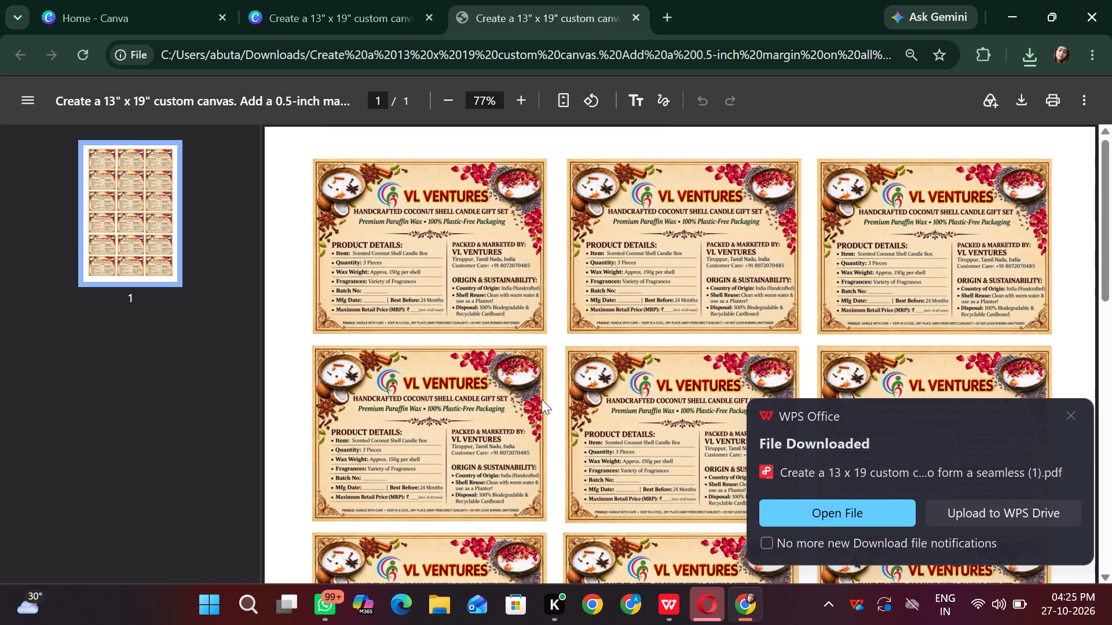
Open the newest 13 x 19 custom canvas PDF from the Downloads folder in WPS Office.
left_click(441, 603)
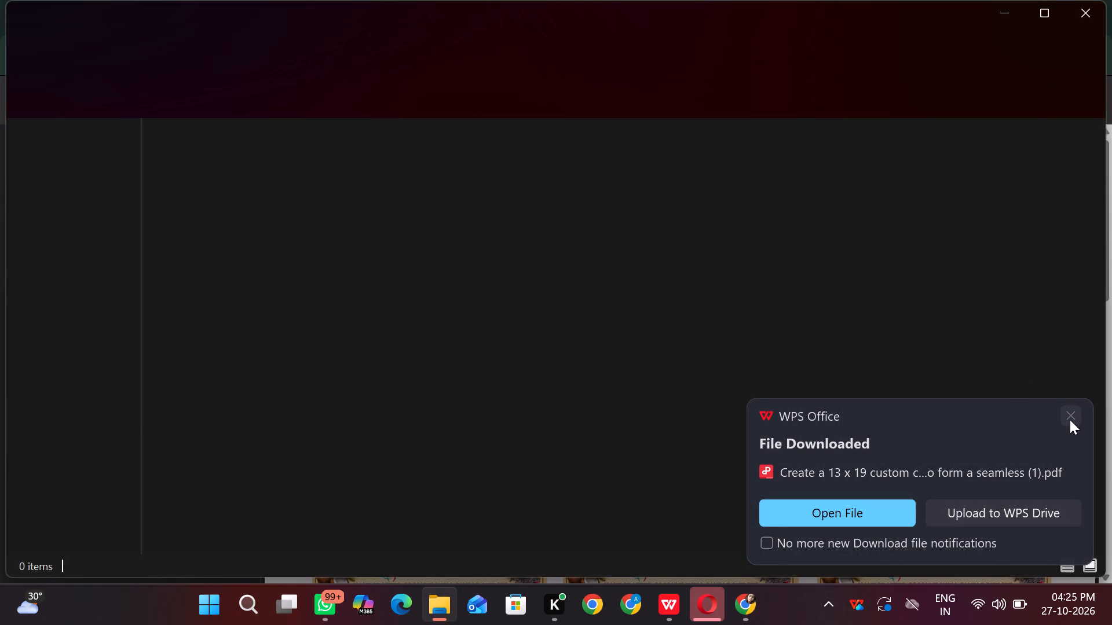
left_click(1070, 420)
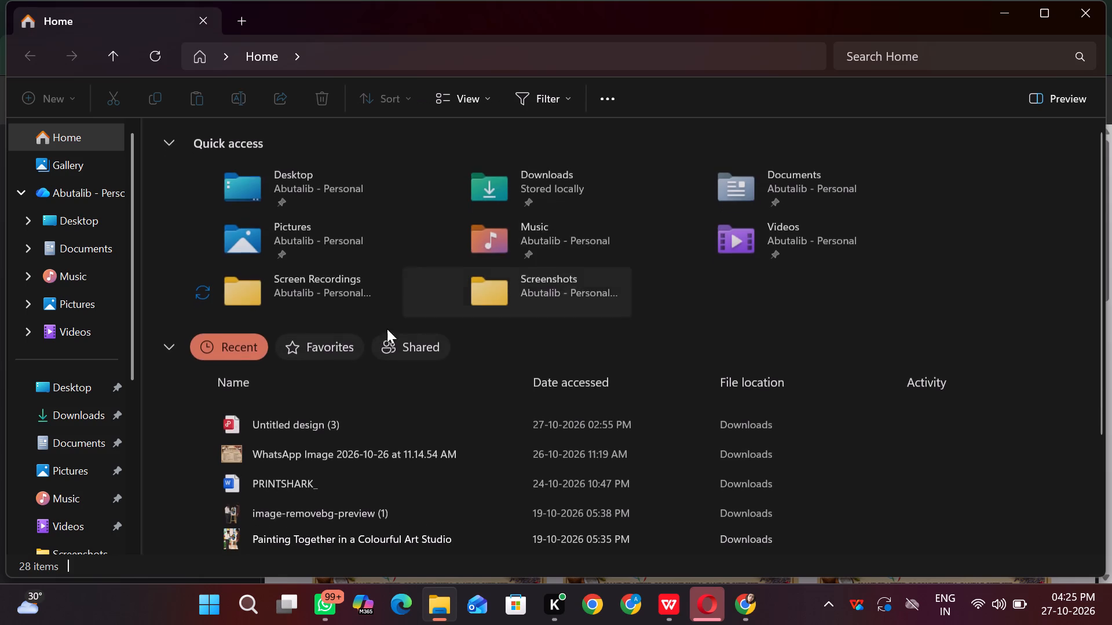
left_click(74, 427)
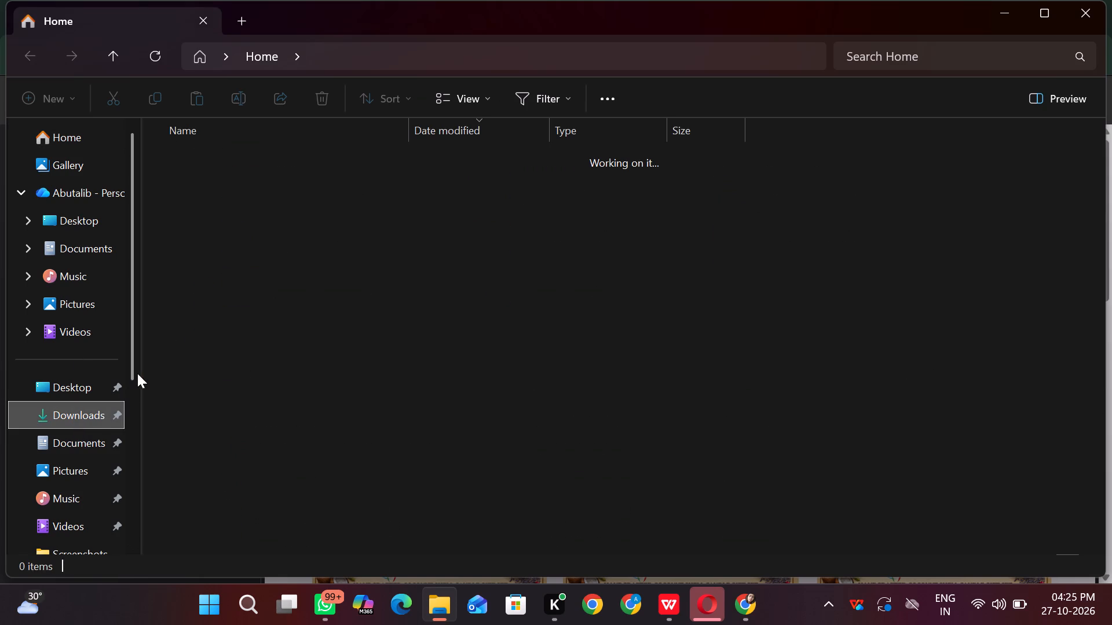
left_click(272, 185)
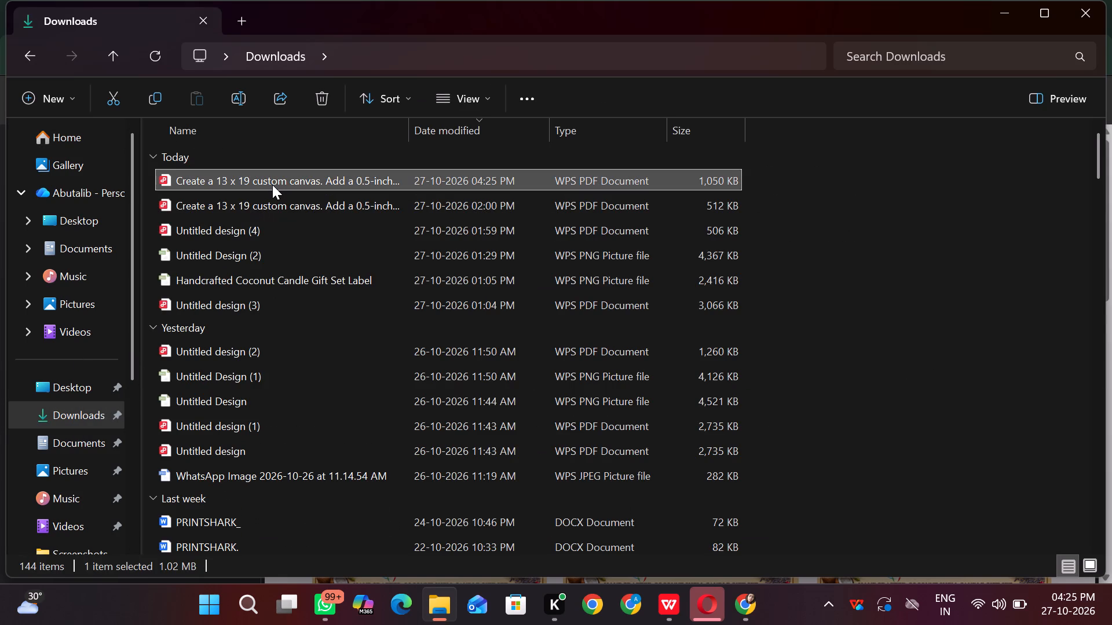
double_click(272, 185)
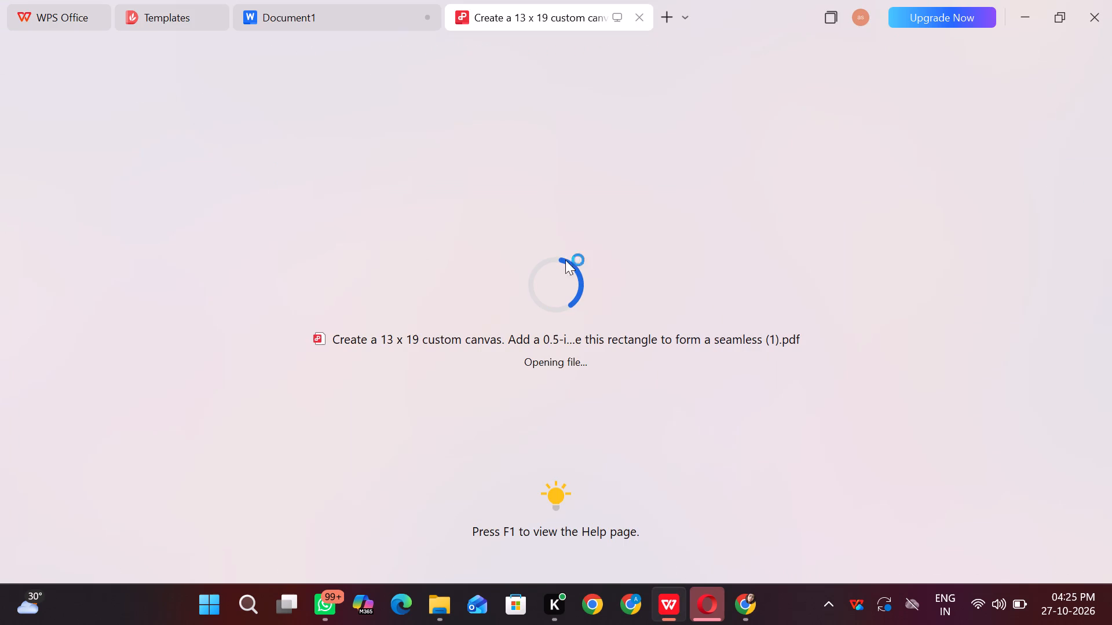
Start saving a copy of the label sheet PDF in Downloads, selecting the whole existing file name for replacement.
left_click(42, 46)
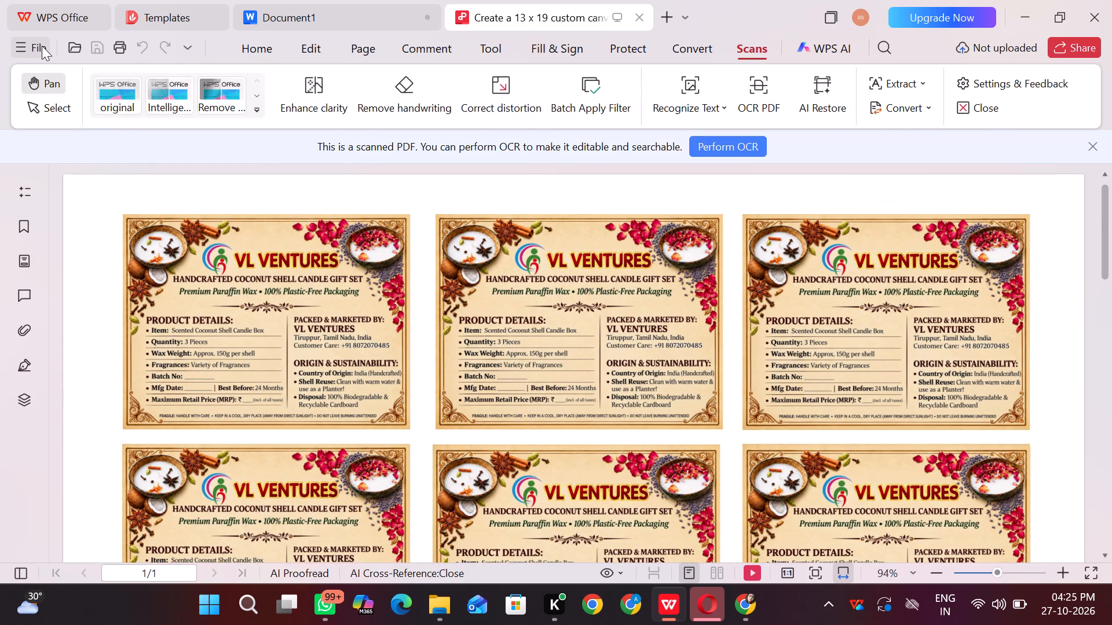
left_click(102, 193)
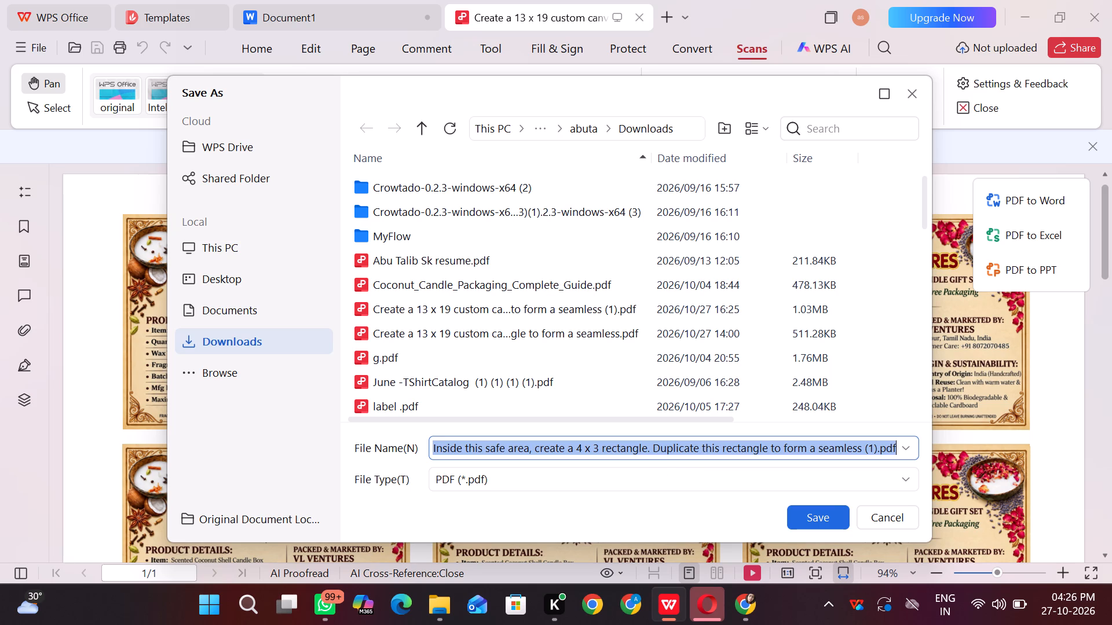
left_click_drag(646, 447, 948, 450)
key("BackSpace")
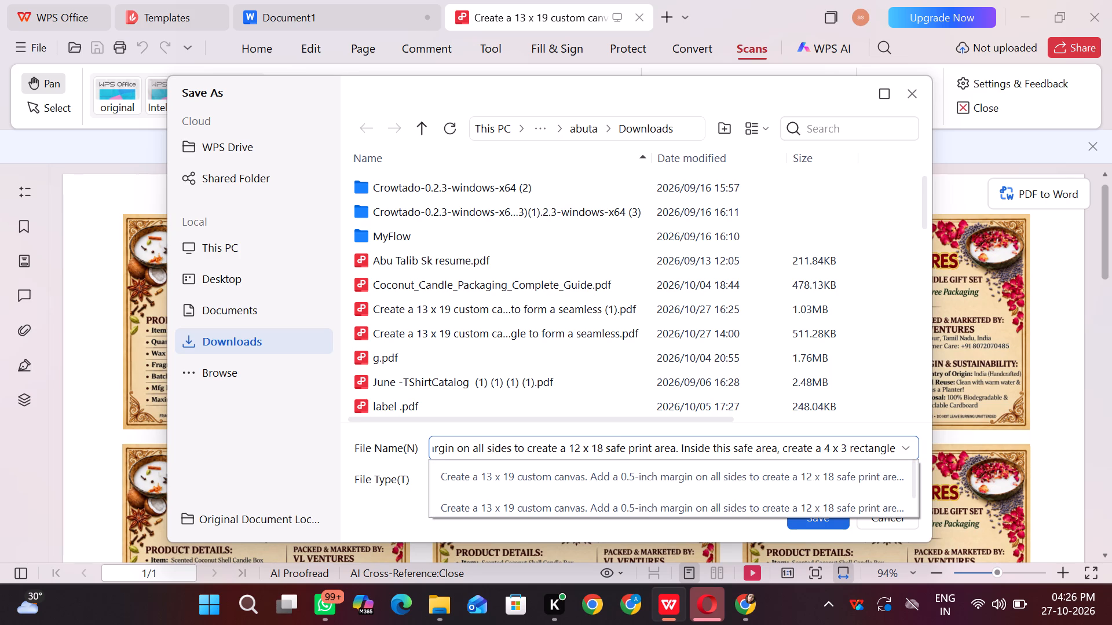
left_click_drag(814, 446, 379, 451)
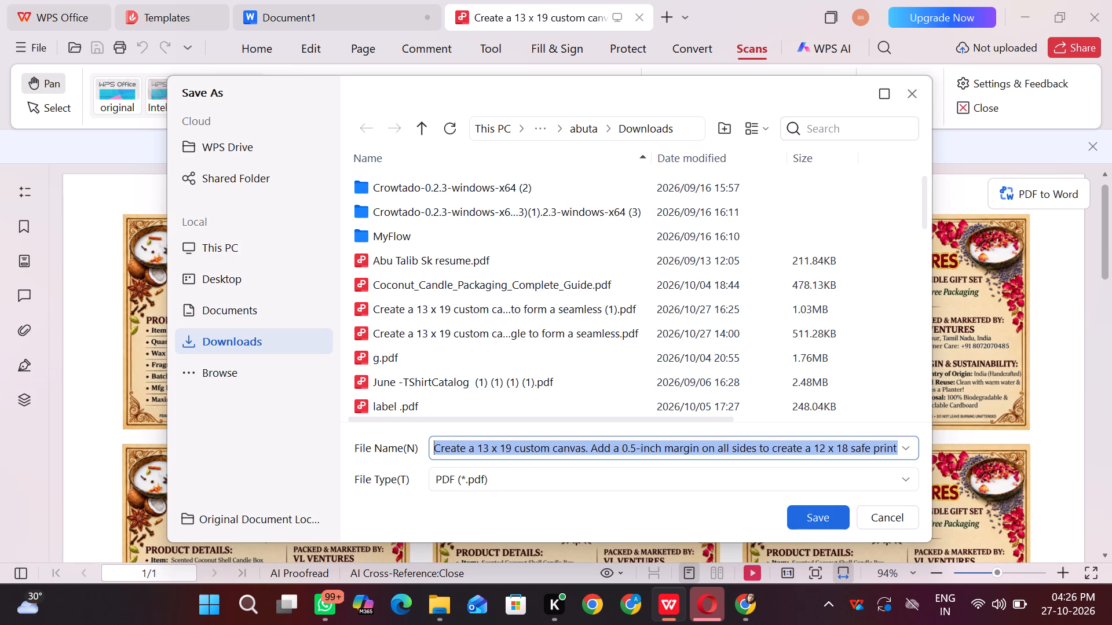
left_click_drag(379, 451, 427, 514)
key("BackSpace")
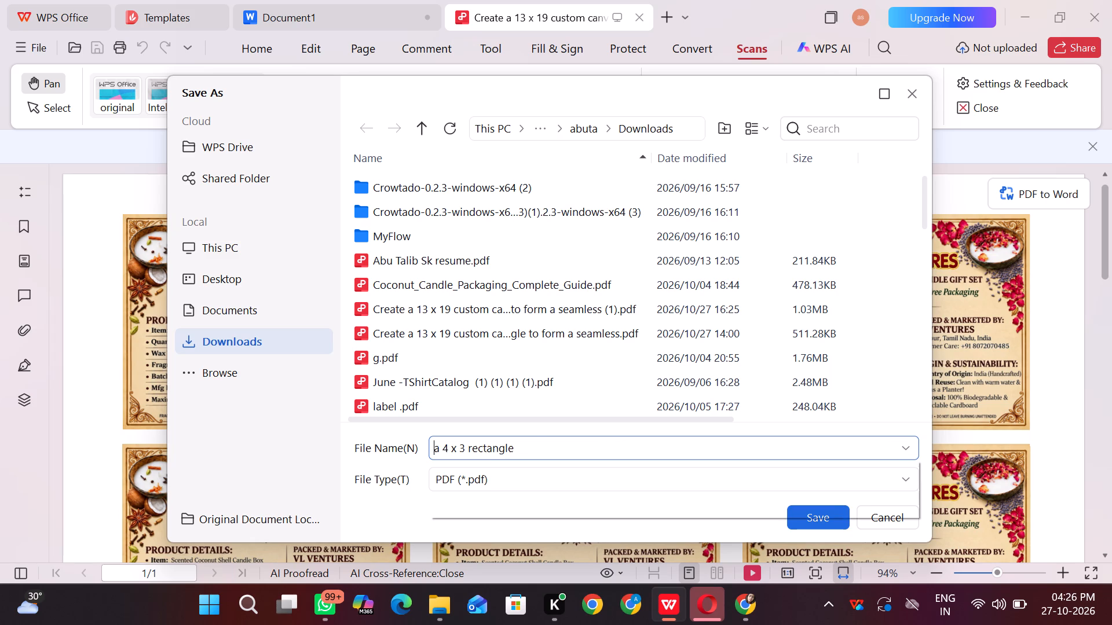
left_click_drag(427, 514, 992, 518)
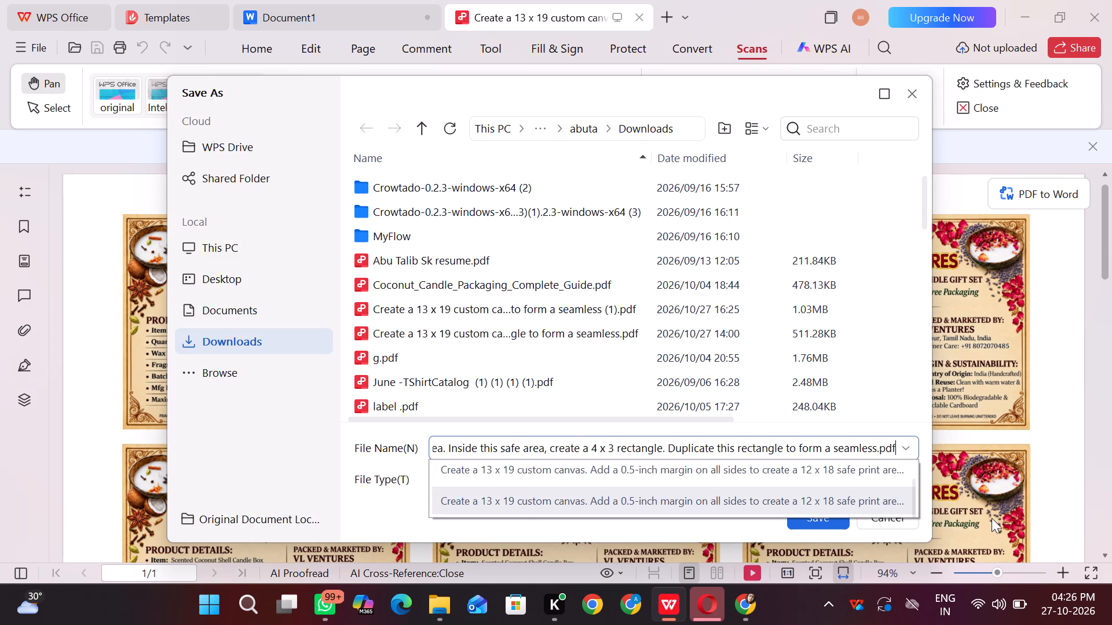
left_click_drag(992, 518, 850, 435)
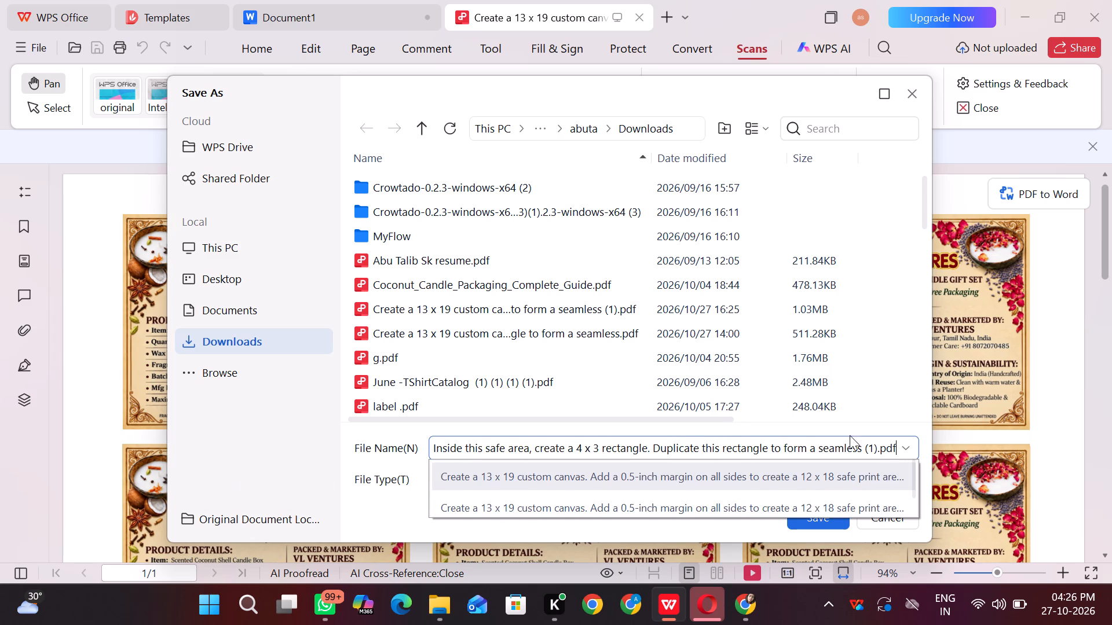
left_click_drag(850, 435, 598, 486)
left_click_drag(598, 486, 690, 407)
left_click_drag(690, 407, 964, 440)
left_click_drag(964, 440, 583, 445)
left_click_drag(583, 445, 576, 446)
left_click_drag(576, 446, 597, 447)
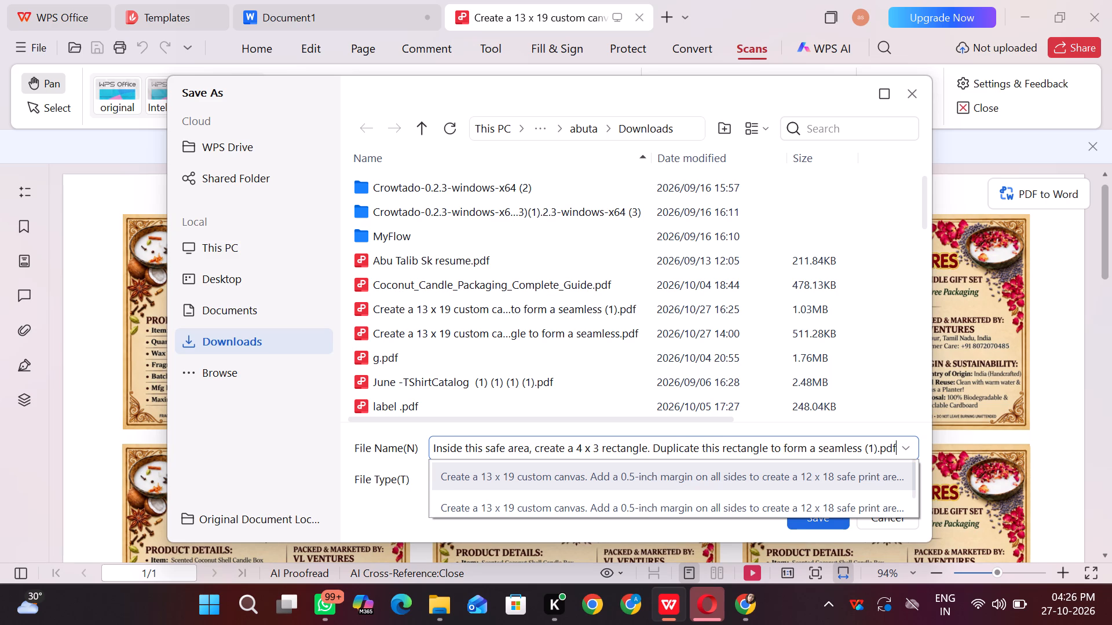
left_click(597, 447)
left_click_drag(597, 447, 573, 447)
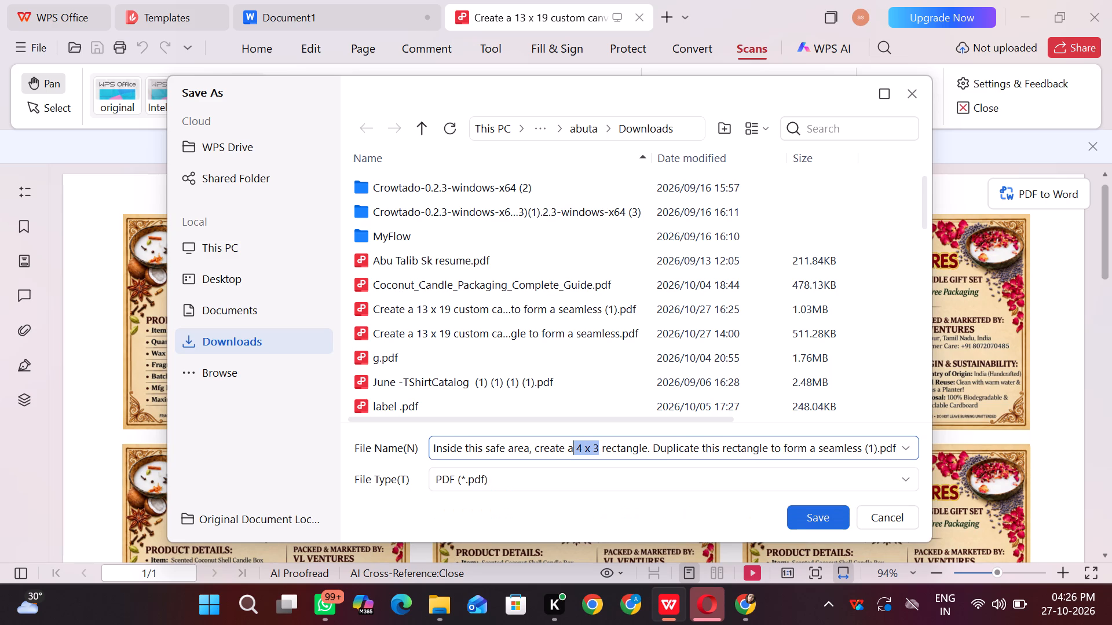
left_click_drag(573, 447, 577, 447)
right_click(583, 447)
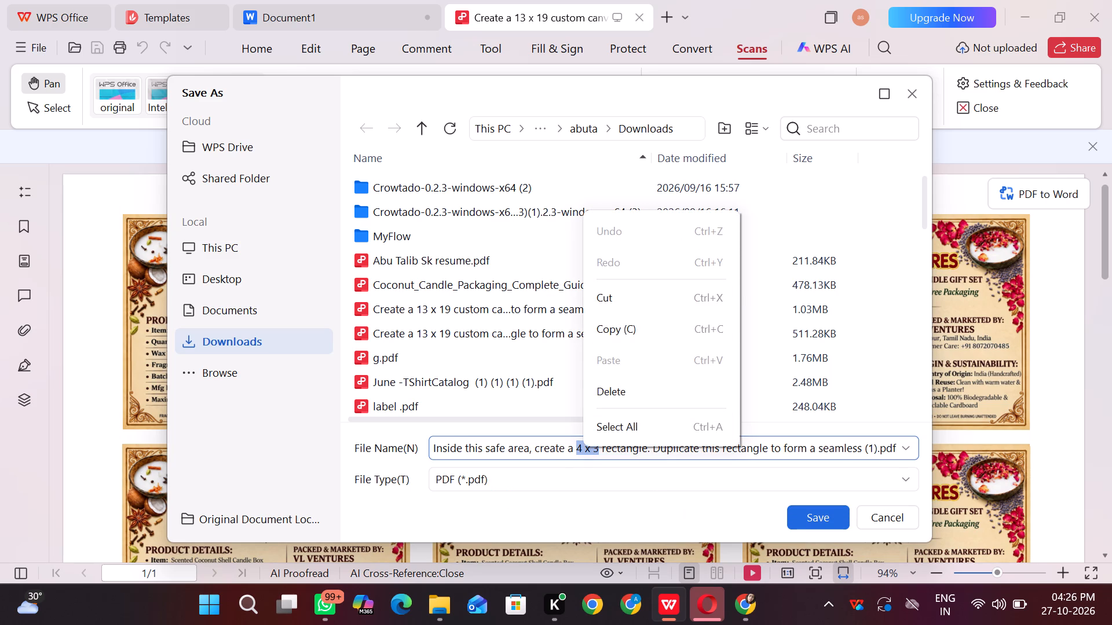
Clear the entire existing file name for the label sheet PDF copy being saved in Downloads.
left_click(884, 448)
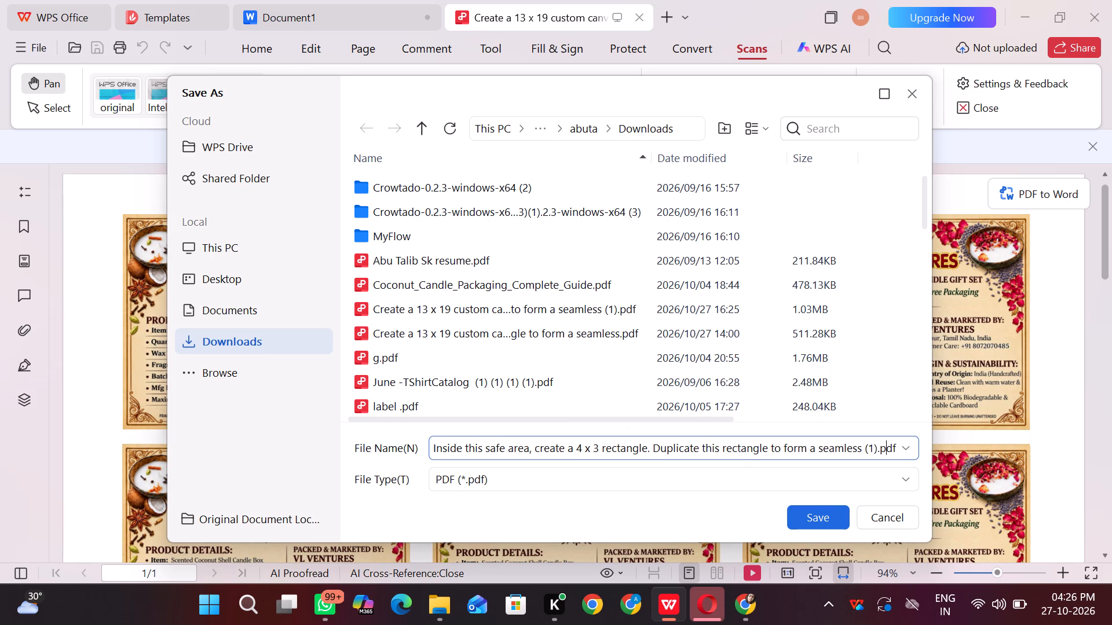
key("ctrl+a")
key("BackSpace")
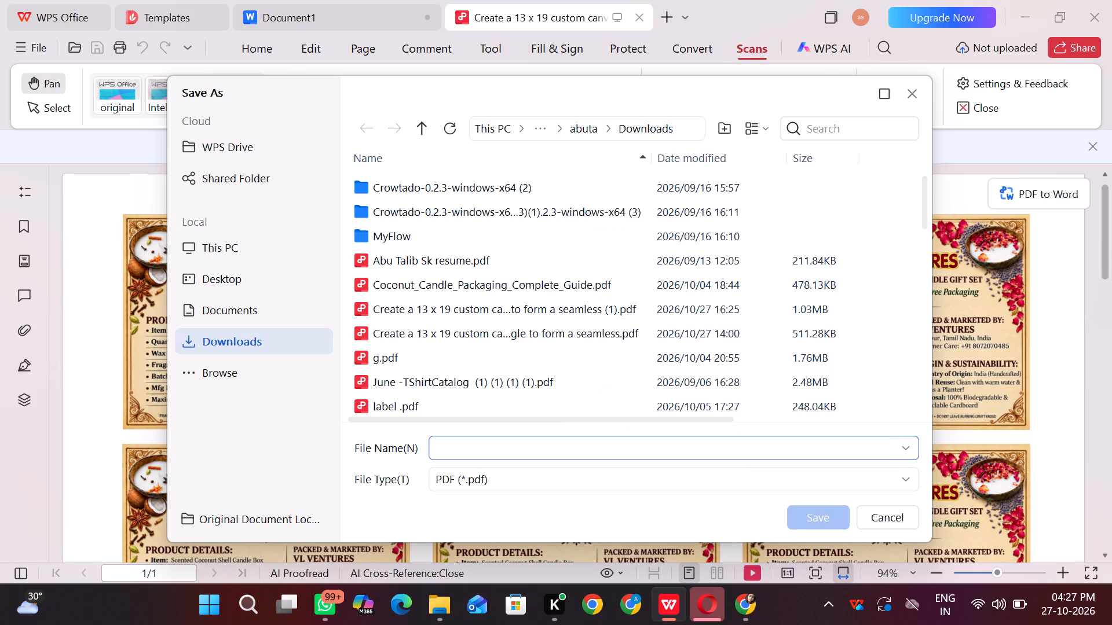
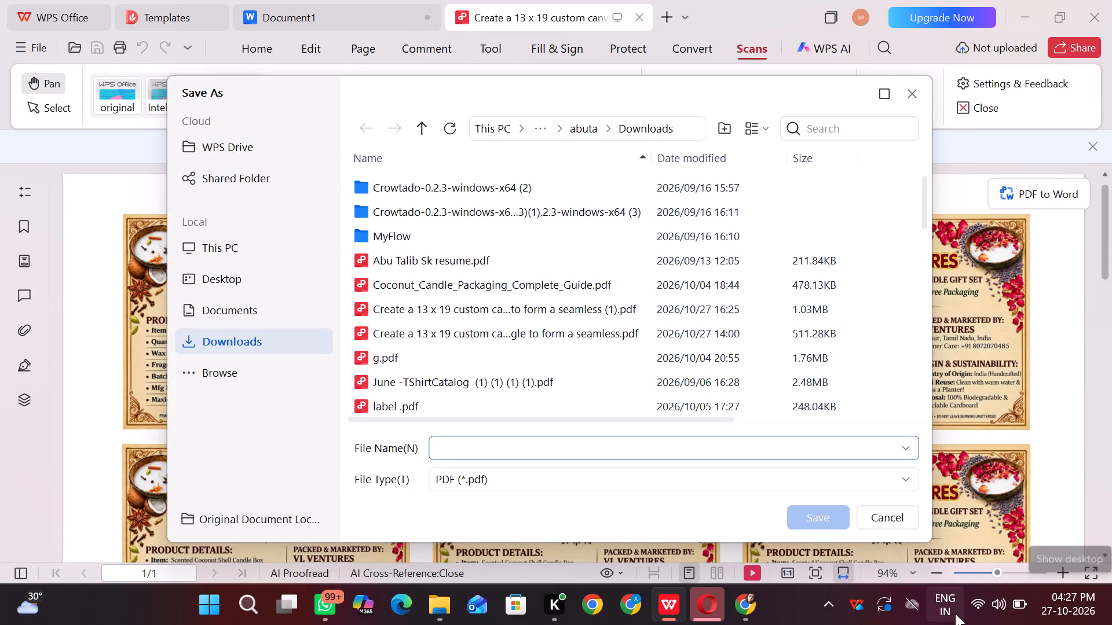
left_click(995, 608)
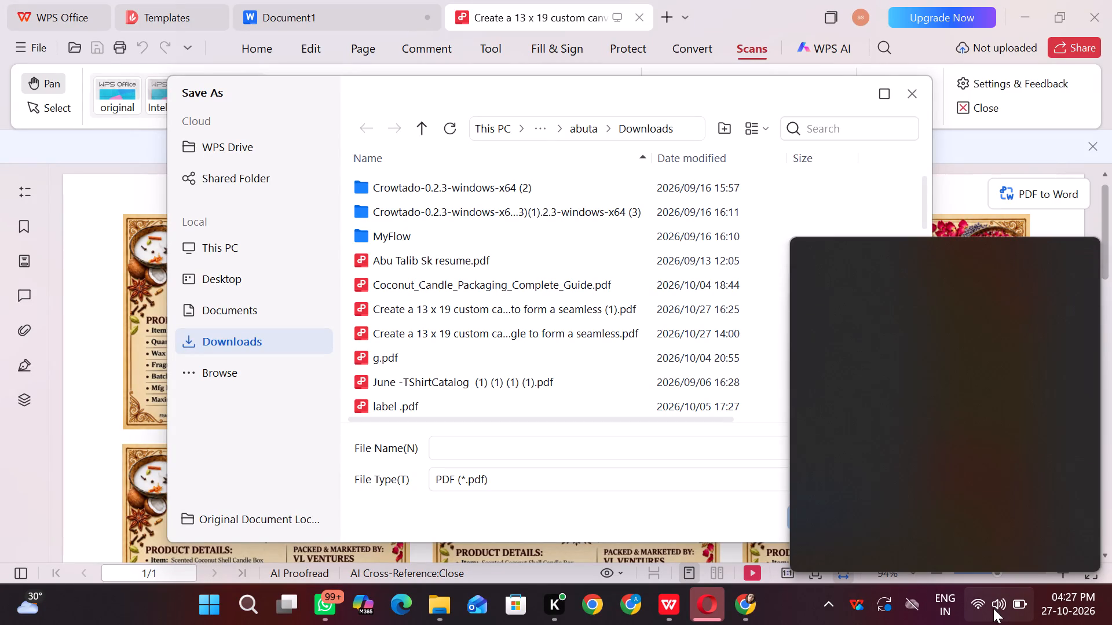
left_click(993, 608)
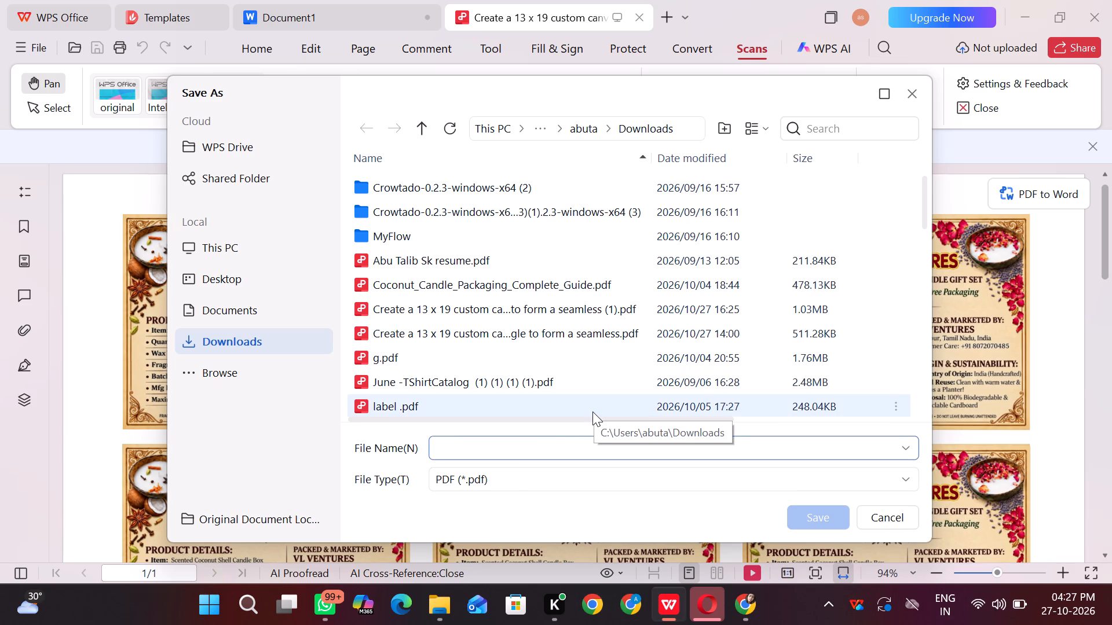
Open Windows voice typing and try to start dictation in the empty file name field of the save dialog.
key("super+h")
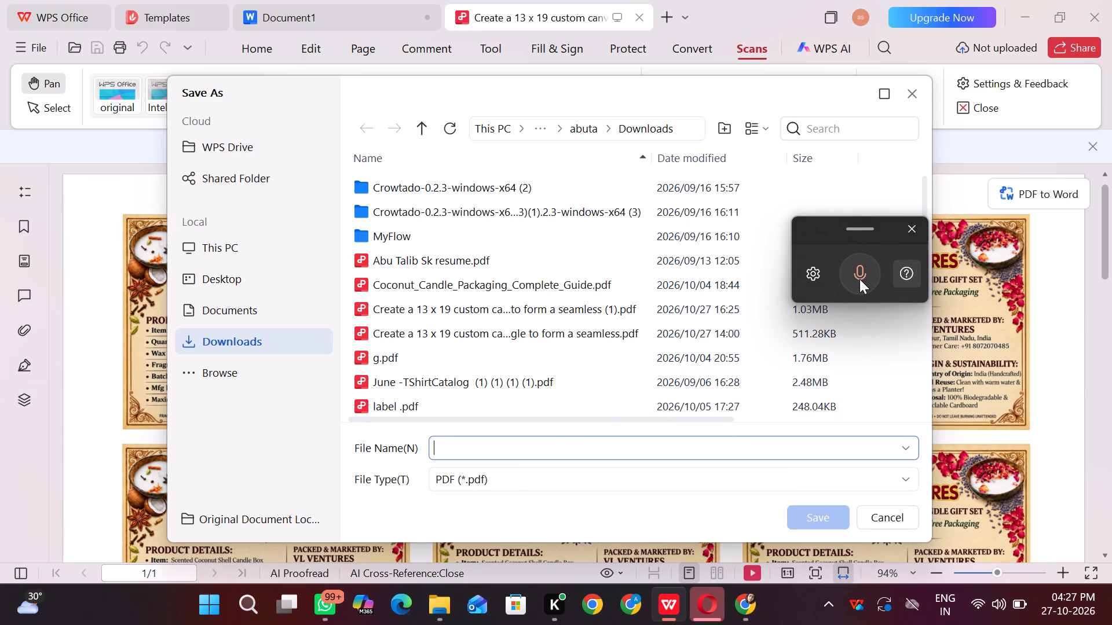
left_click(860, 279)
left_click(539, 450)
left_click(862, 271)
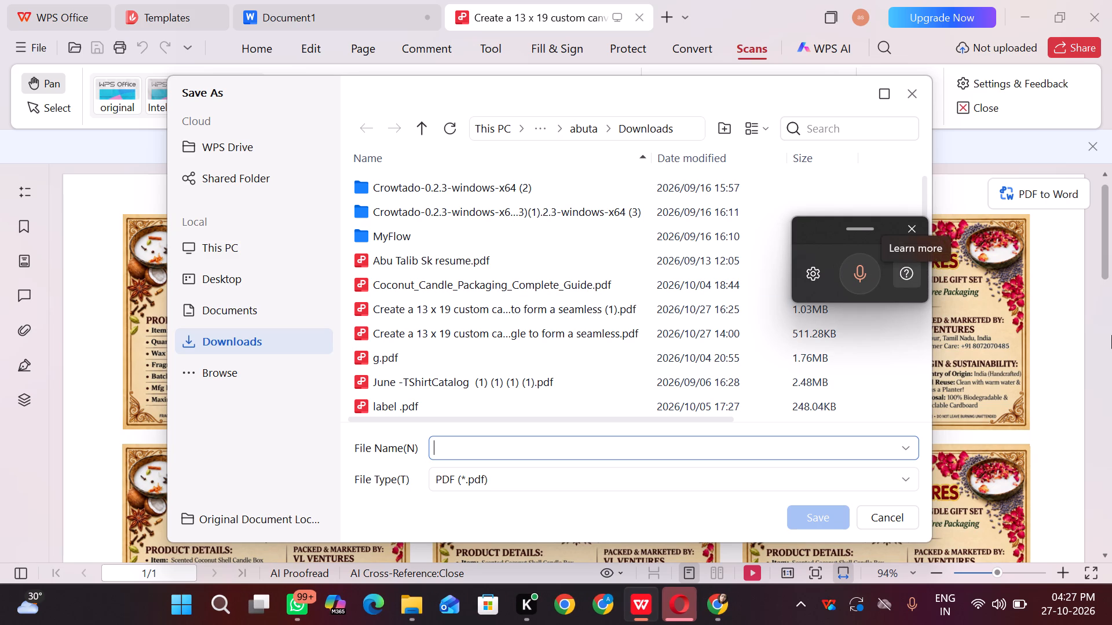
Turn on the voice typing launcher and choose Headset (Wireless 5) as the default microphone in the voice typing settings.
left_click(803, 274)
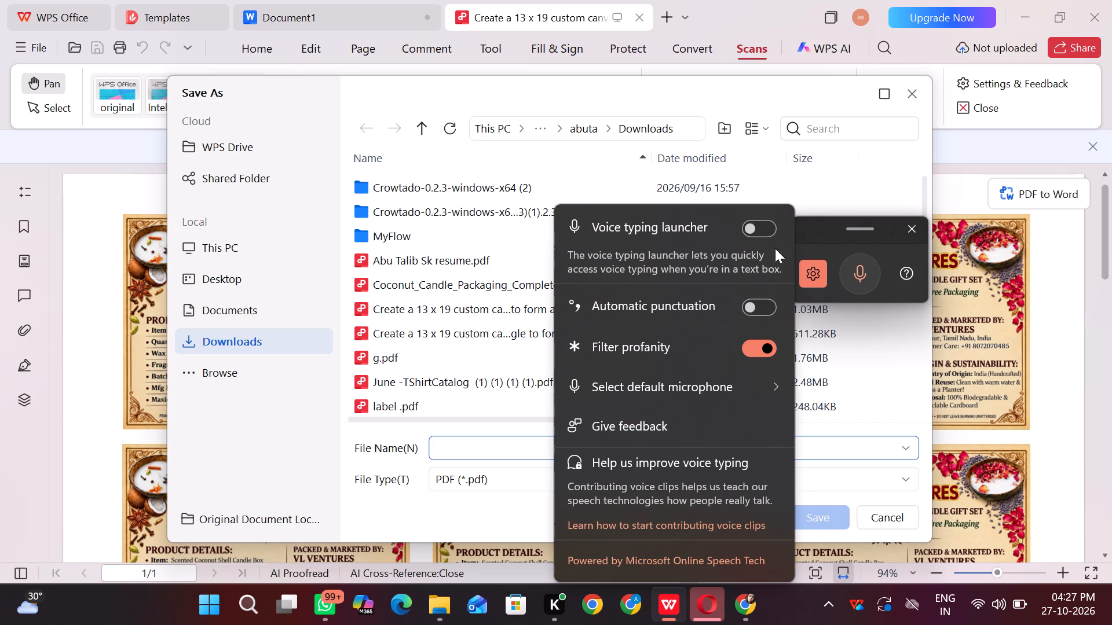
left_click(754, 235)
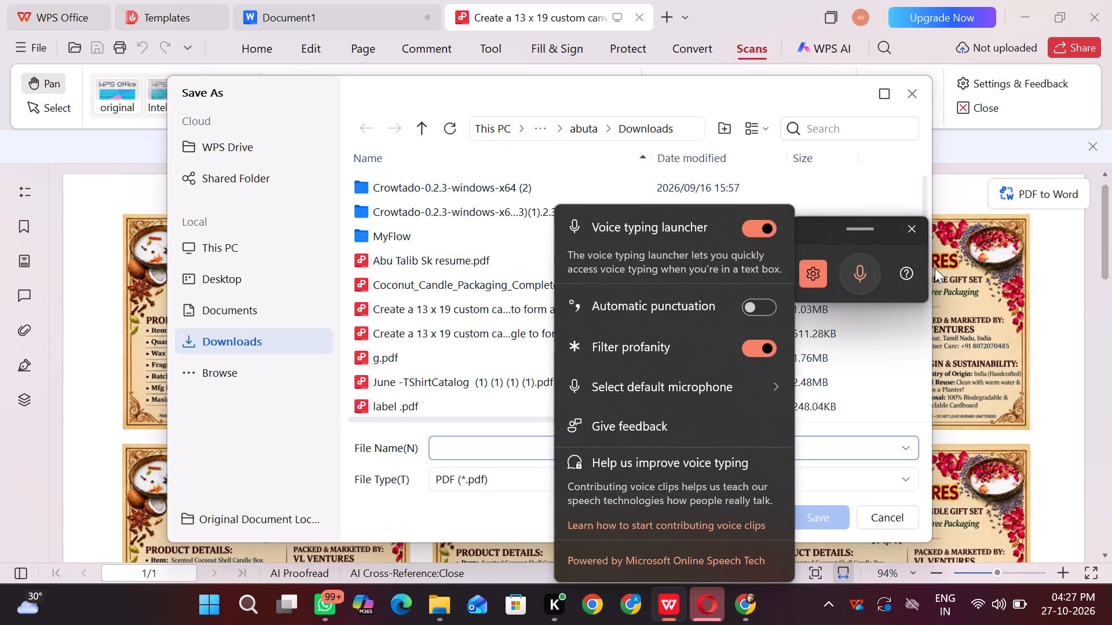
left_click(729, 386)
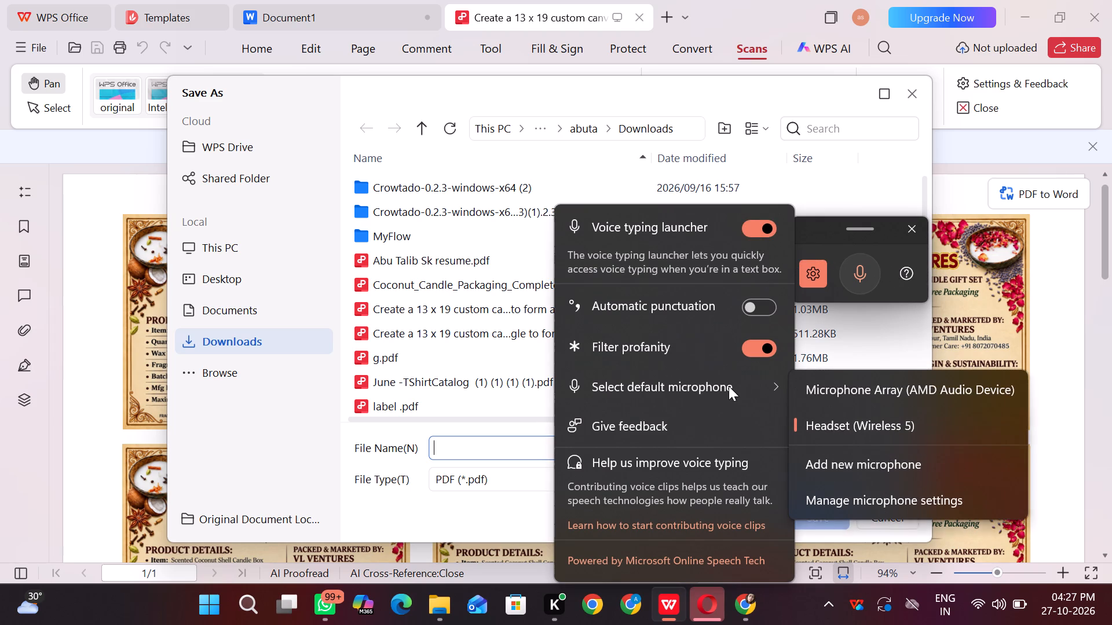
left_click(859, 428)
Try again to start voice typing for dictating the new PDF file name.
left_click(858, 280)
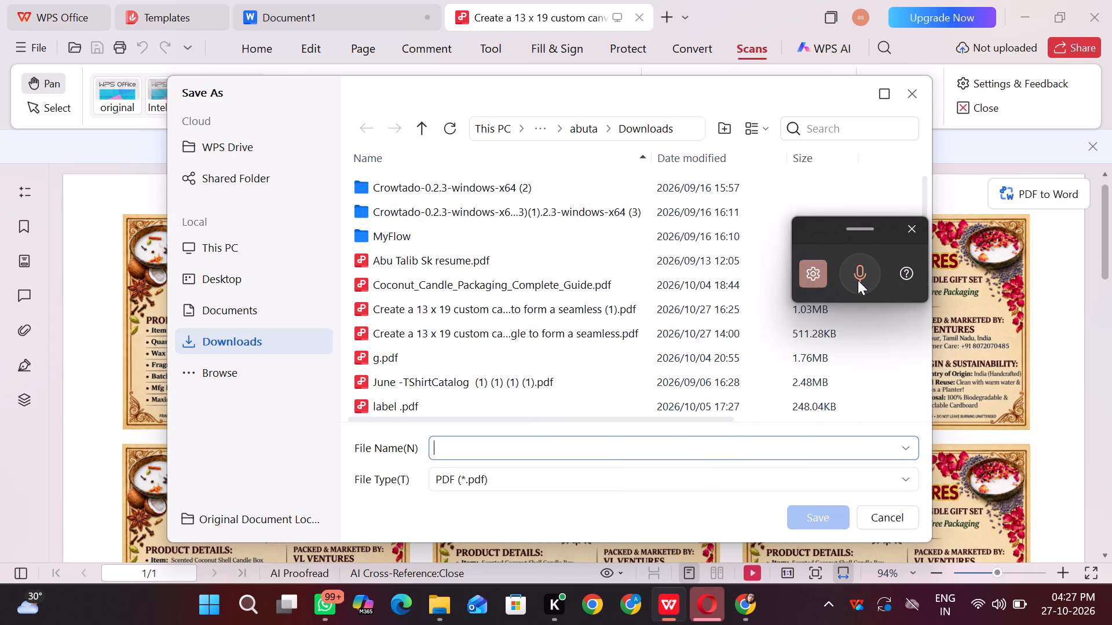
left_click(859, 283)
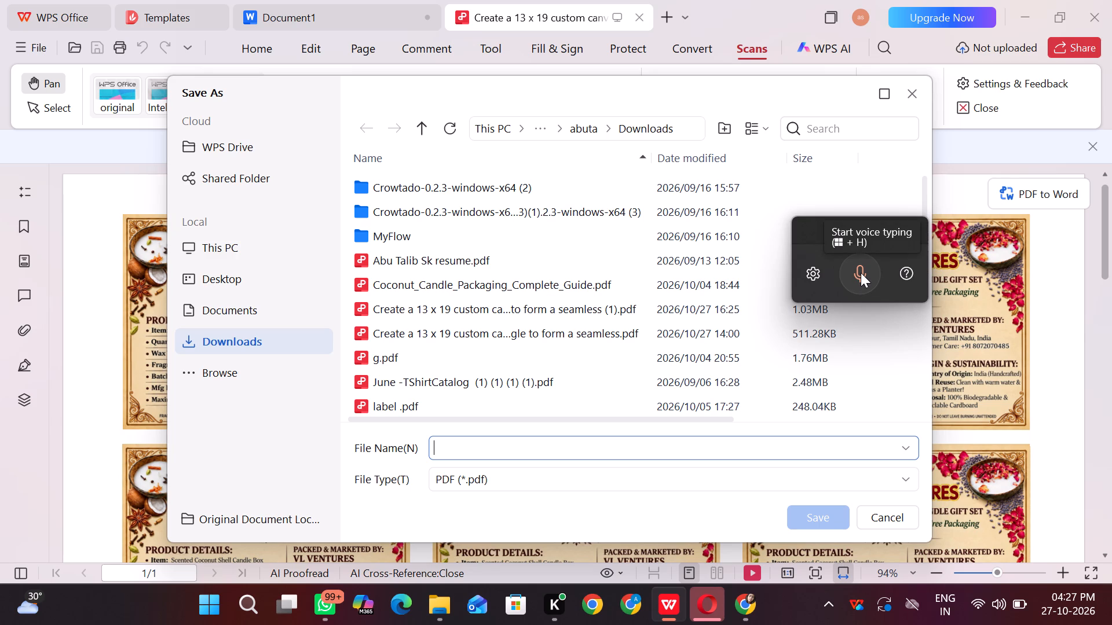
double_click(861, 273)
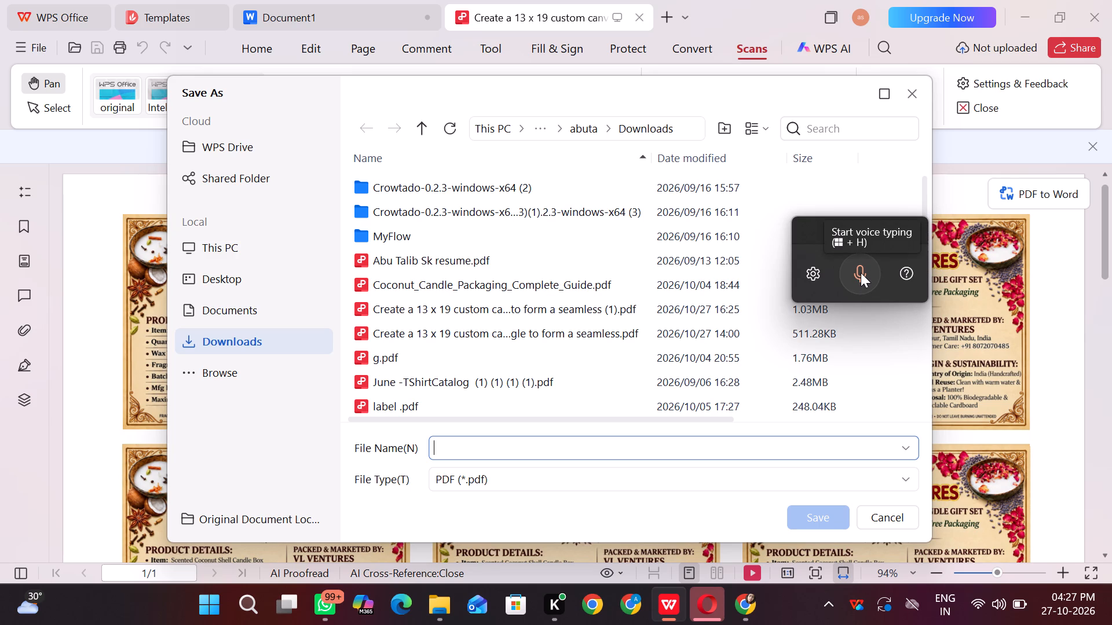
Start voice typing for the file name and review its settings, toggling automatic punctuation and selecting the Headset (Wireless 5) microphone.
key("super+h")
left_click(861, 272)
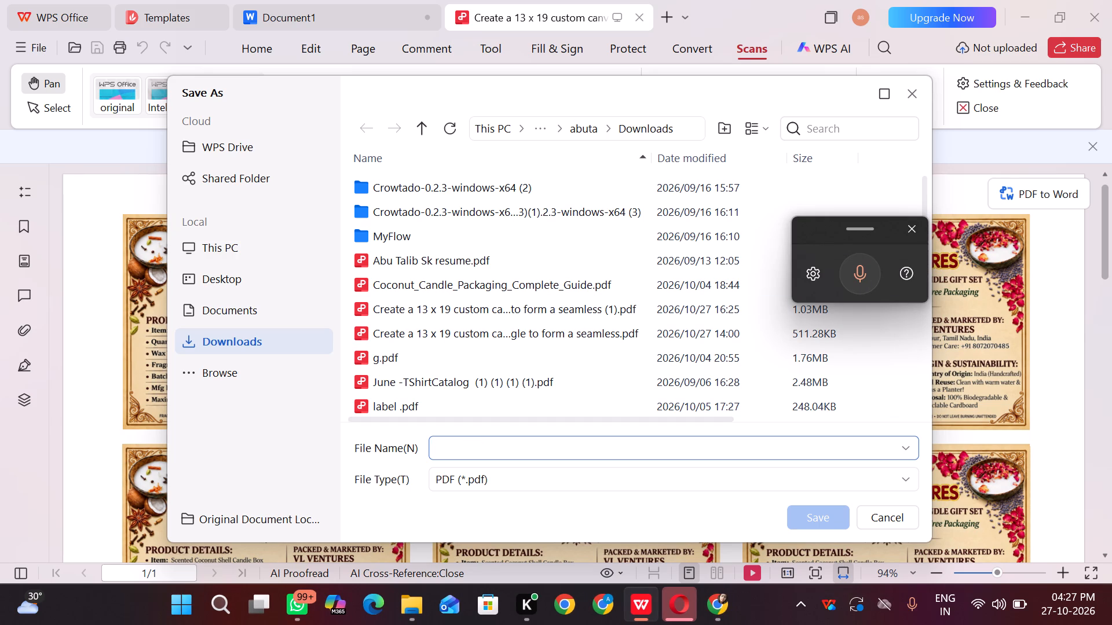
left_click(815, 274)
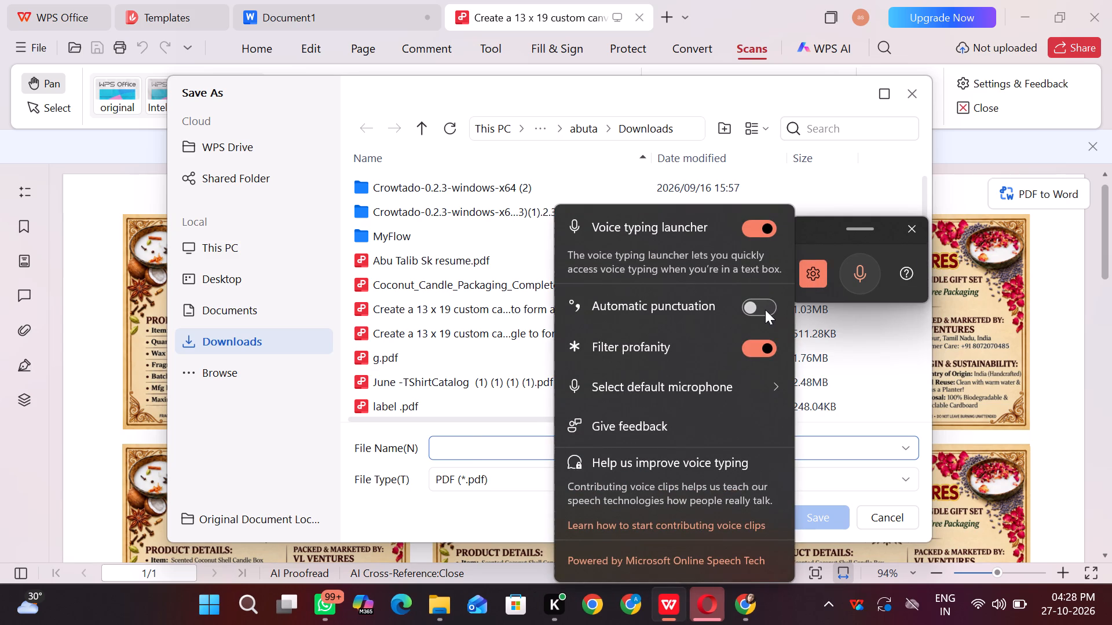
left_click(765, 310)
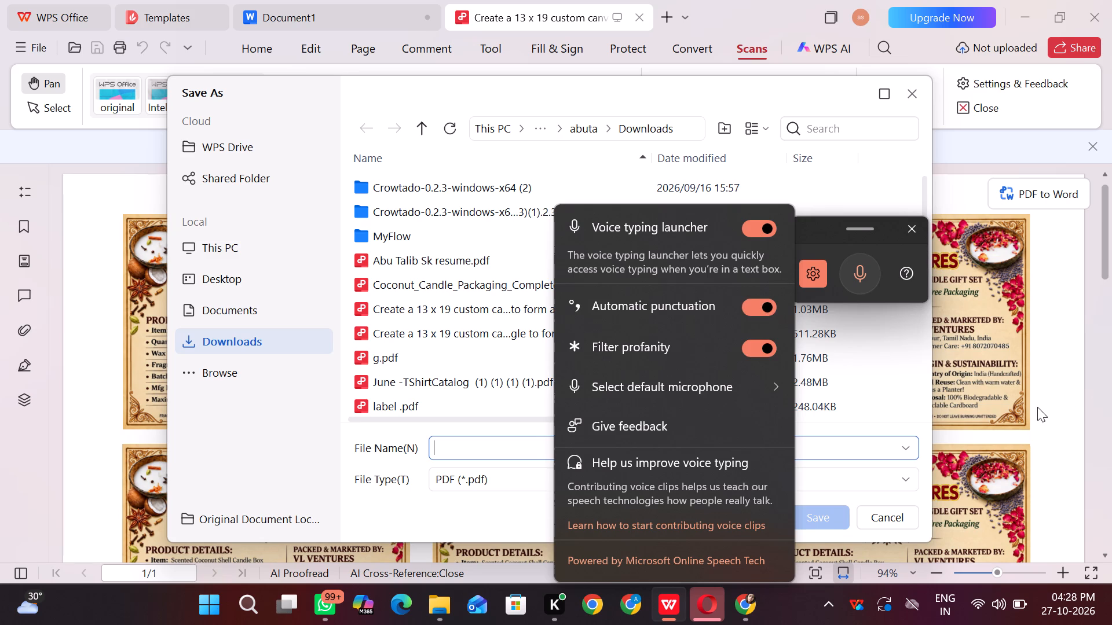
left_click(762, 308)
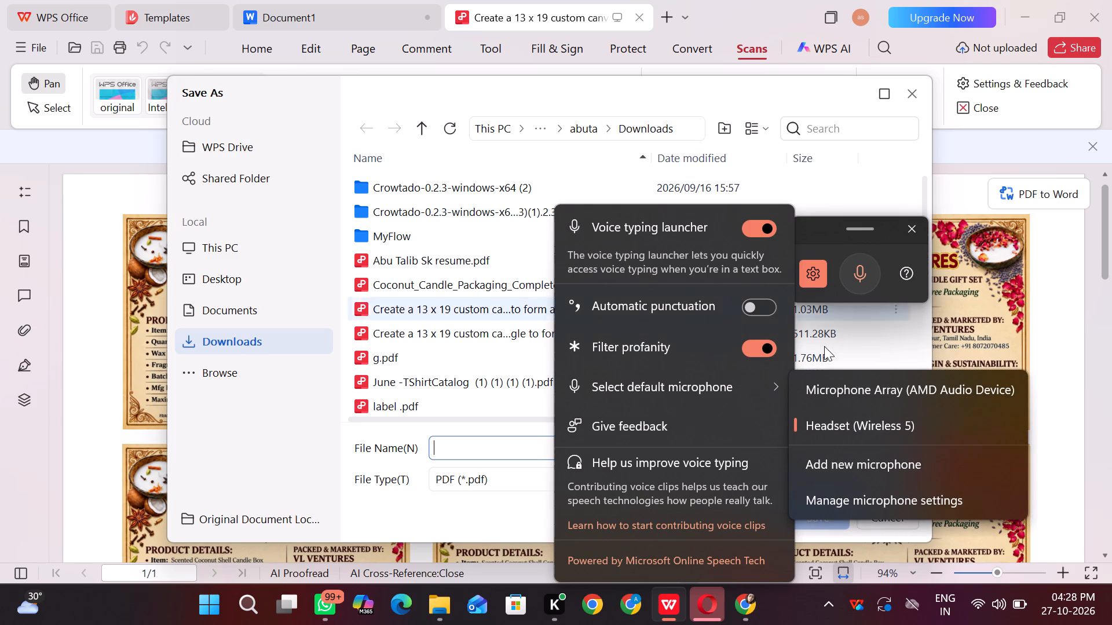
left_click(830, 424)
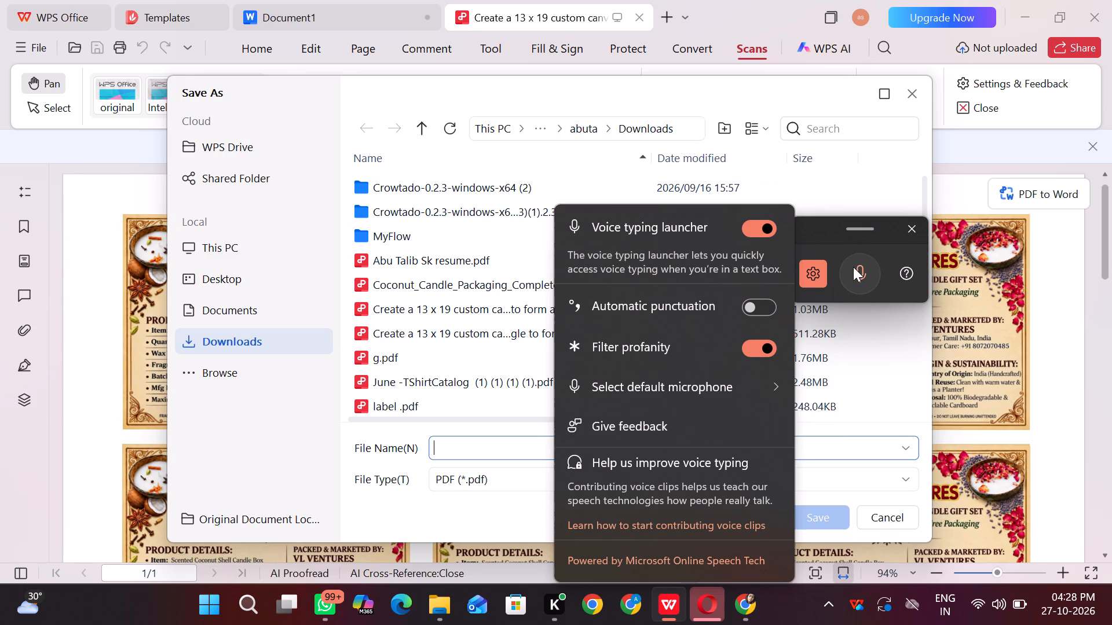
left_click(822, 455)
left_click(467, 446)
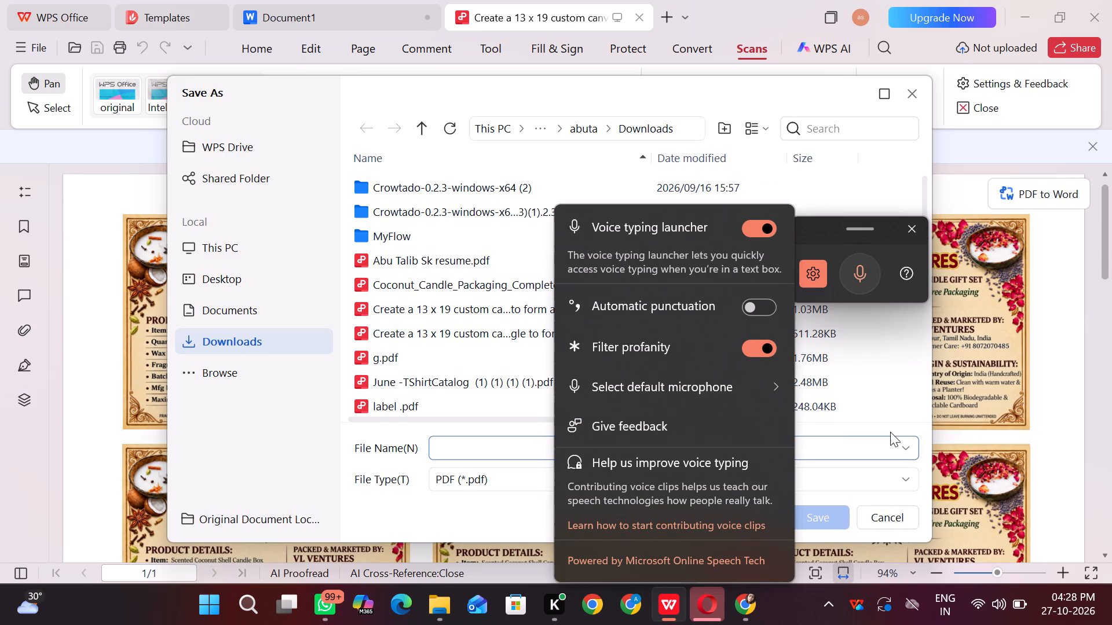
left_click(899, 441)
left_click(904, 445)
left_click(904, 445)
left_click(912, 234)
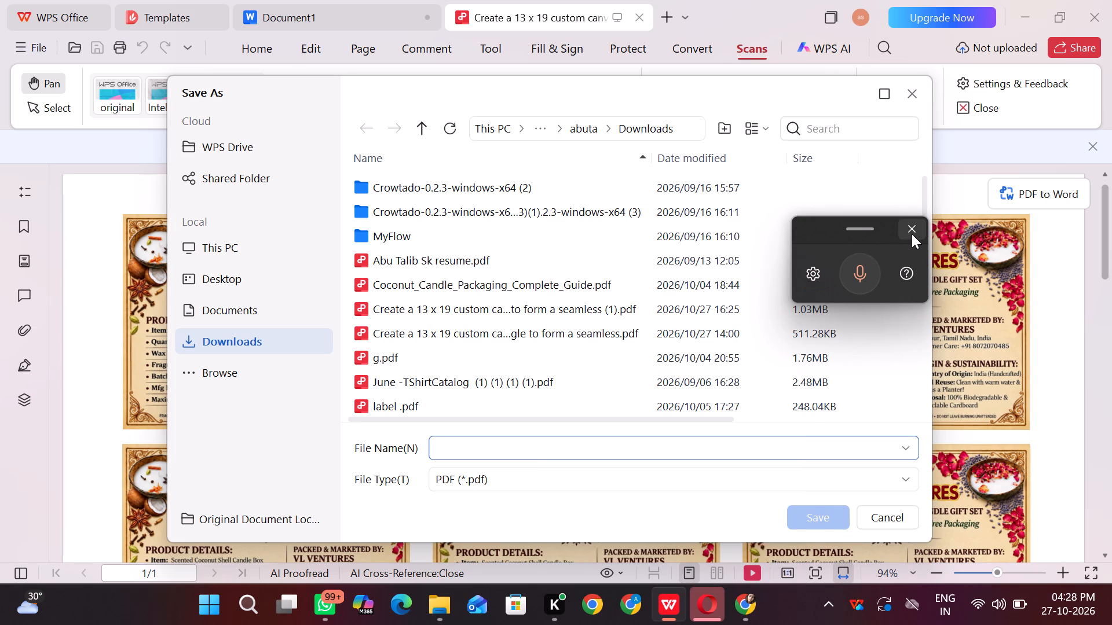
Dictate the file name, trim it to "for three pieces", save the PDF copy in Downloads, and close voice typing.
double_click(857, 269)
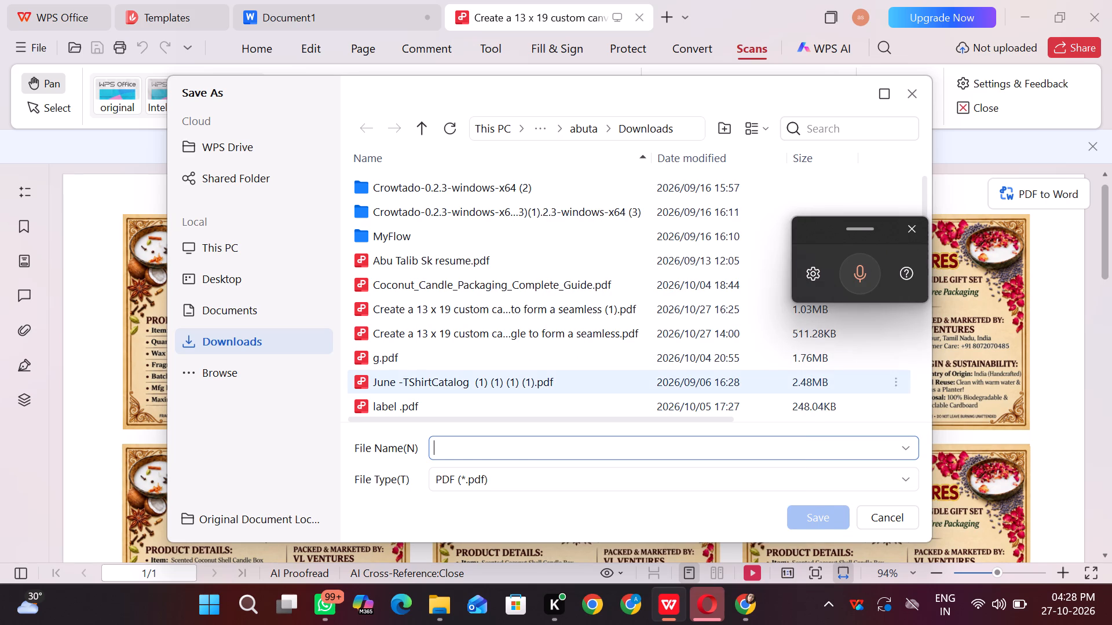
left_click(521, 448)
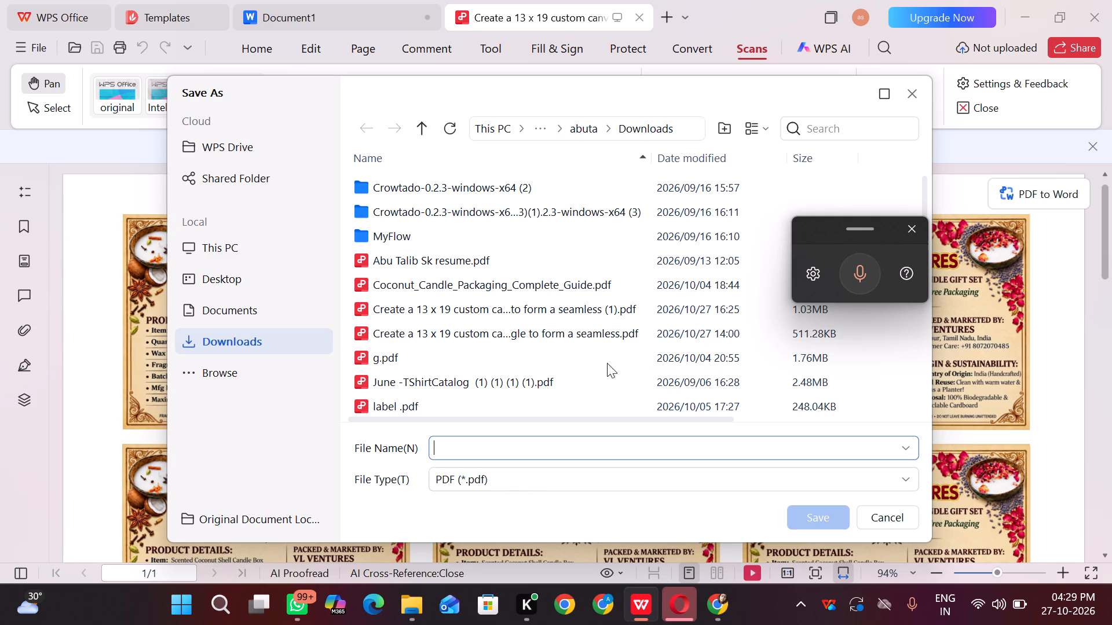
left_click(855, 277)
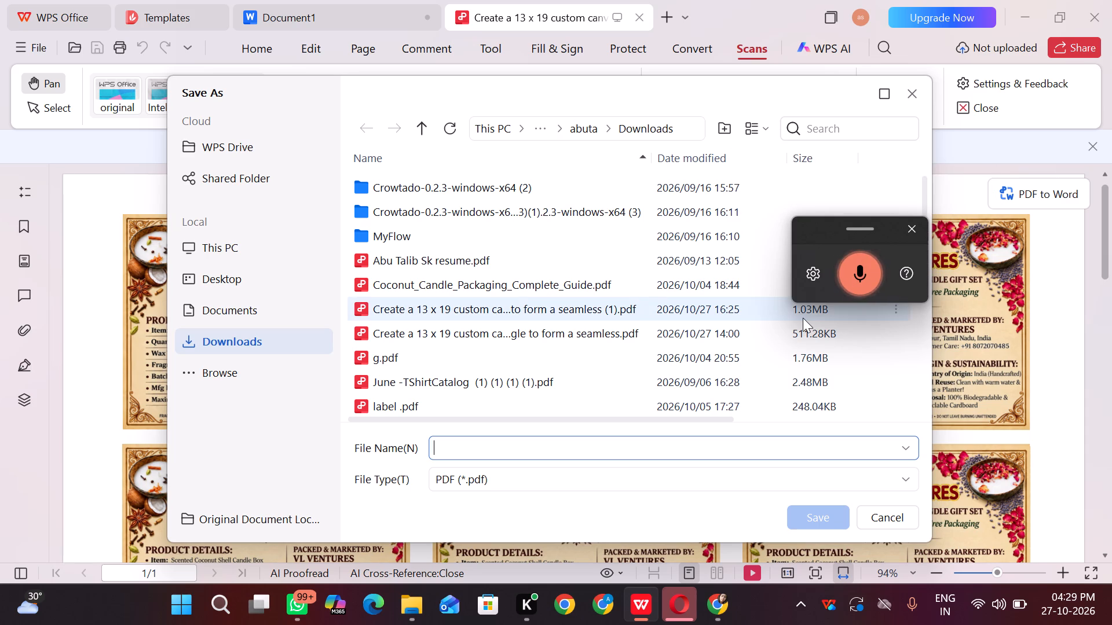
left_click(581, 451)
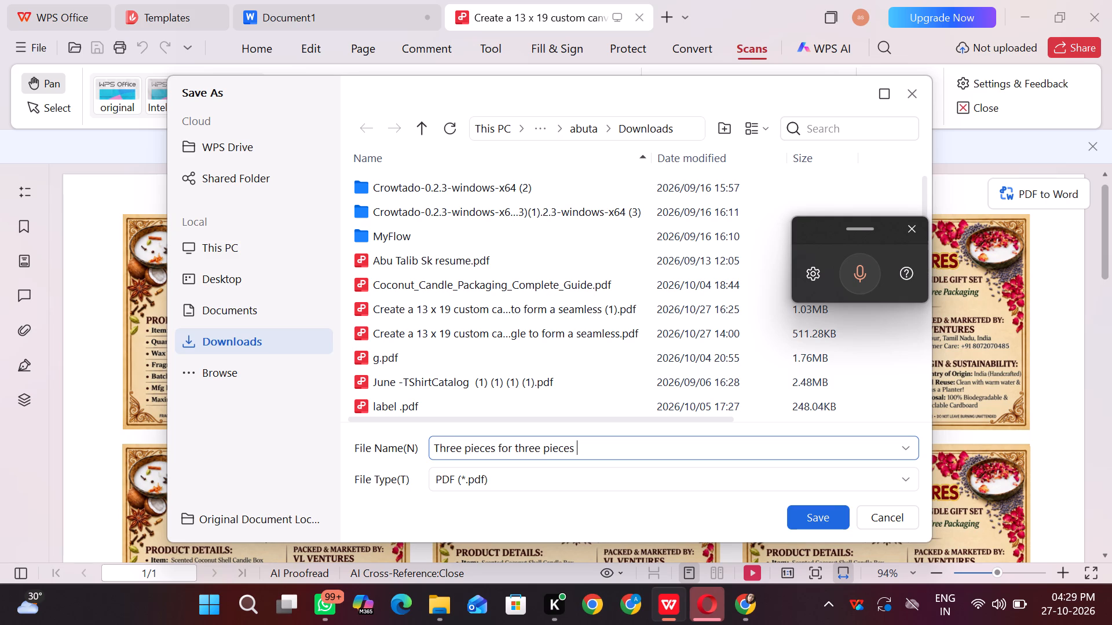
left_click_drag(496, 448, 392, 448)
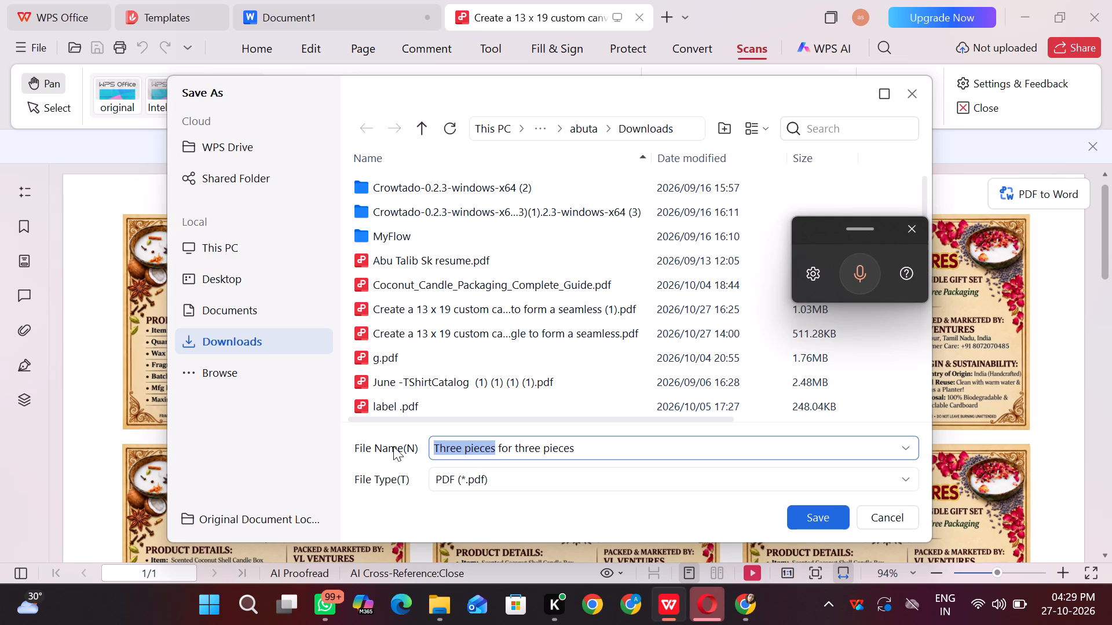
key("BackSpace")
left_click(567, 454)
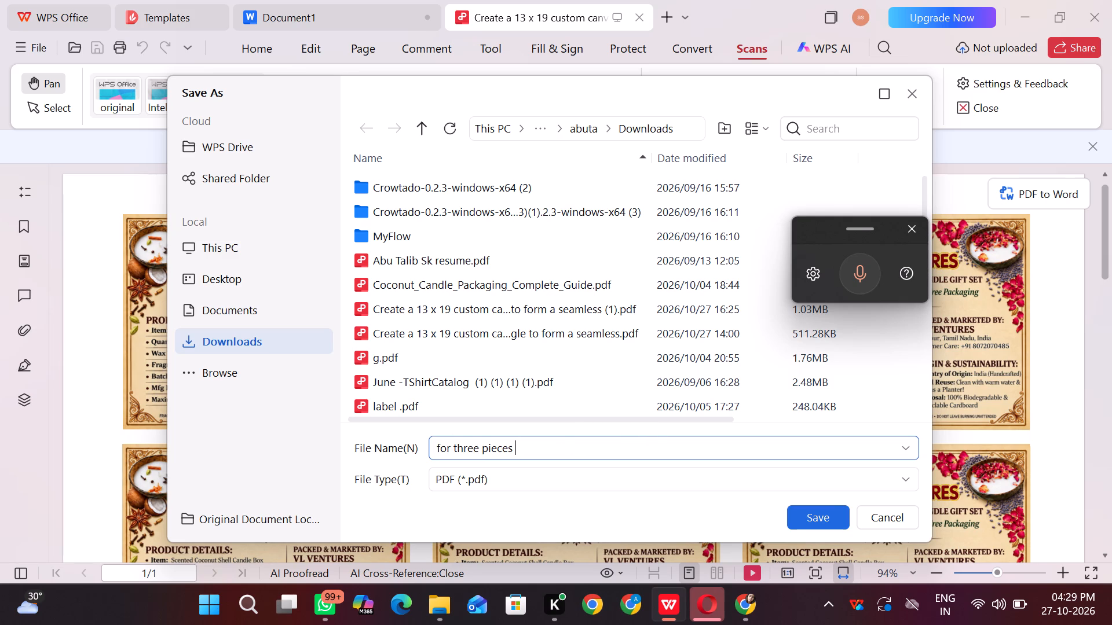
left_click(829, 524)
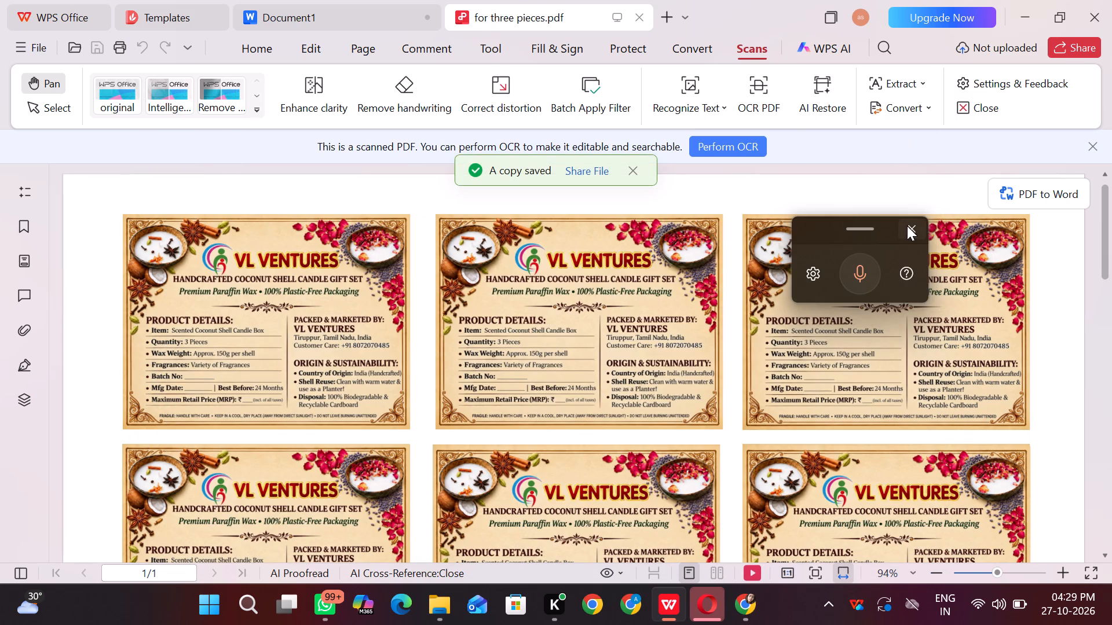
left_click(908, 230)
Look over the saved label sheet PDF down to its last row of labels.
scroll(853, 364, "down", 10)
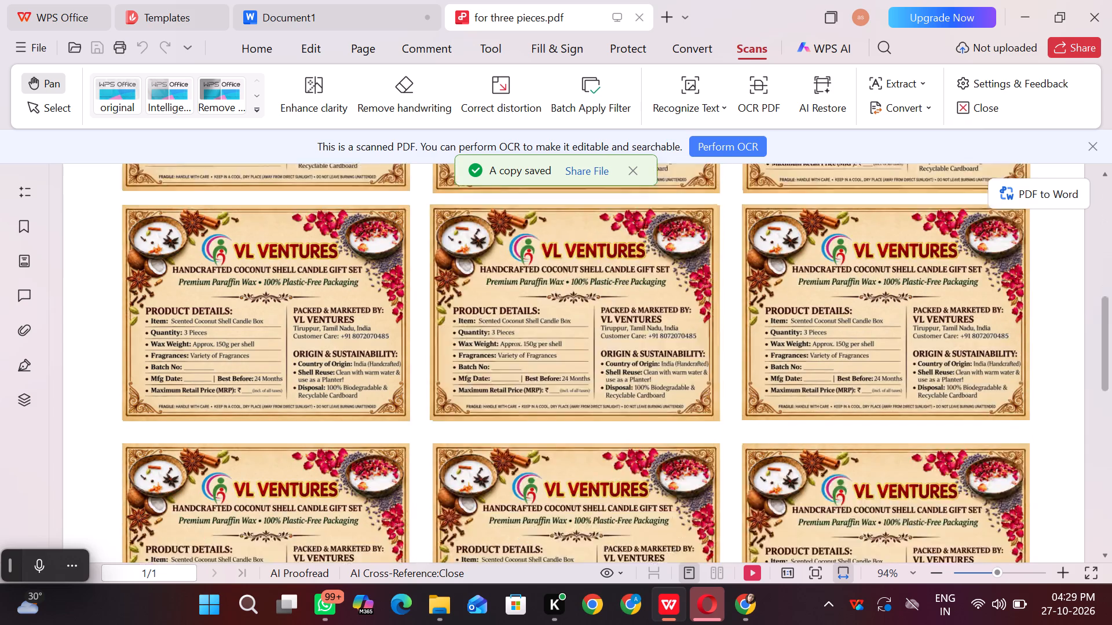
scroll(853, 364, "down", 20)
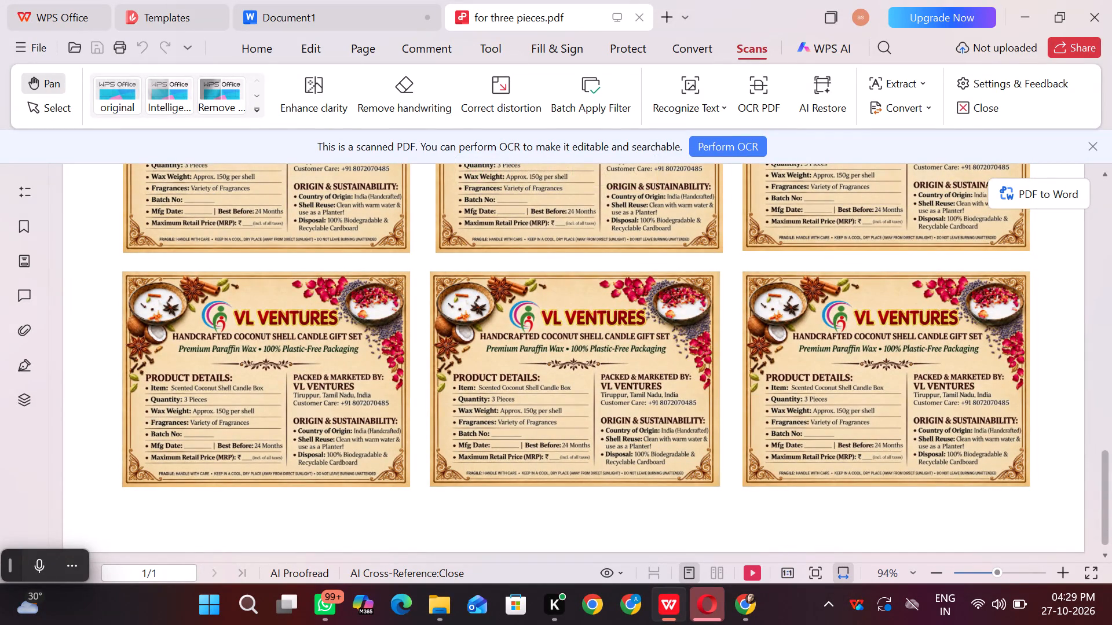
Switch to Chrome and start a new custom-size design from the Canva home page, ready for the width entry.
left_click(739, 599)
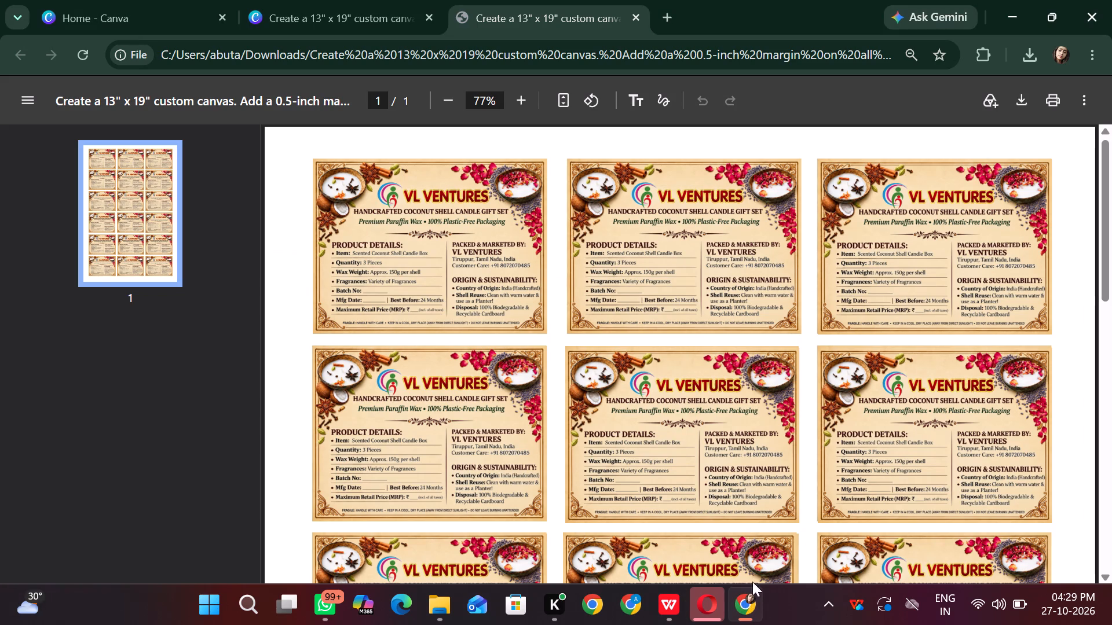
left_click(313, 14)
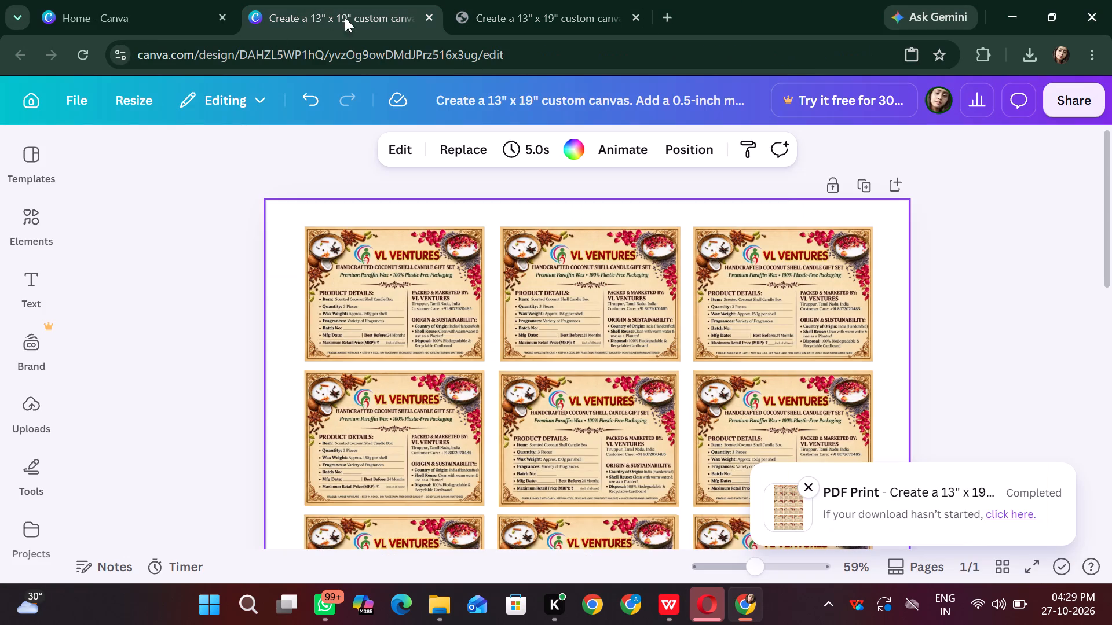
left_click(81, 0)
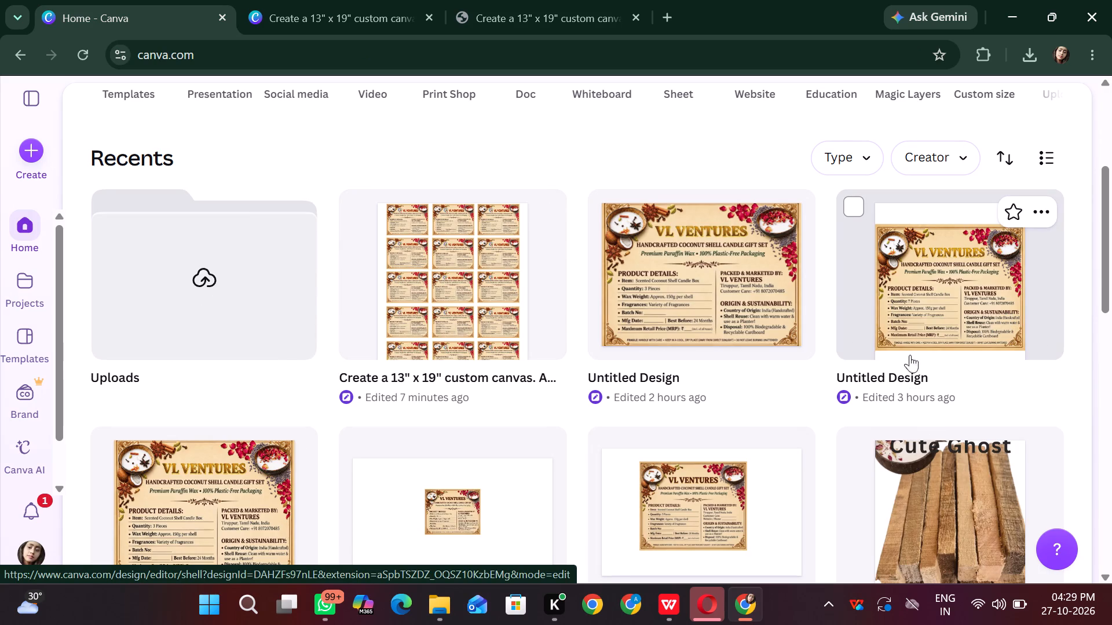
scroll(705, 332, "down", 2)
scroll(705, 332, "up", 4)
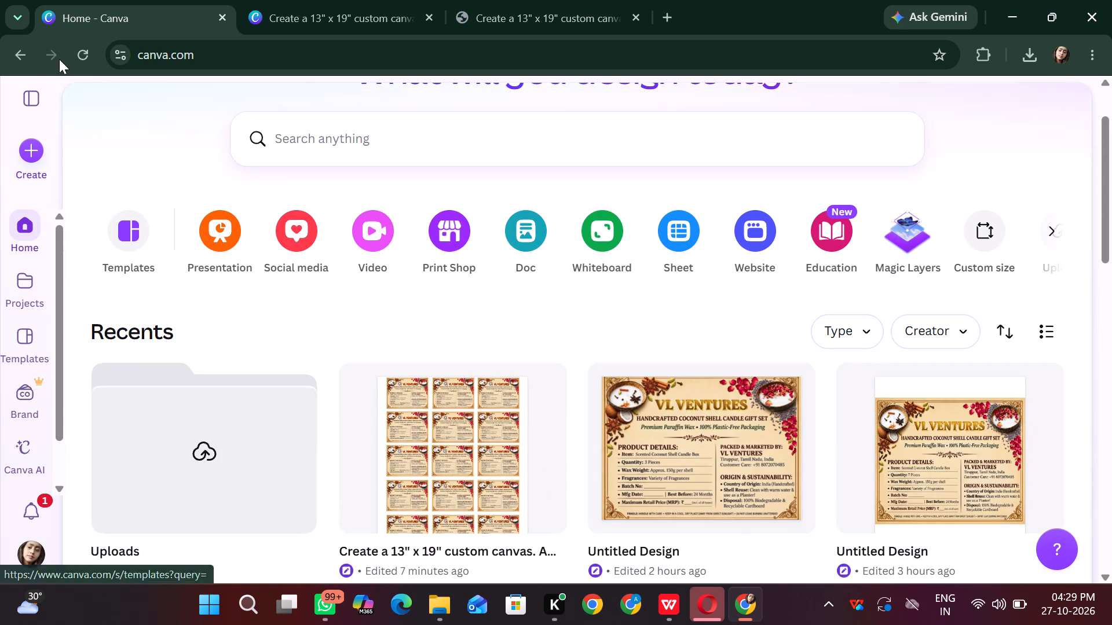
left_click(31, 153)
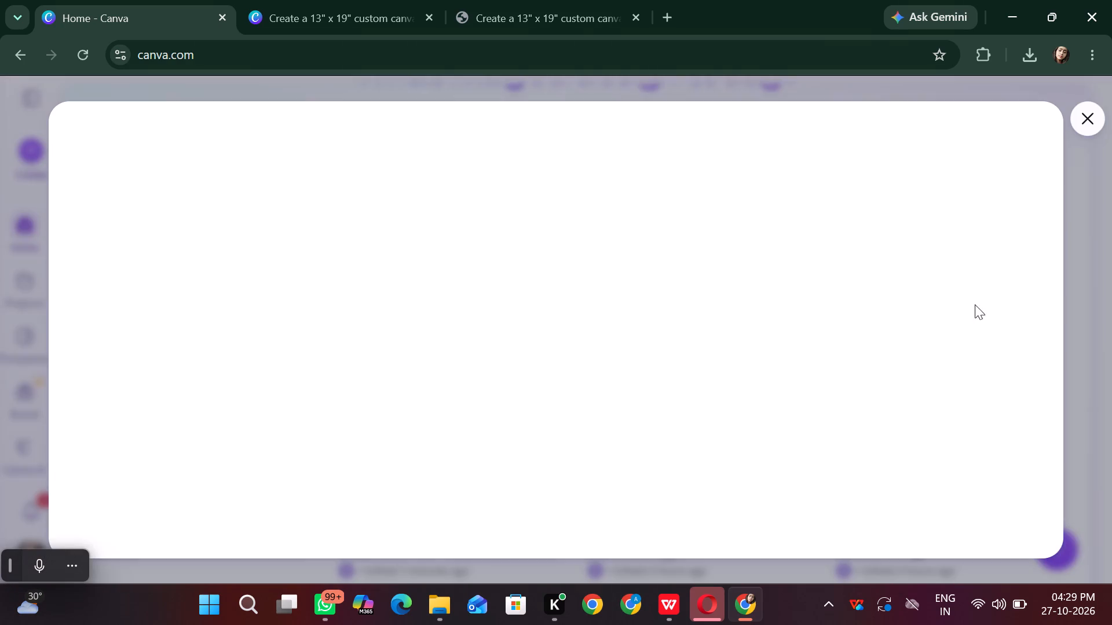
scroll(204, 302, "down", 20)
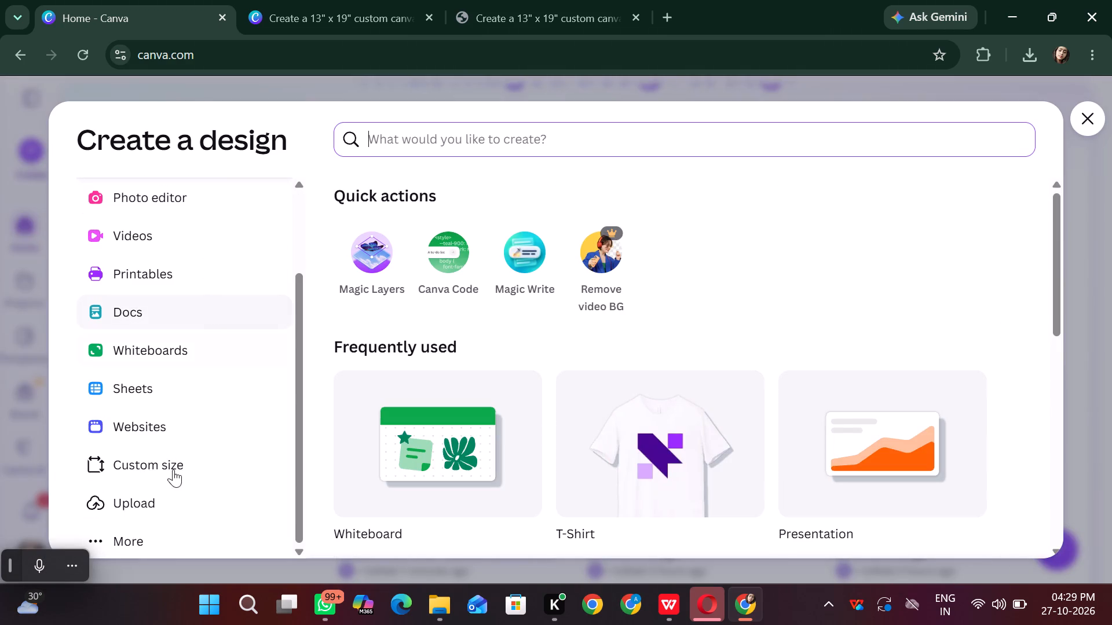
left_click(180, 469)
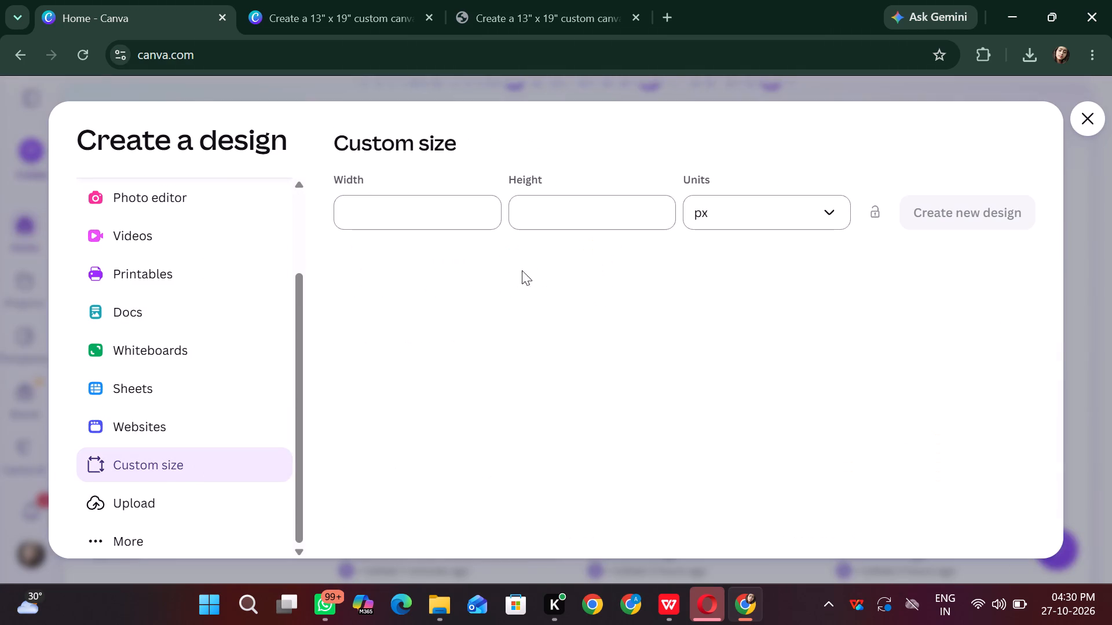
left_click(409, 197)
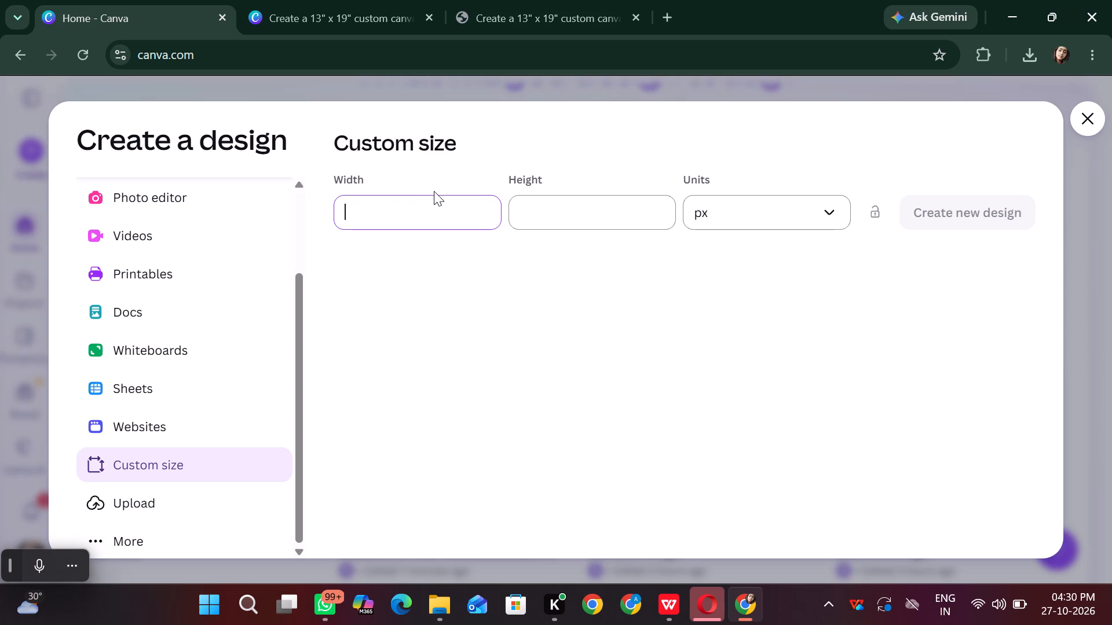
Create a new blank custom-size design 13 in wide and 19 in high.
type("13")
left_click(545, 207)
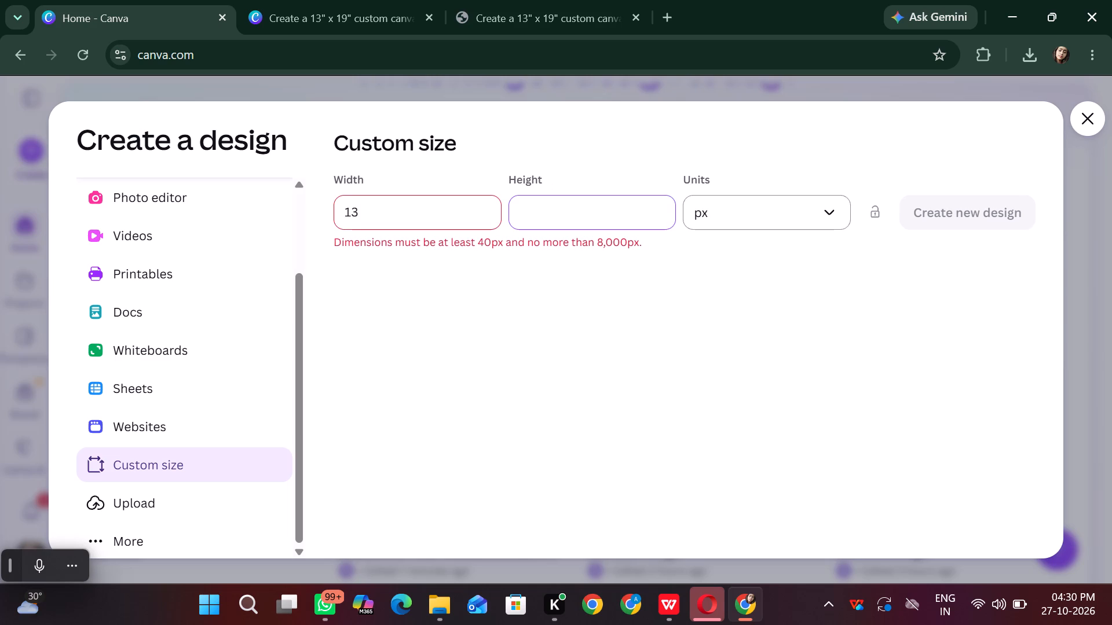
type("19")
left_click(810, 221)
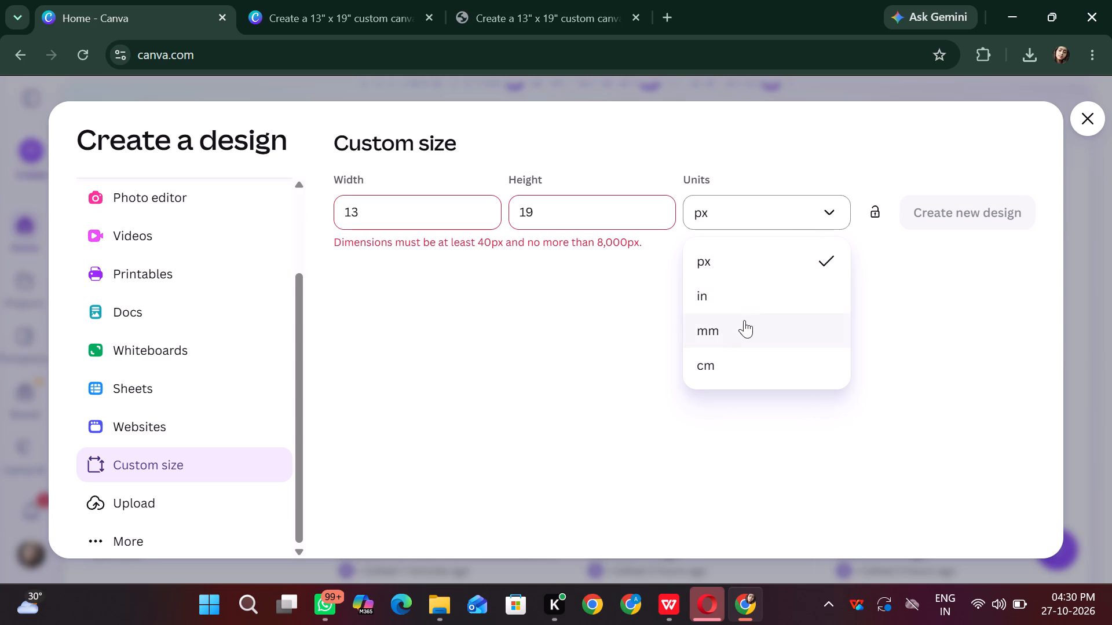
left_click(747, 305)
left_click(940, 216)
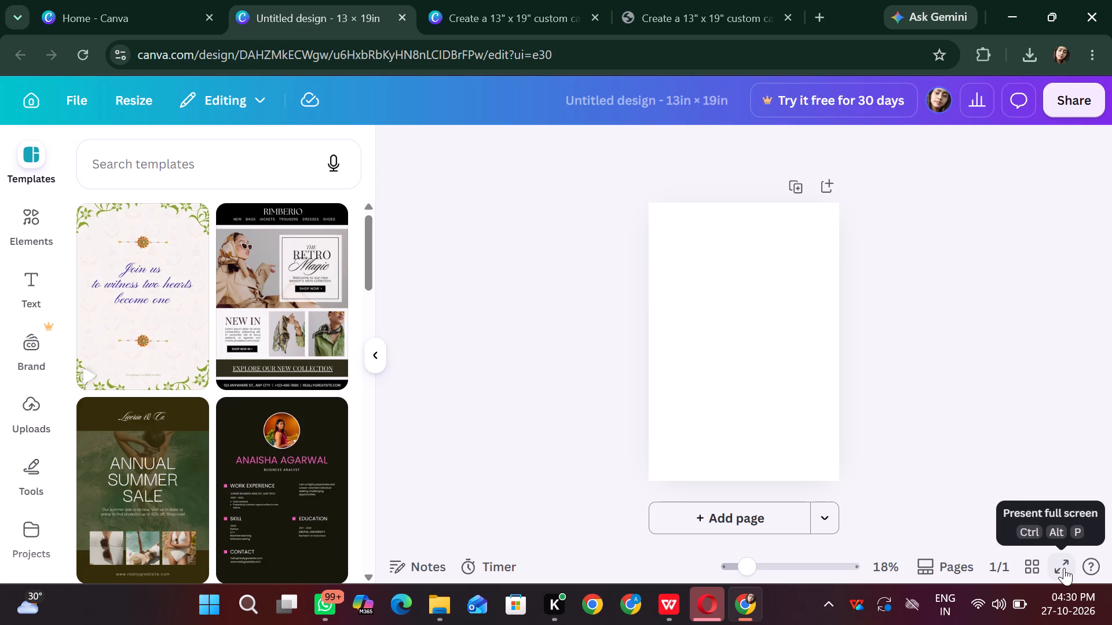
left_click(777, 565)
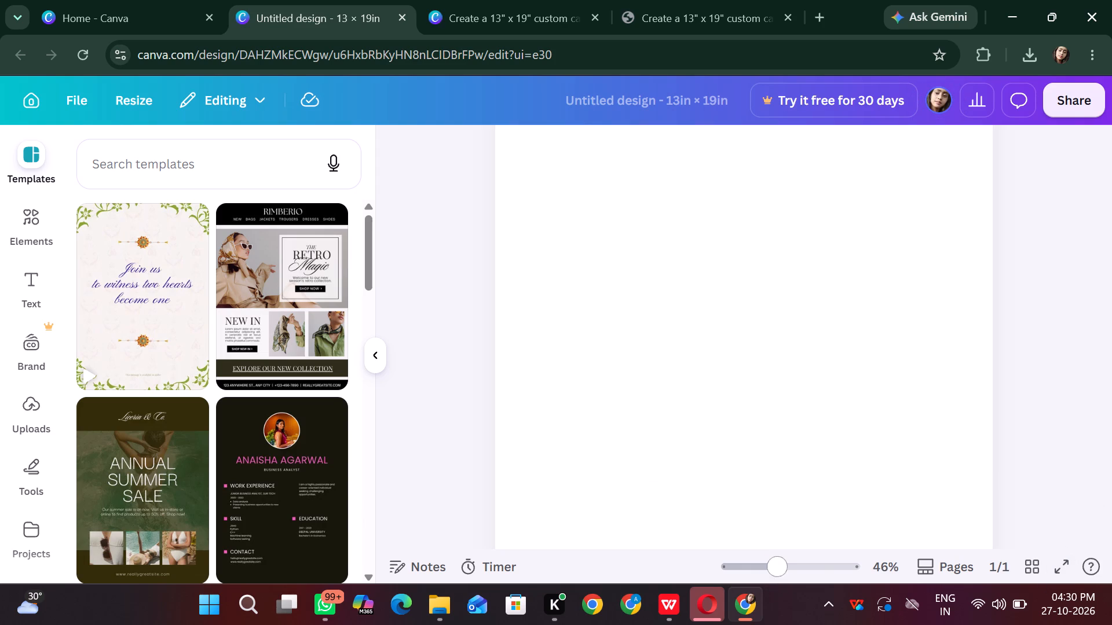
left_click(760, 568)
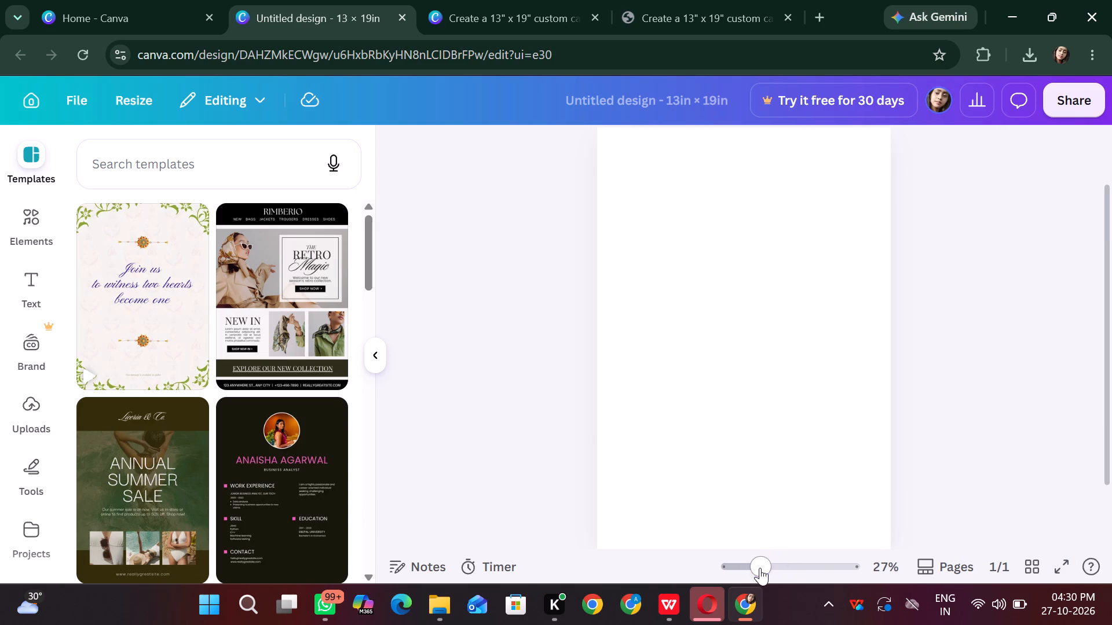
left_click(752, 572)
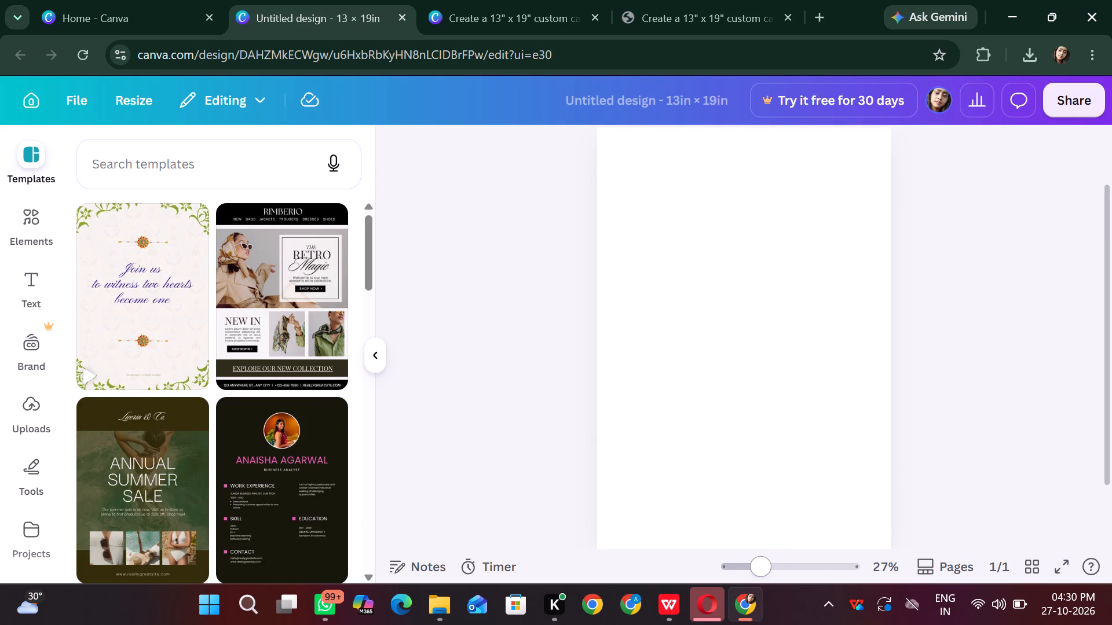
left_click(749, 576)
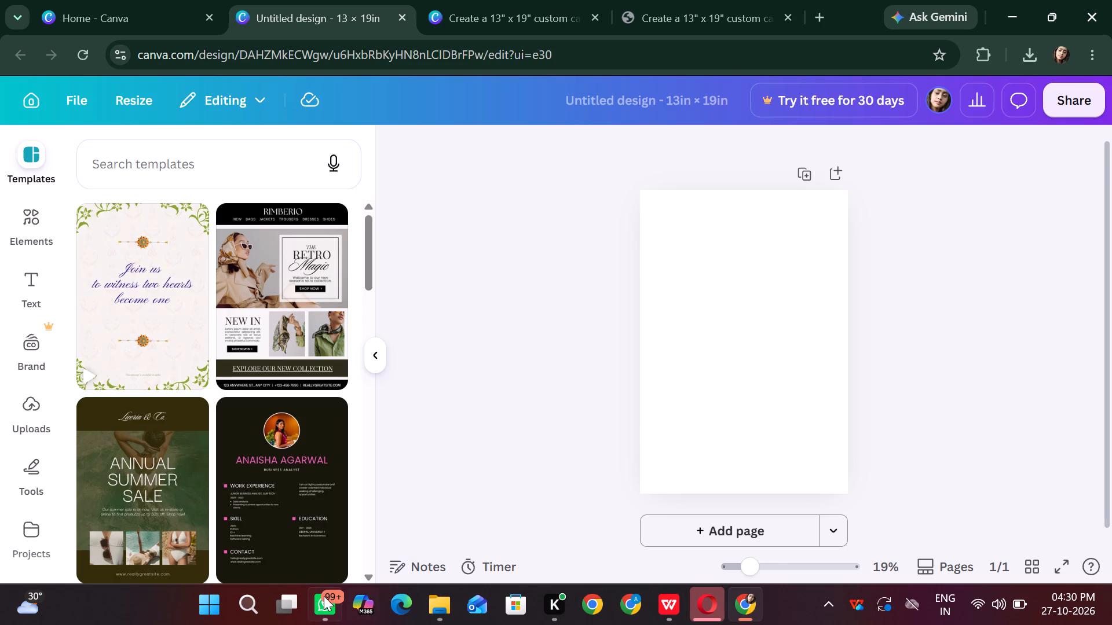
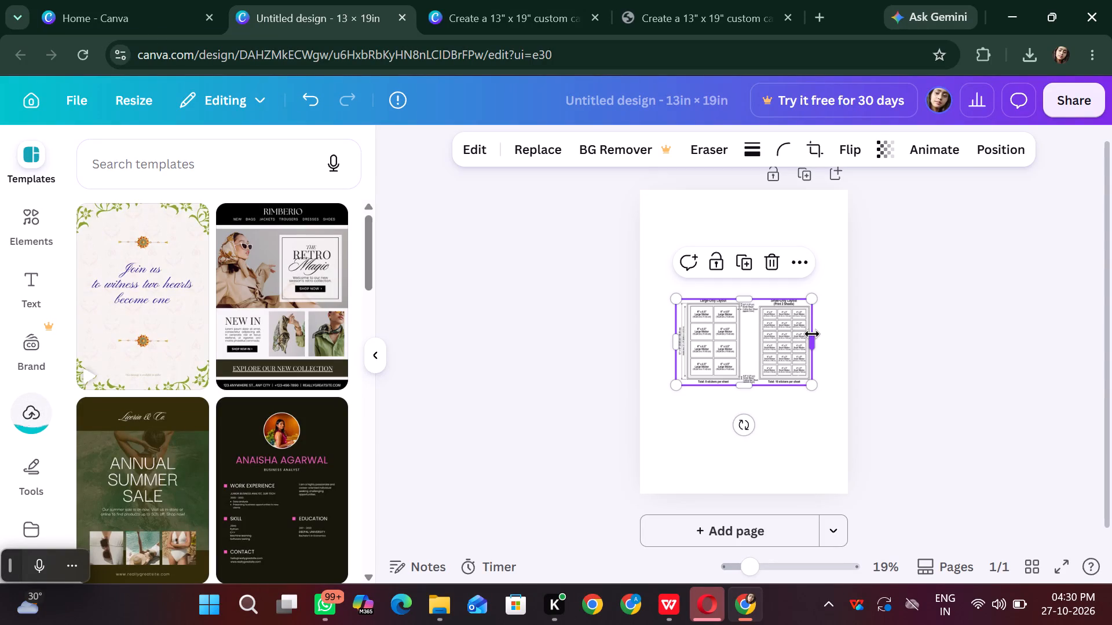
Crop the sticker layout image to its Large-Only Layout half, then enlarge it and centre it roughly on the page.
left_click_drag(813, 334, 746, 337)
left_click_drag(674, 384, 597, 516)
left_click(597, 516)
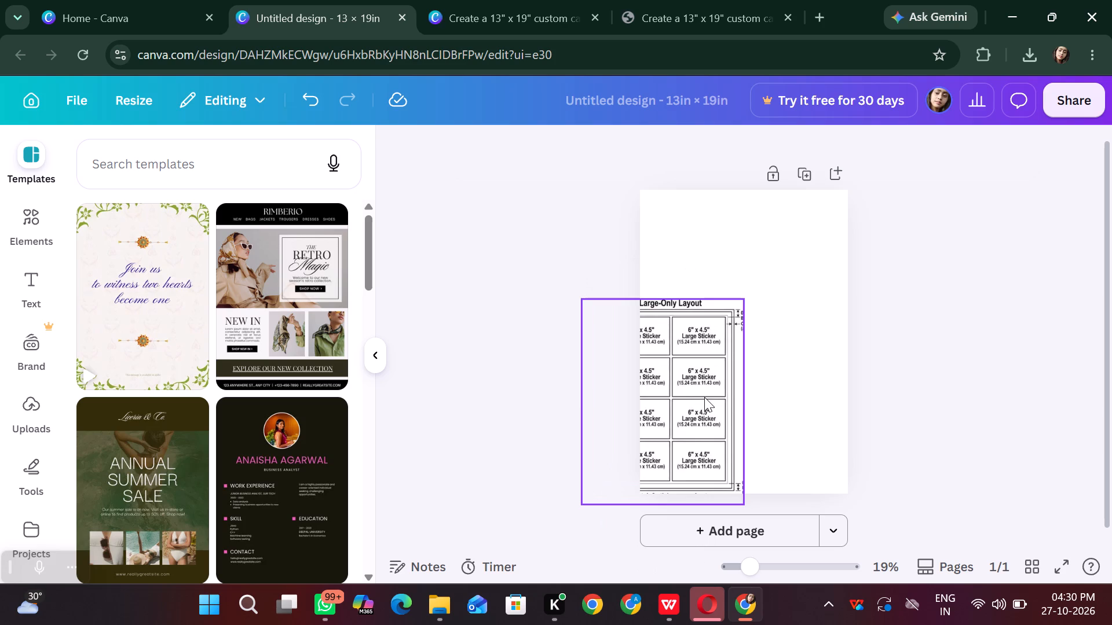
left_click_drag(704, 397, 790, 339)
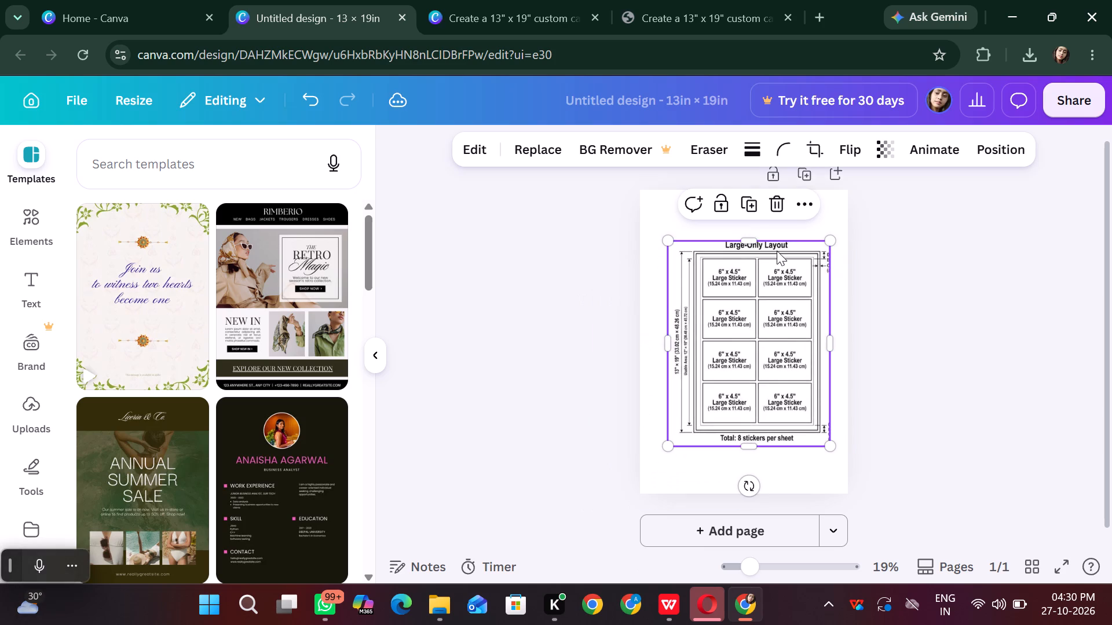
Crop the "Large-Only Layout" heading off the top of the sticker layout image.
left_click_drag(758, 244, 758, 252)
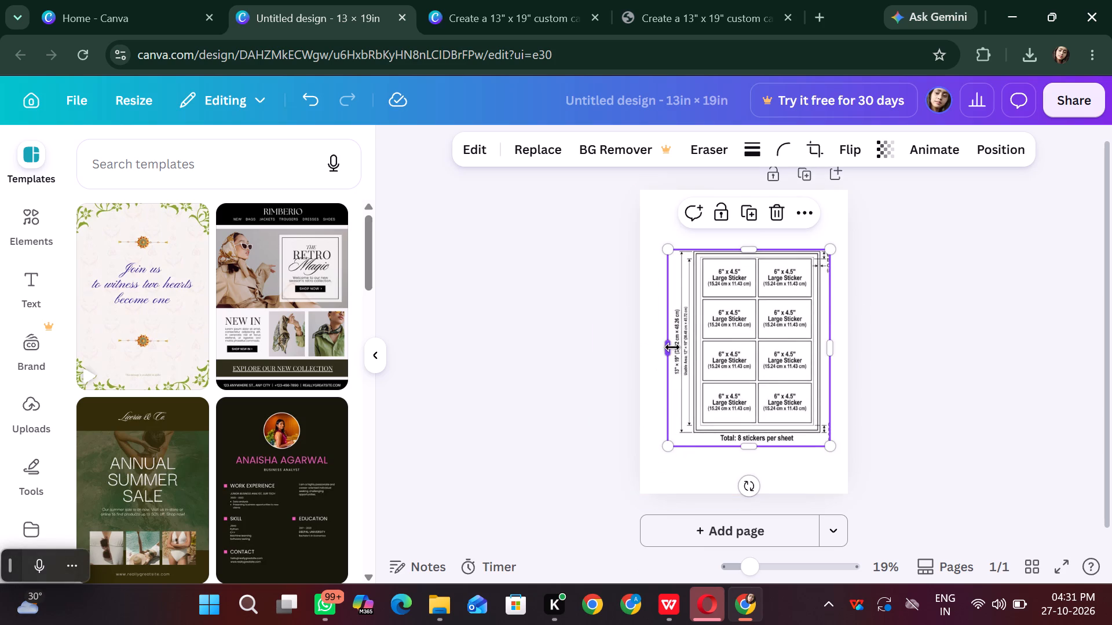
Crop the large-sticker layout image to its outer frame, removing the side dimensions and bottom caption, at about 7.9 × 11.4 in.
left_click_drag(672, 347, 698, 343)
left_click_drag(757, 450, 762, 441)
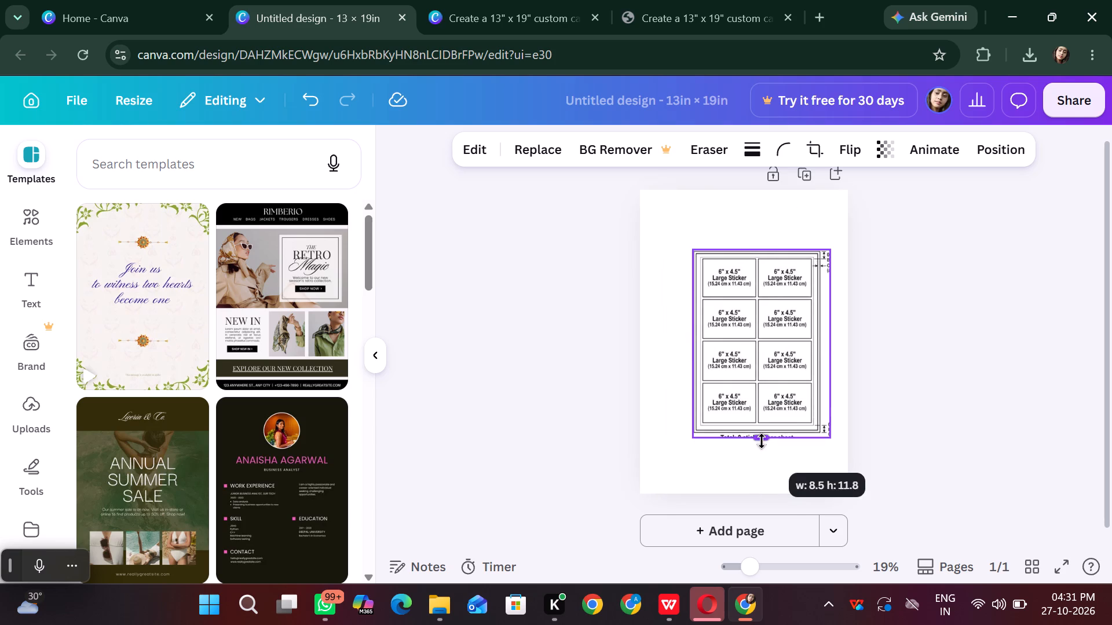
left_click_drag(762, 441, 763, 436)
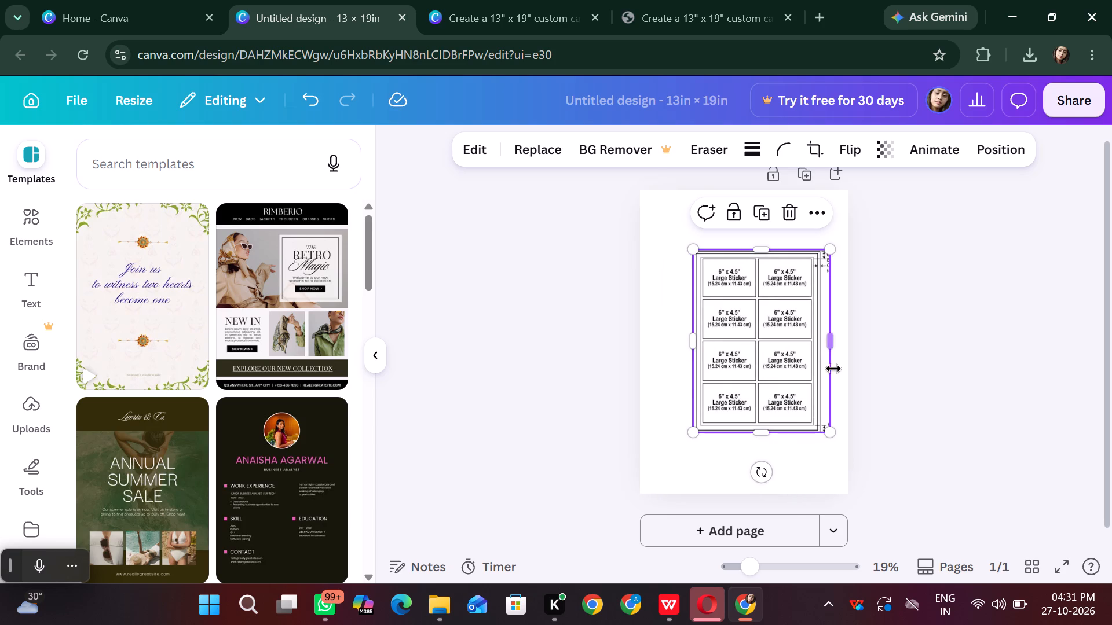
left_click_drag(835, 344, 823, 347)
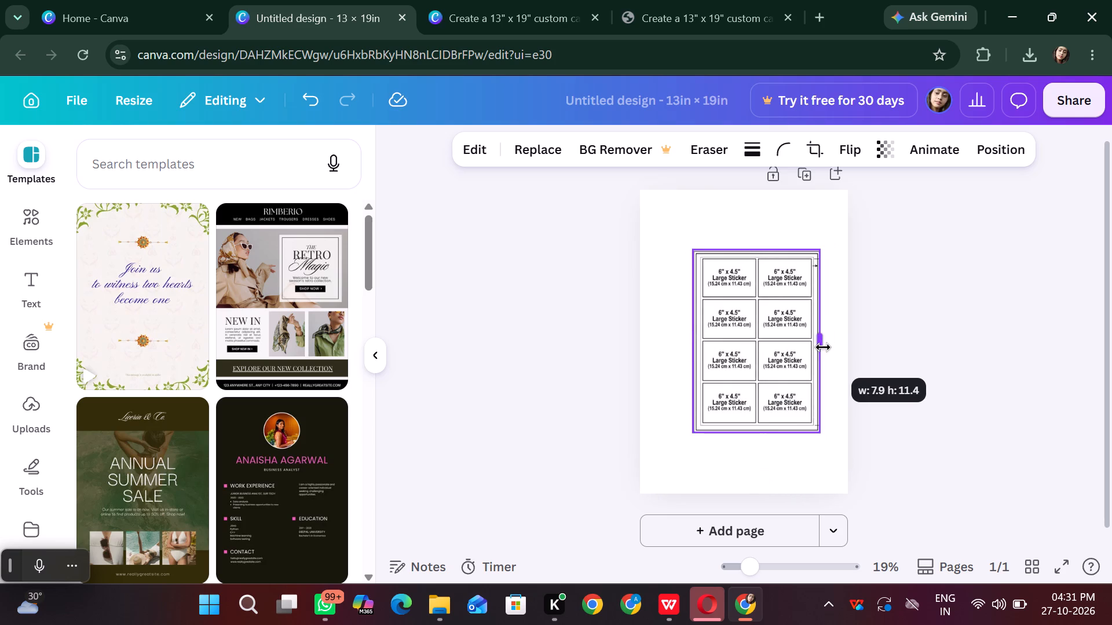
left_click_drag(823, 347, 824, 347)
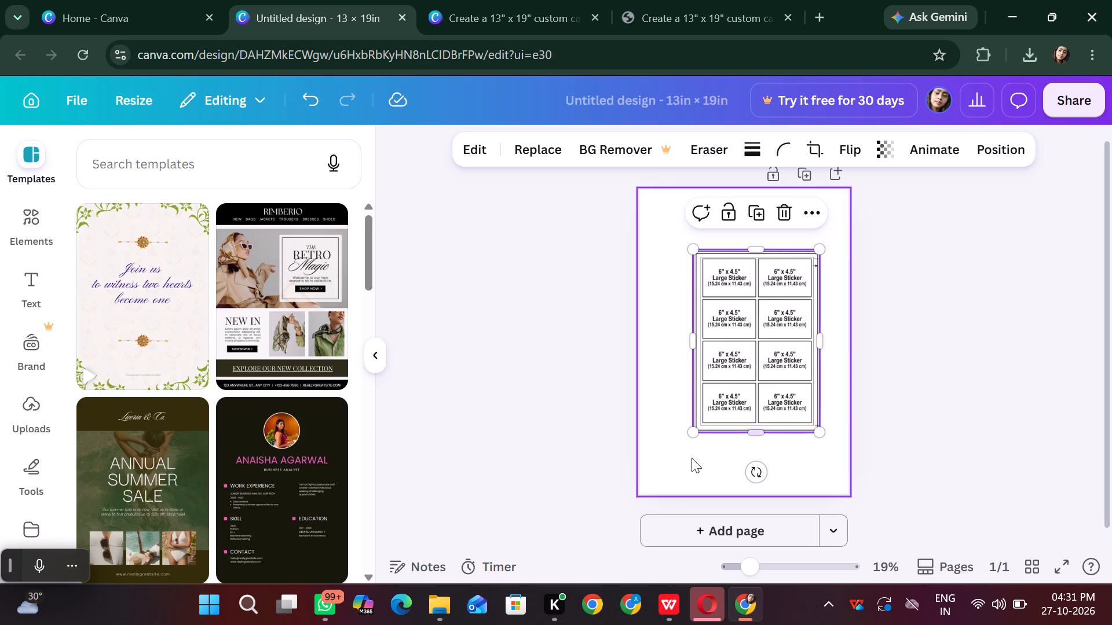
Enlarge the cropped sticker layout proportionally from its corners until it covers the whole 13 × 19 in page.
left_click_drag(698, 435, 631, 491)
left_click_drag(816, 253, 822, 183)
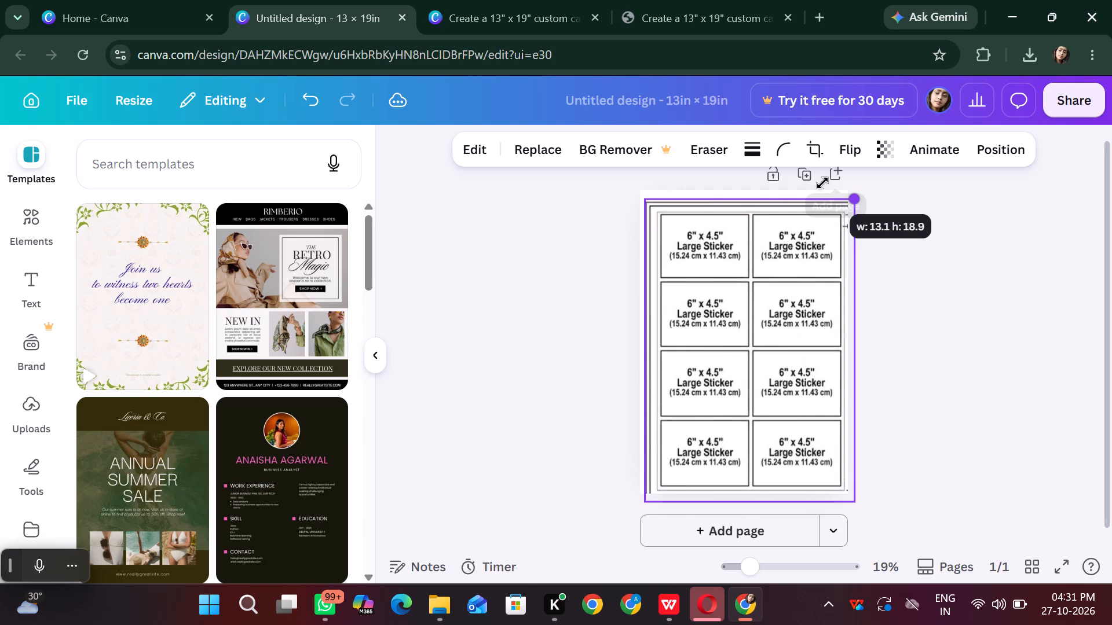
left_click_drag(822, 183, 822, 182)
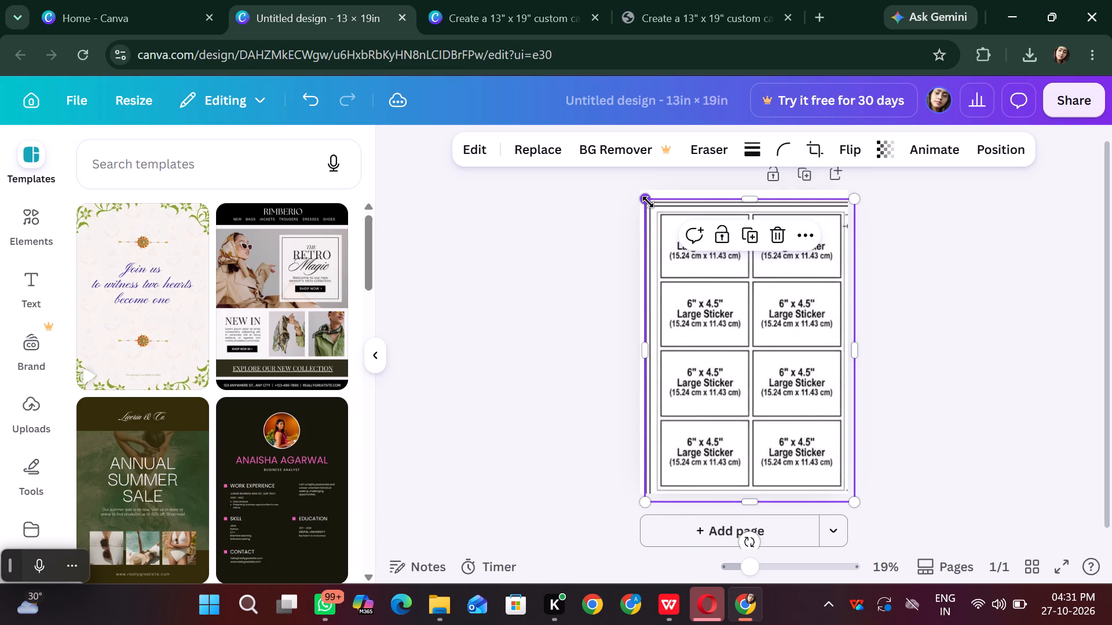
left_click_drag(648, 202, 637, 190)
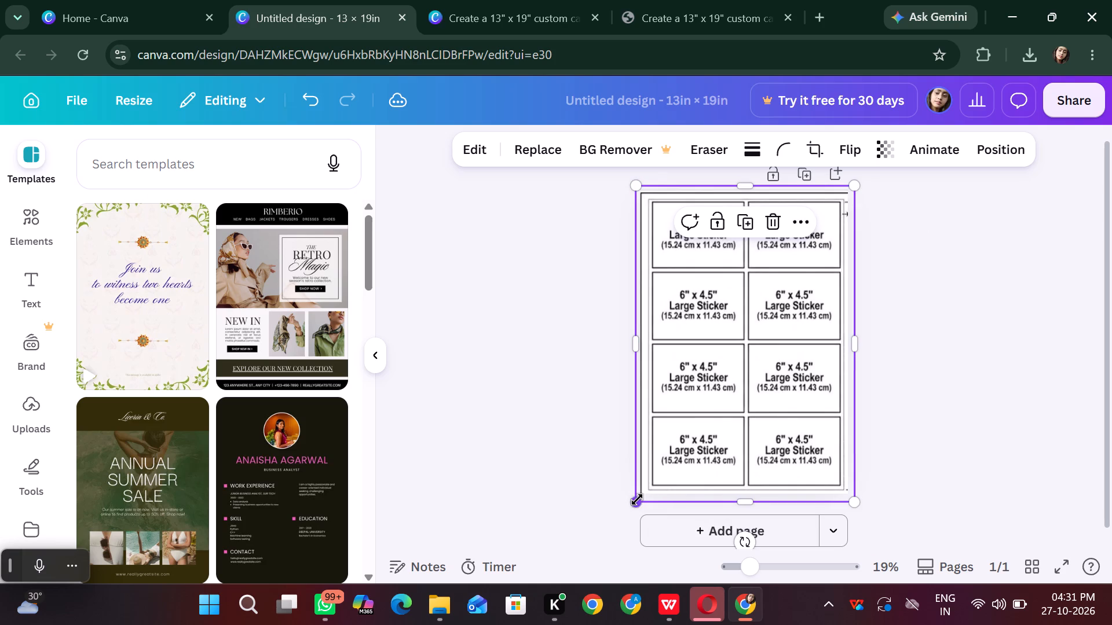
left_click(637, 499)
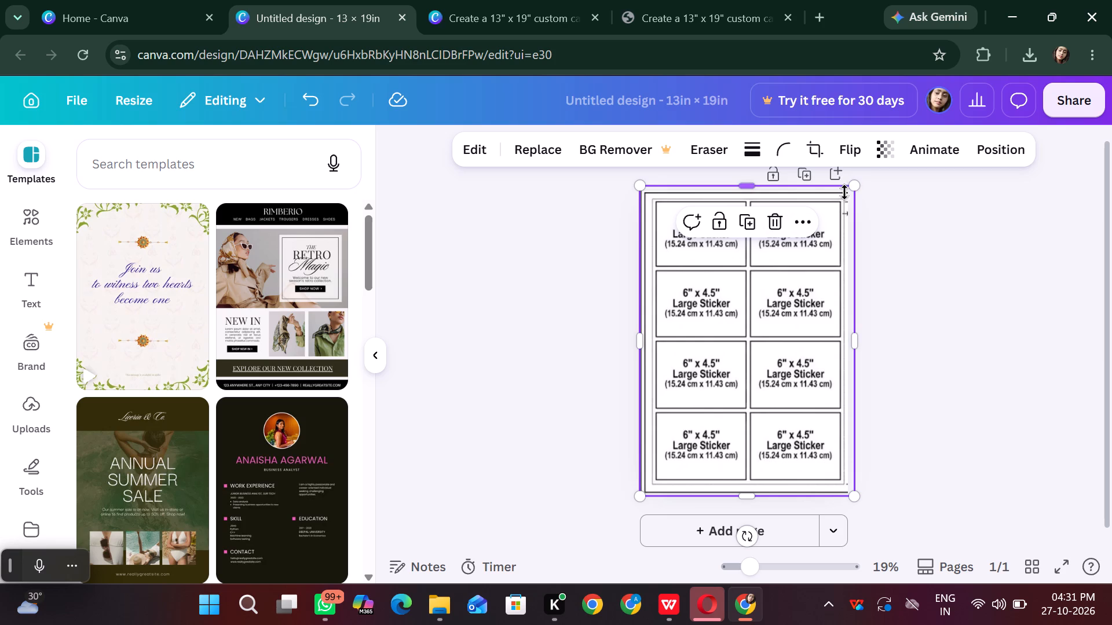
left_click_drag(857, 188, 847, 192)
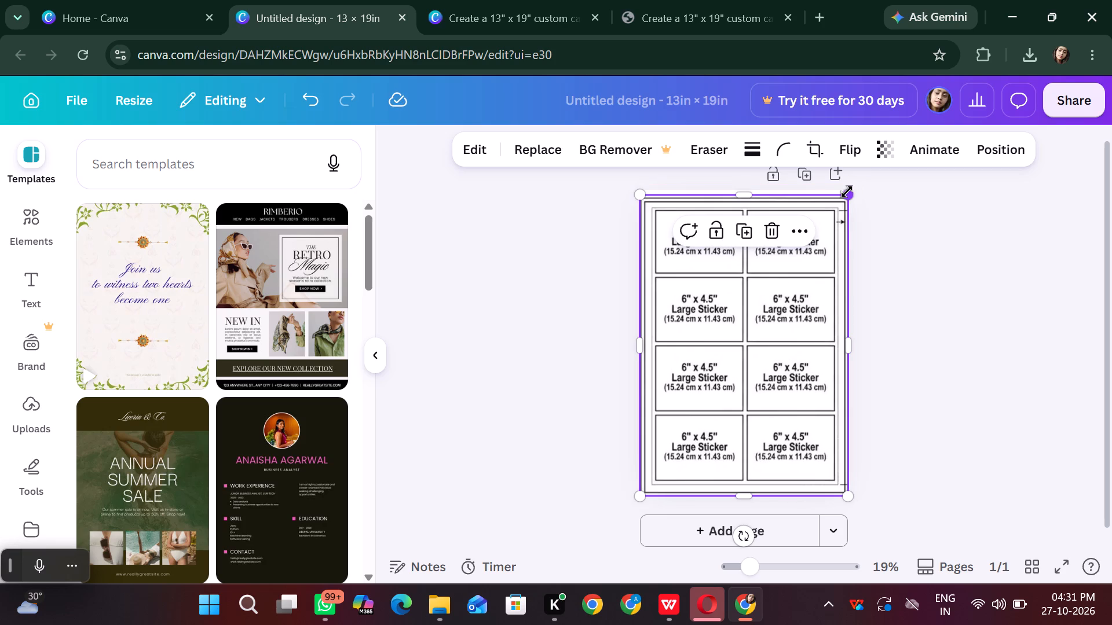
left_click_drag(645, 200, 643, 200)
left_click_drag(643, 200, 640, 194)
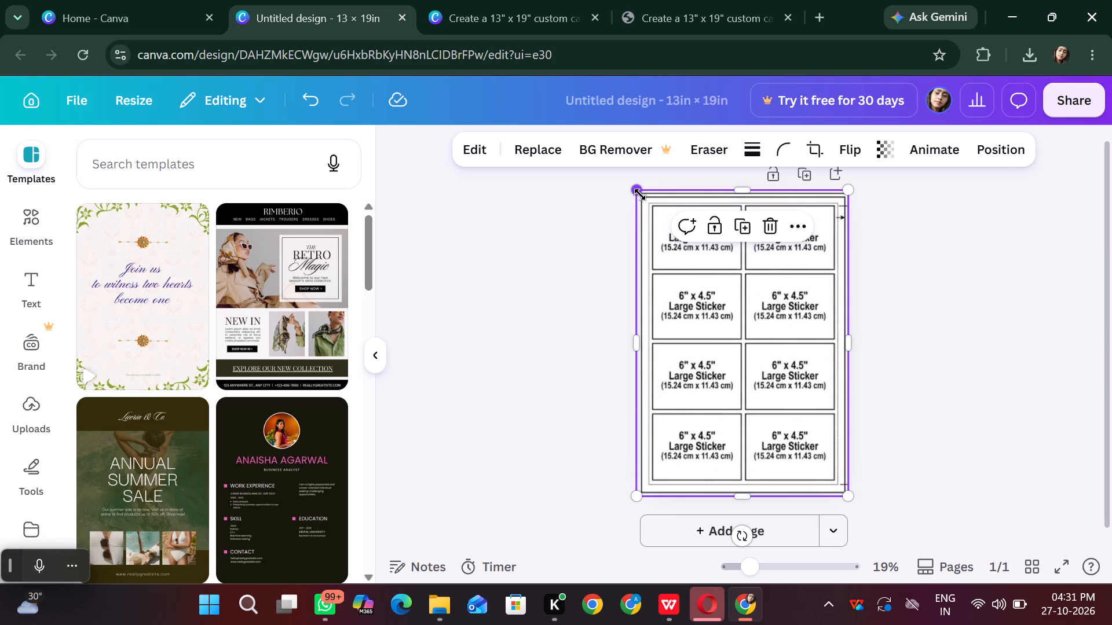
left_click(849, 191)
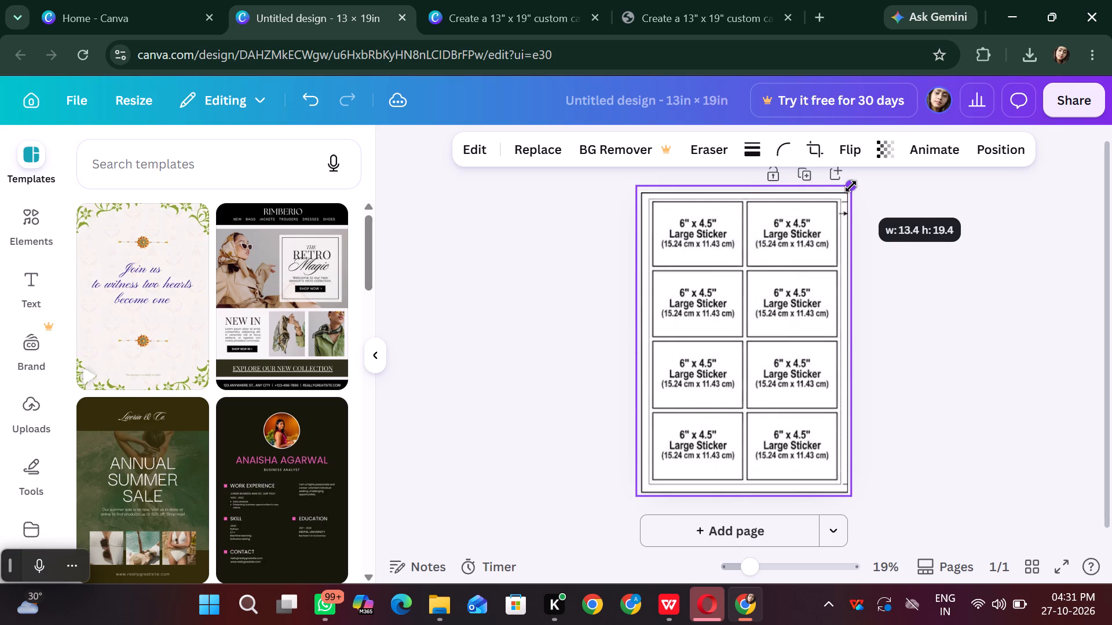
left_click(638, 494)
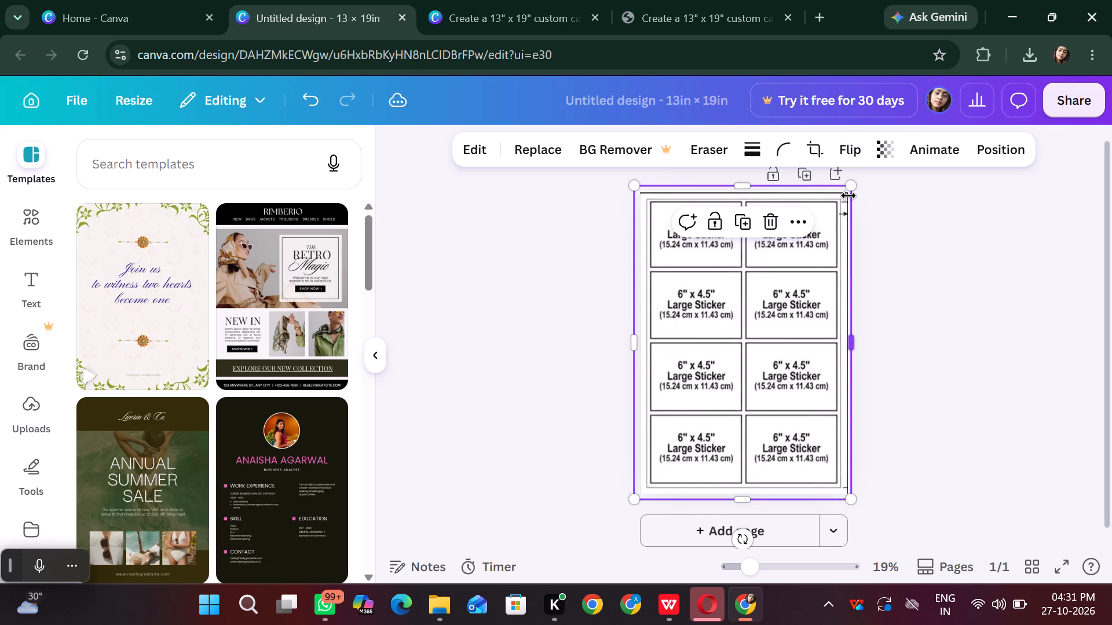
left_click(851, 189)
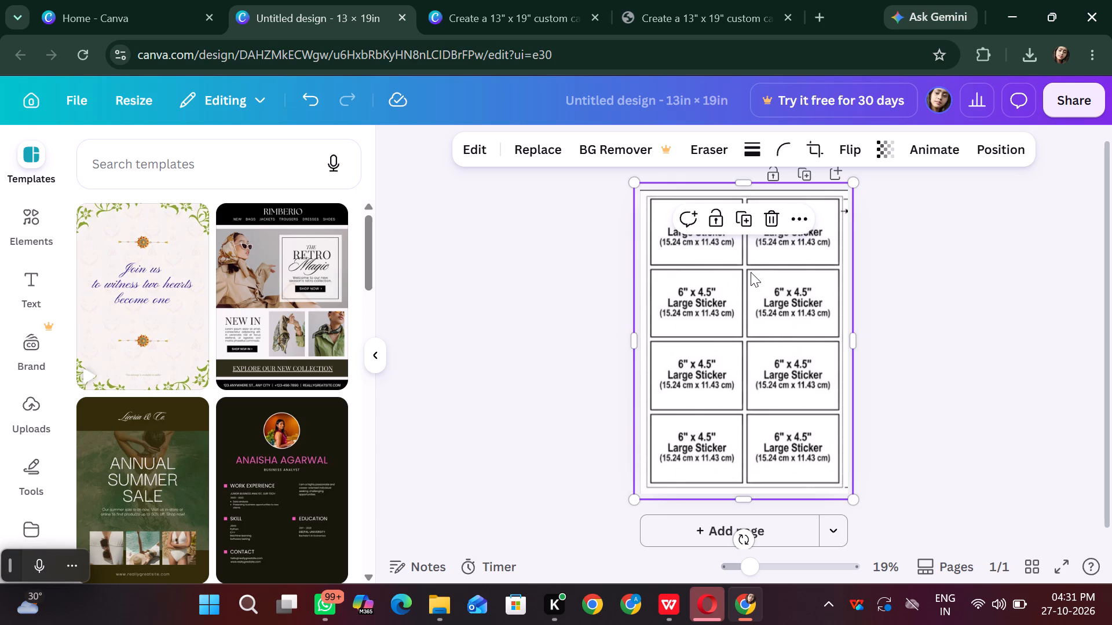
left_click(749, 256)
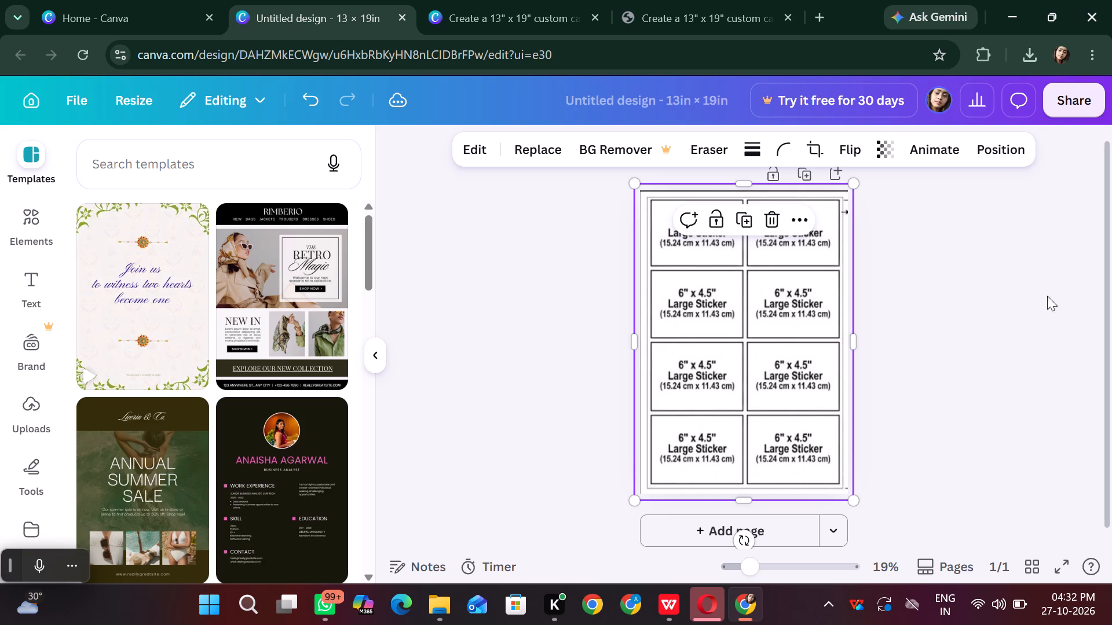
left_click(1031, 296)
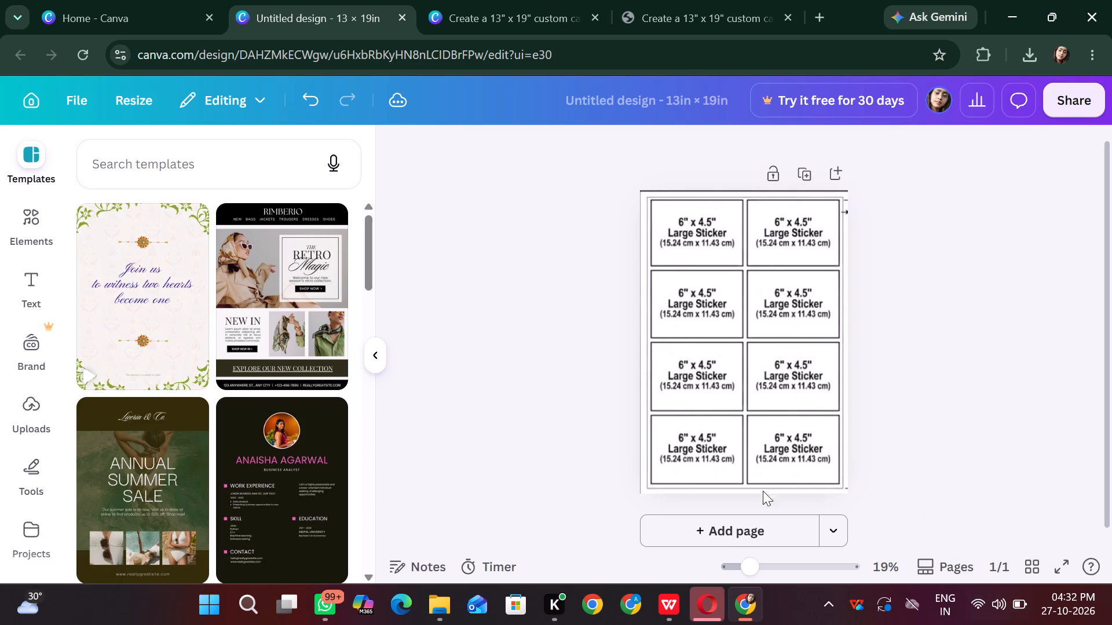
Examine the sticker layout's outer frame and margins along the page edges at 38% zoom, from the top row to the last.
left_click(771, 564)
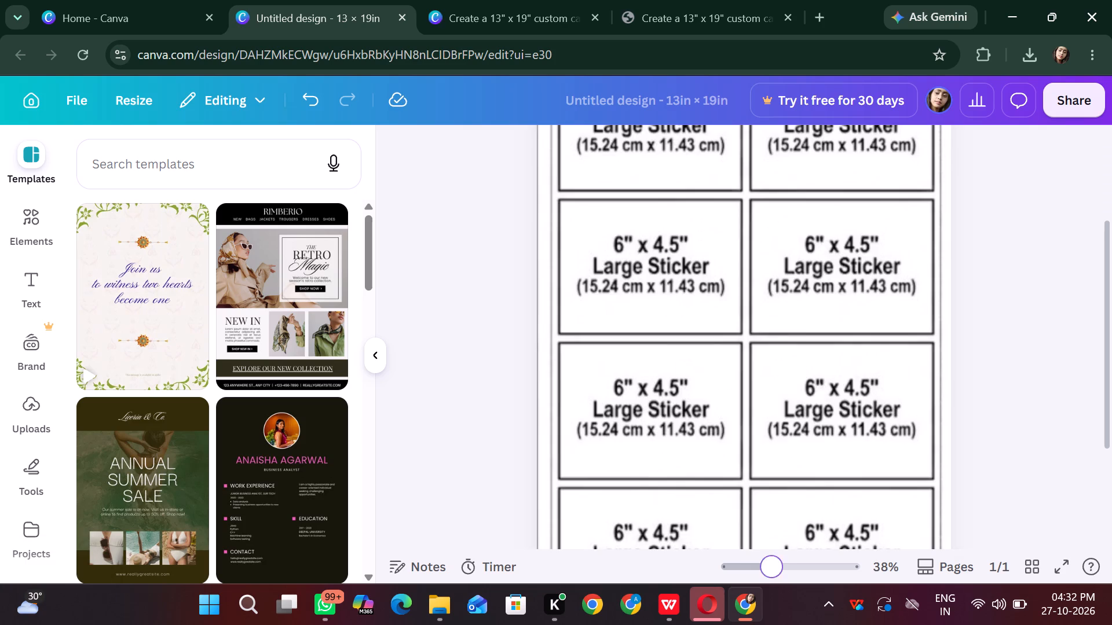
scroll(888, 373, "up", 4)
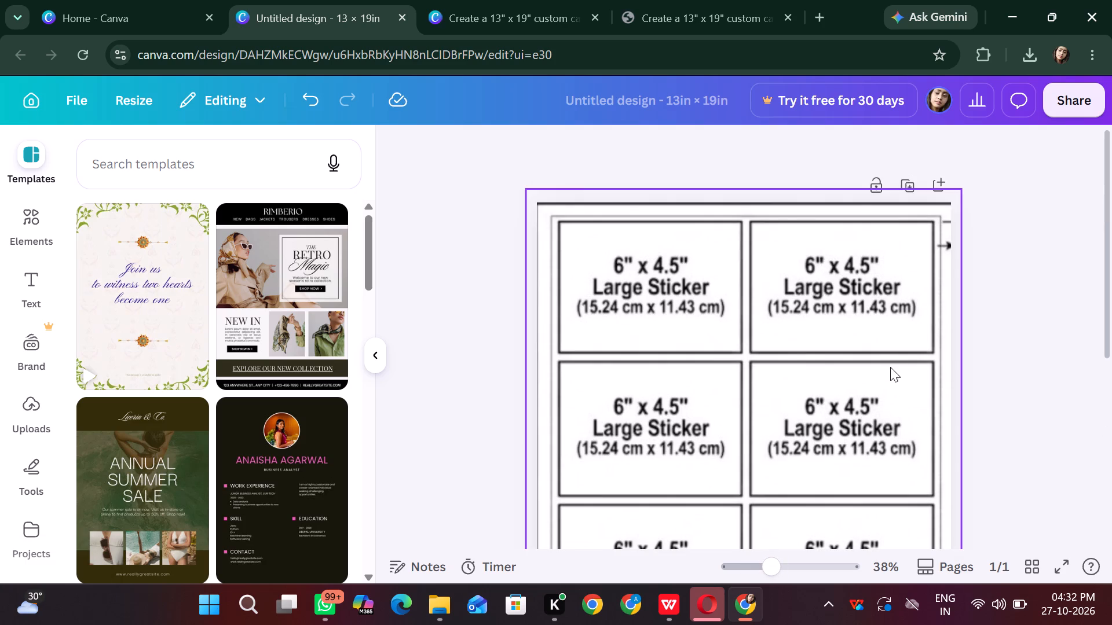
left_click_drag(767, 288, 763, 288)
left_click_drag(763, 288, 756, 288)
scroll(941, 280, "down", 4)
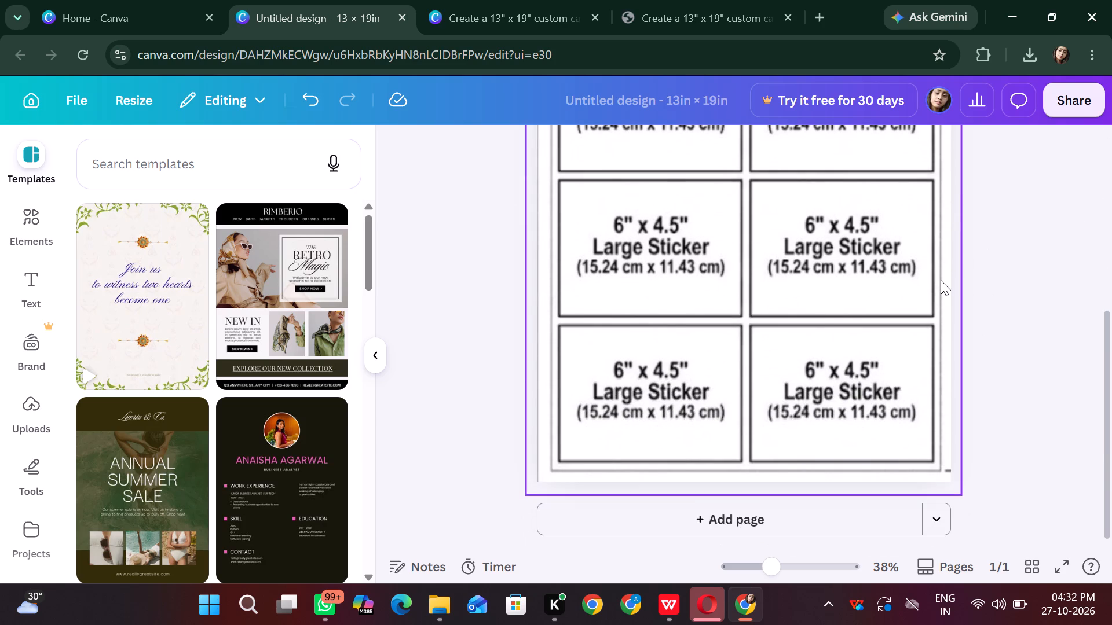
scroll(941, 280, "up", 6)
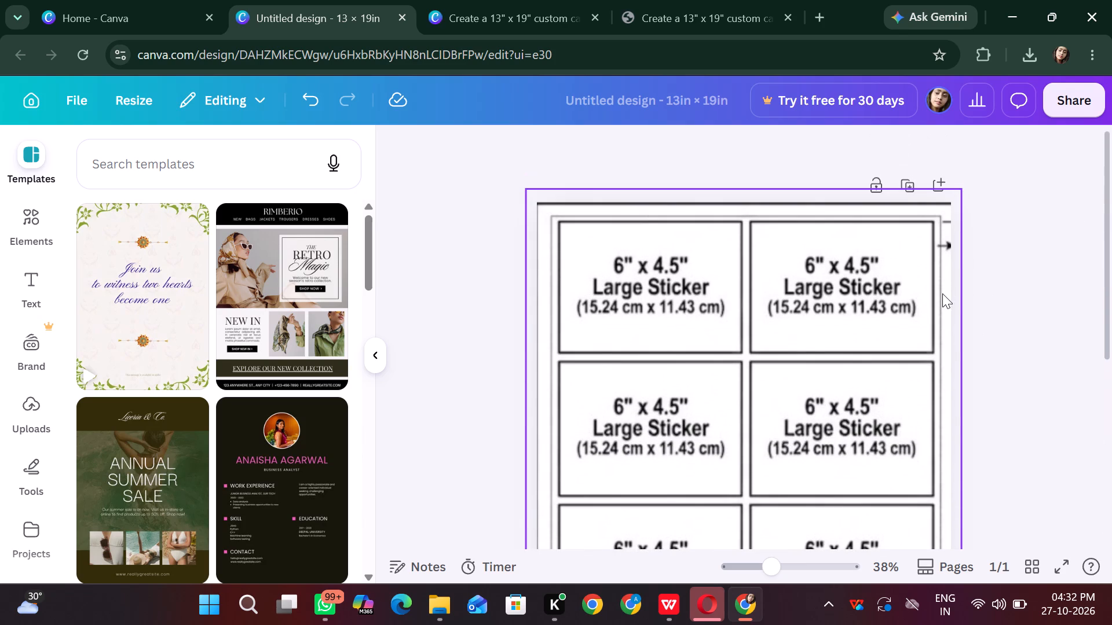
scroll(942, 293, "up", 1)
Extend the sticker layout's top edge slightly and enlarge it from its top-left corner to about 13.7 × 20 in.
left_click(776, 240)
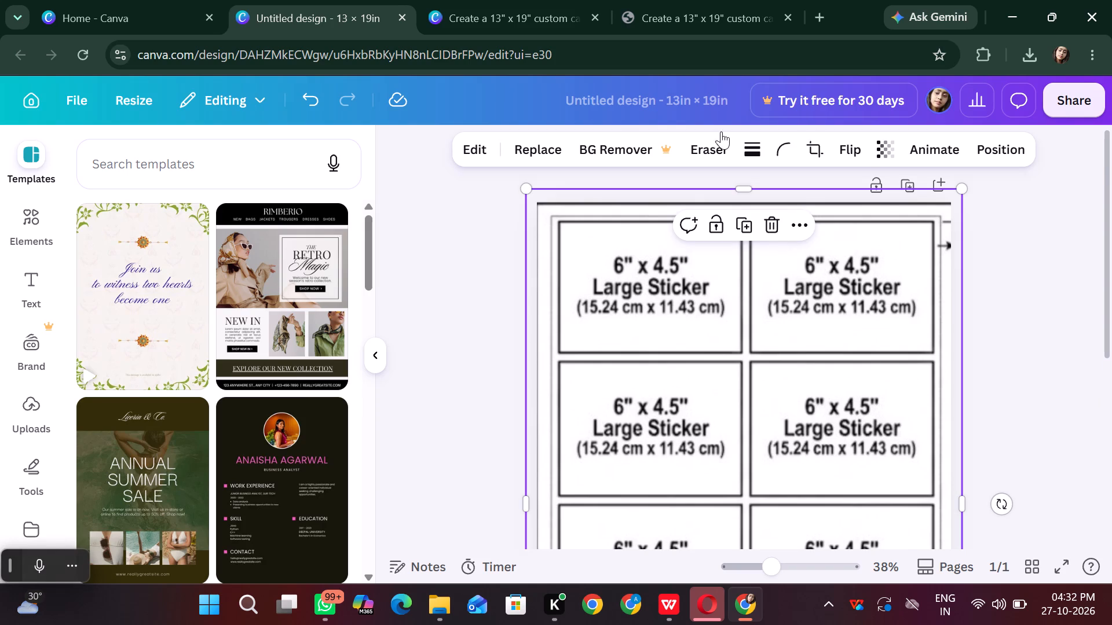
left_click_drag(747, 192, 750, 187)
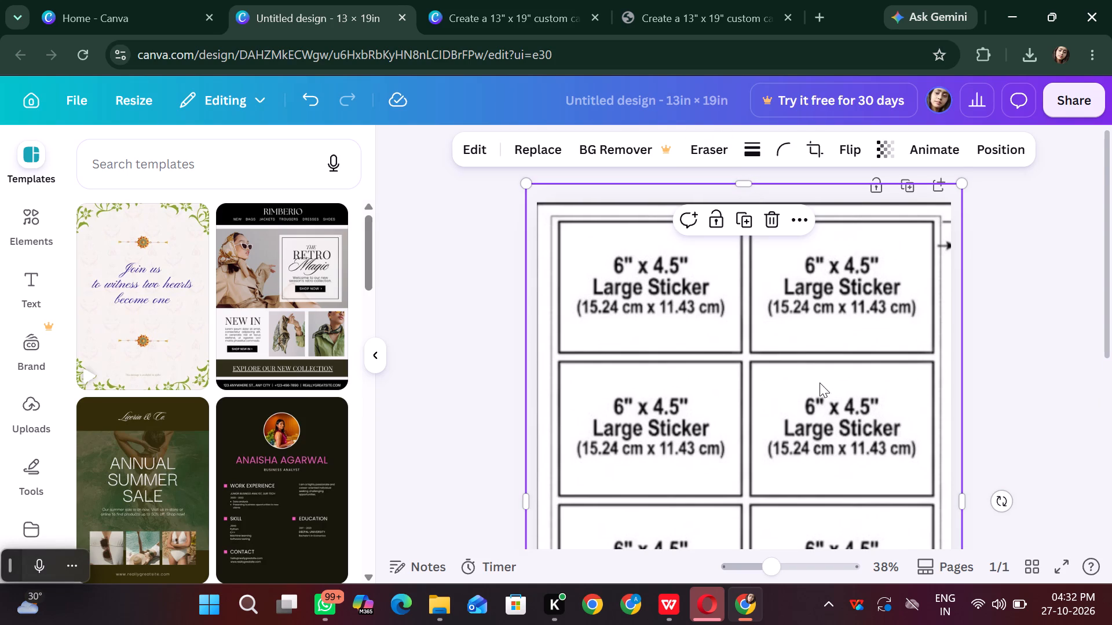
scroll(826, 373, "down", 5)
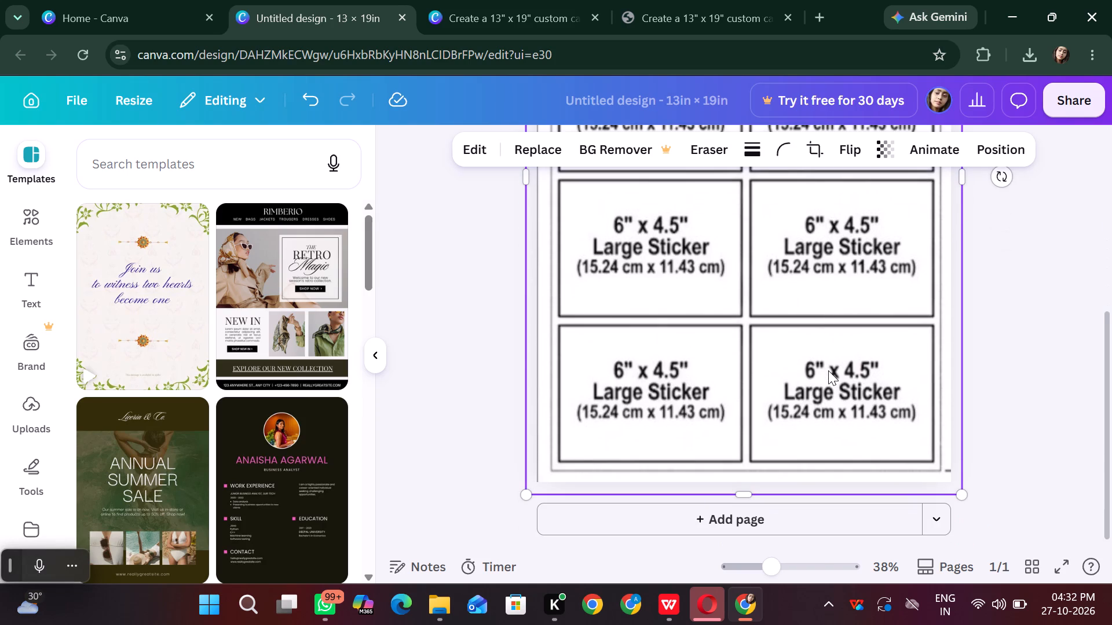
scroll(828, 370, "up", 8)
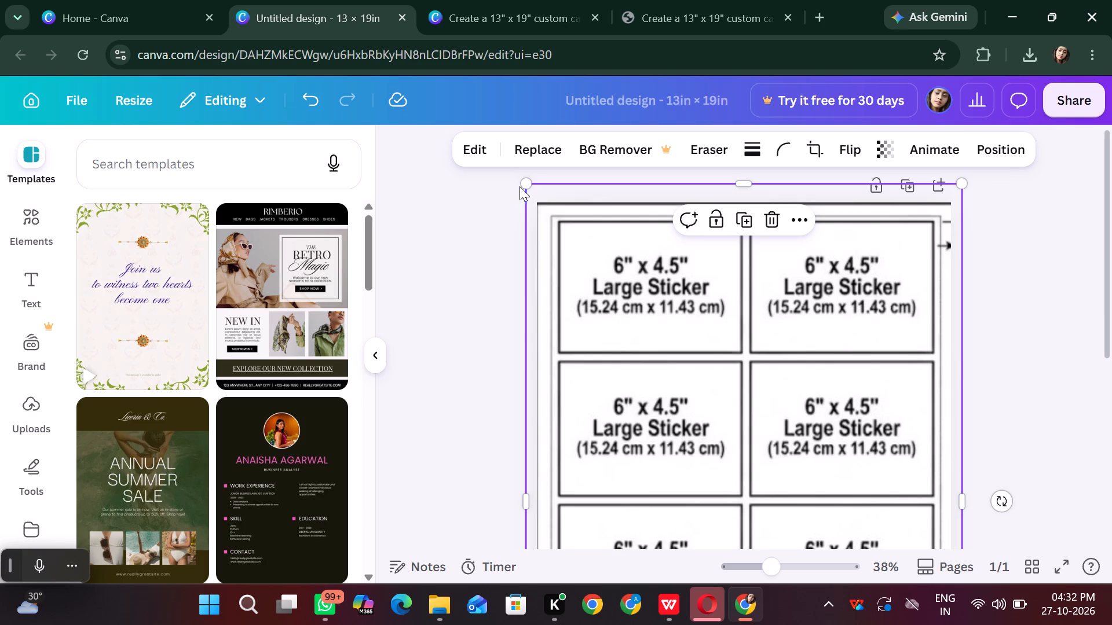
left_click(523, 185)
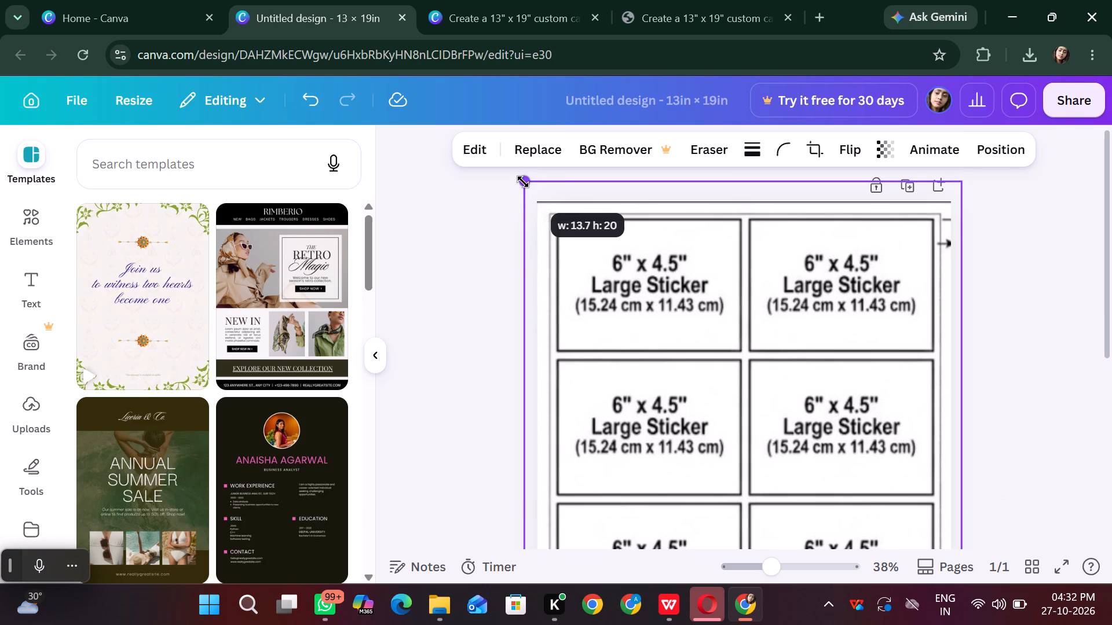
left_click(1041, 352)
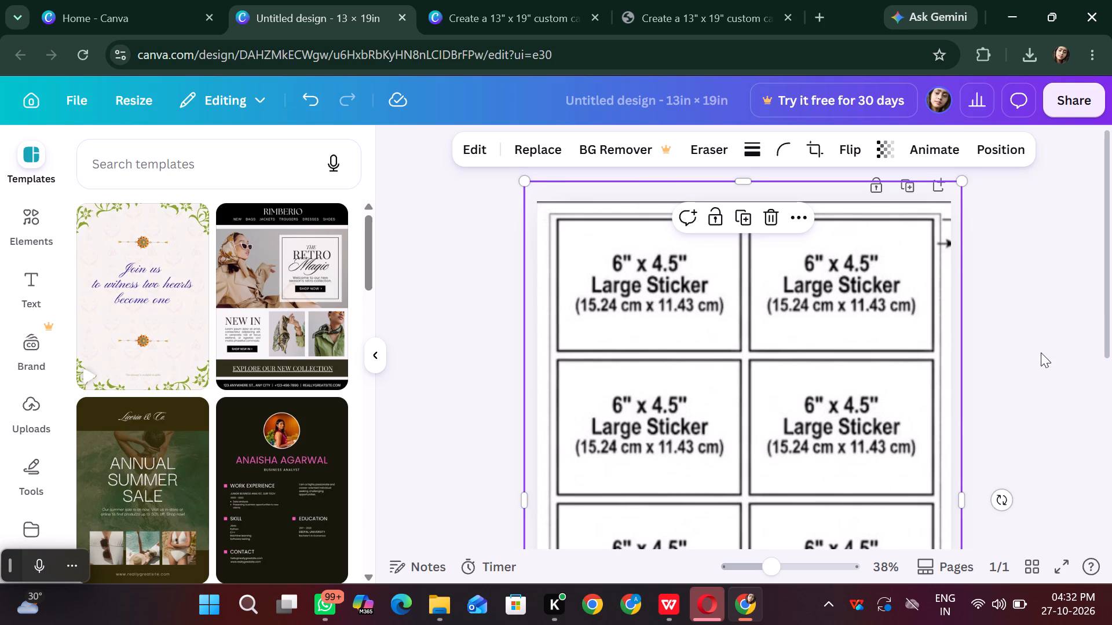
Shrink the sticker layout proportionally from its bottom-left and bottom-right corners to about 13.6 × 19.9 in.
scroll(1041, 352, "down", 1)
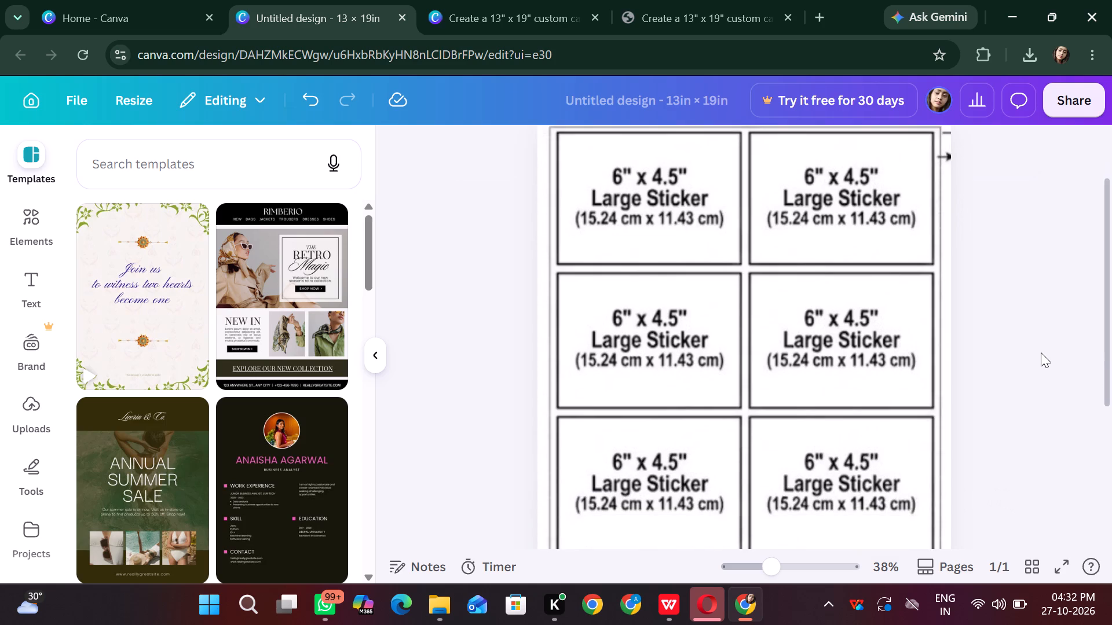
scroll(1041, 352, "down", 4)
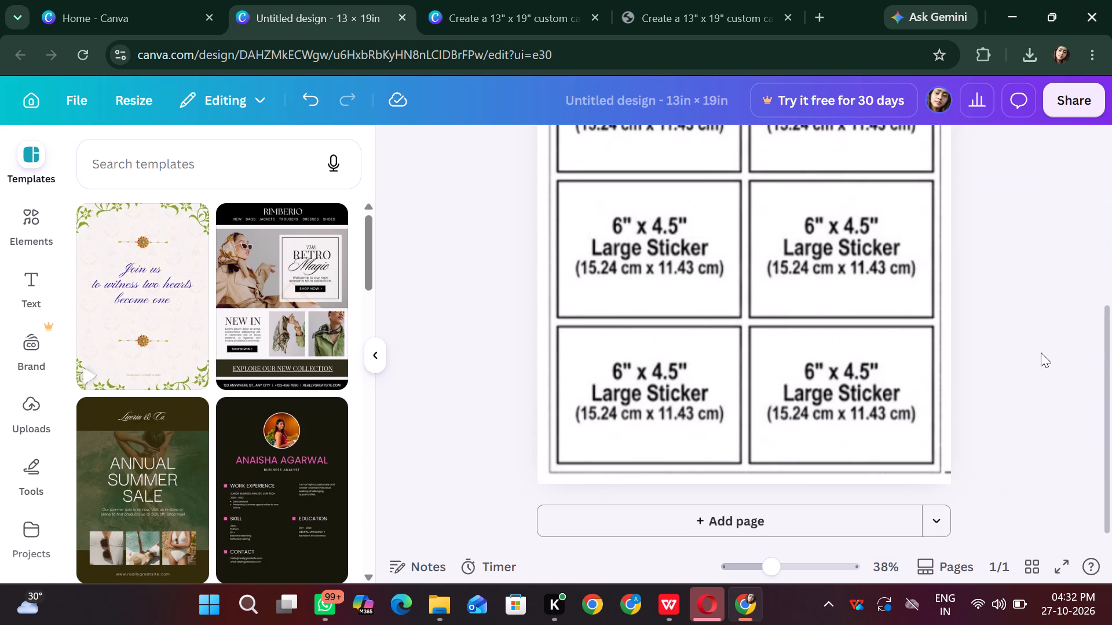
left_click(818, 390)
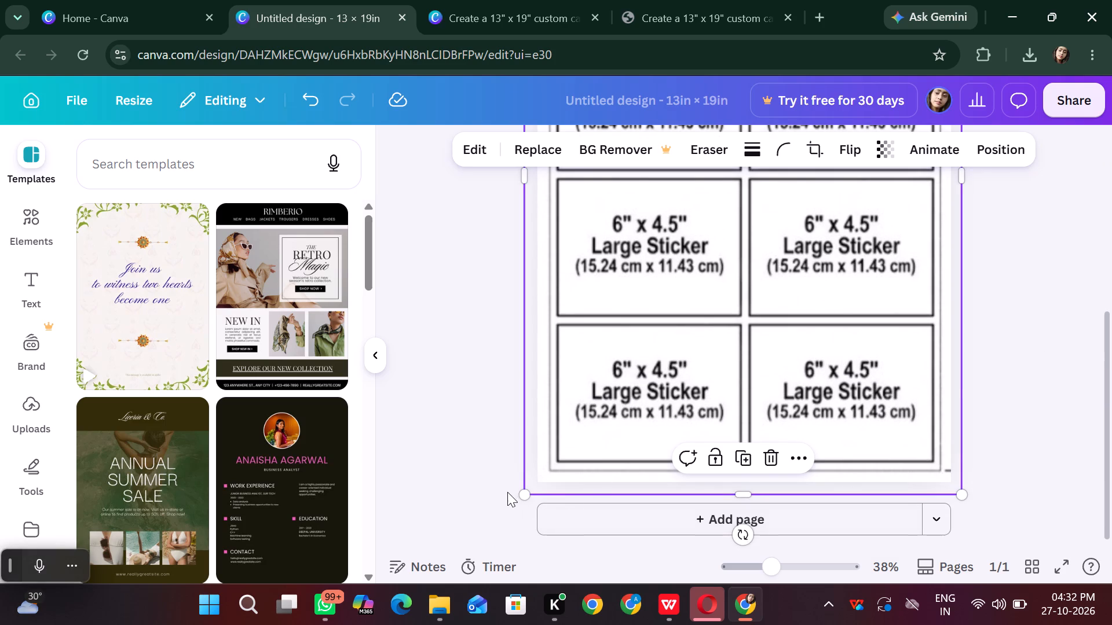
left_click_drag(519, 495, 526, 495)
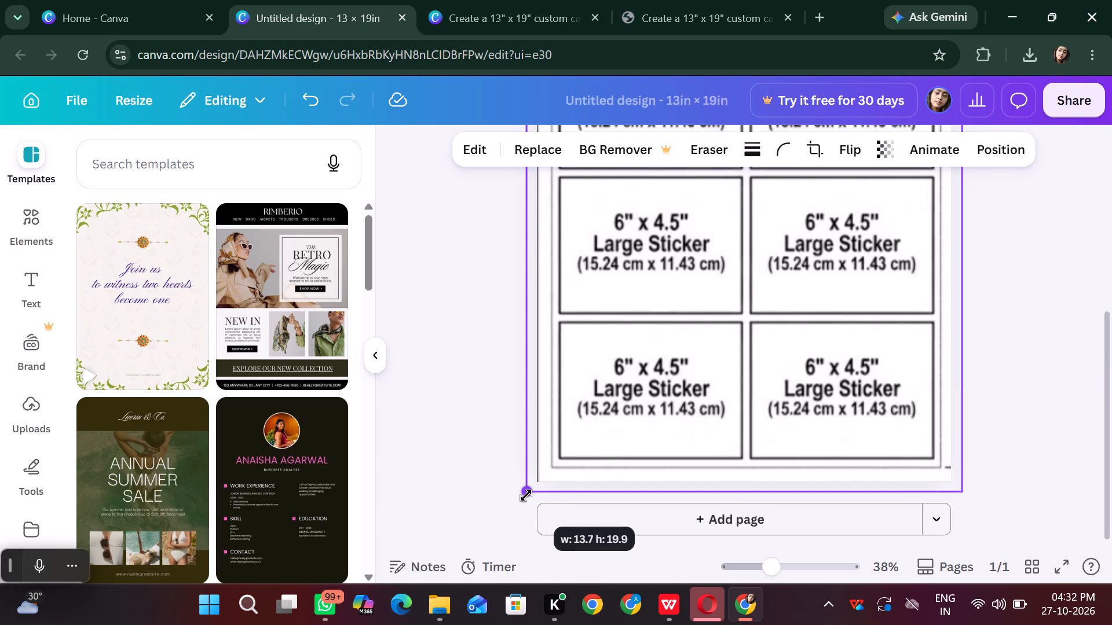
left_click_drag(526, 495, 525, 495)
left_click_drag(965, 493, 957, 488)
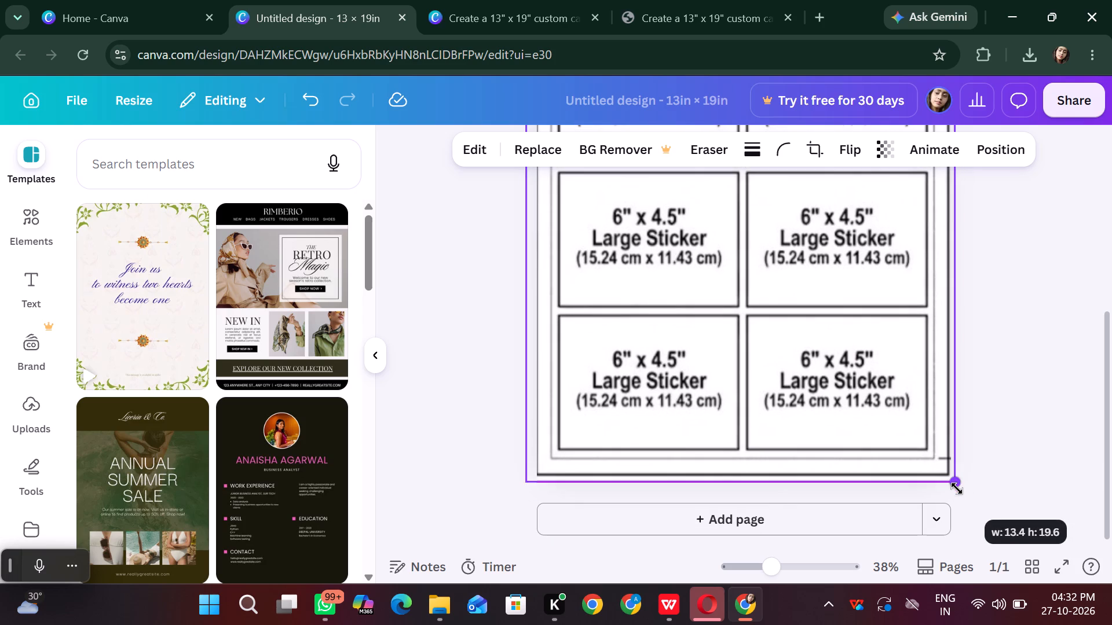
left_click_drag(957, 488, 954, 495)
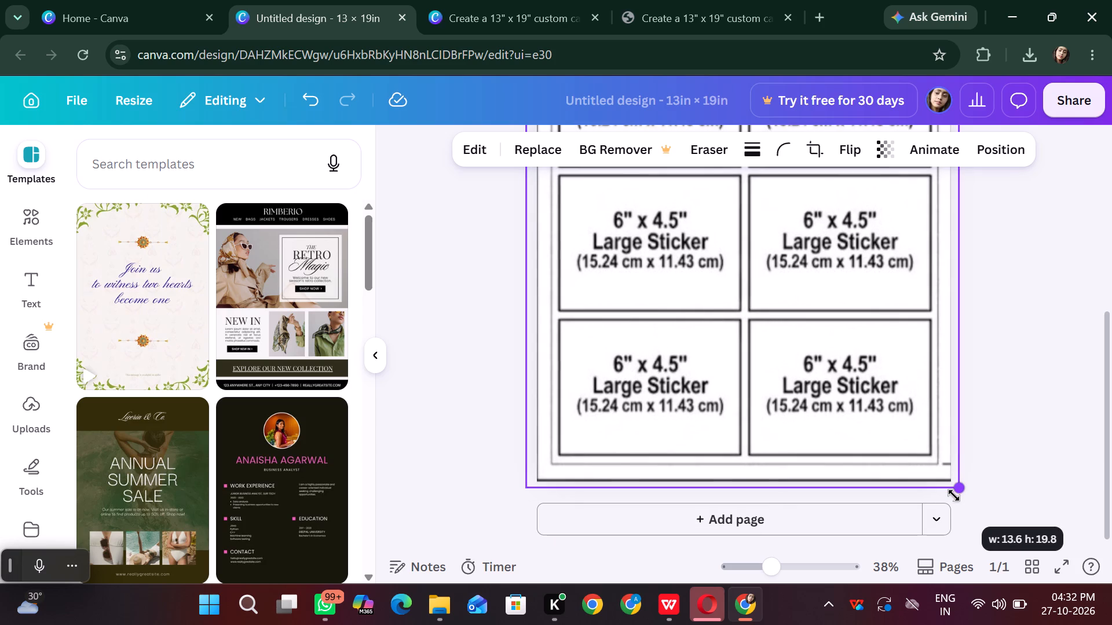
left_click_drag(954, 495, 953, 502)
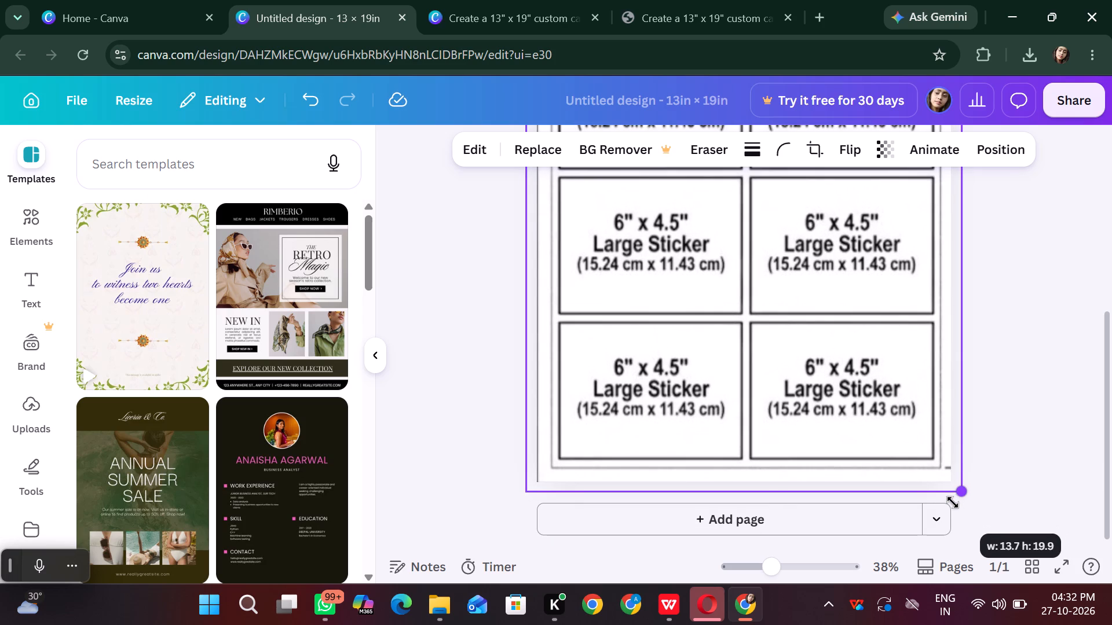
left_click_drag(953, 502, 951, 498)
Reduce the sticker layout slightly from its top-right corner to about 13.5 × 19.8 in, check the sheet's edges and deselect it.
scroll(1008, 447, "up", 6)
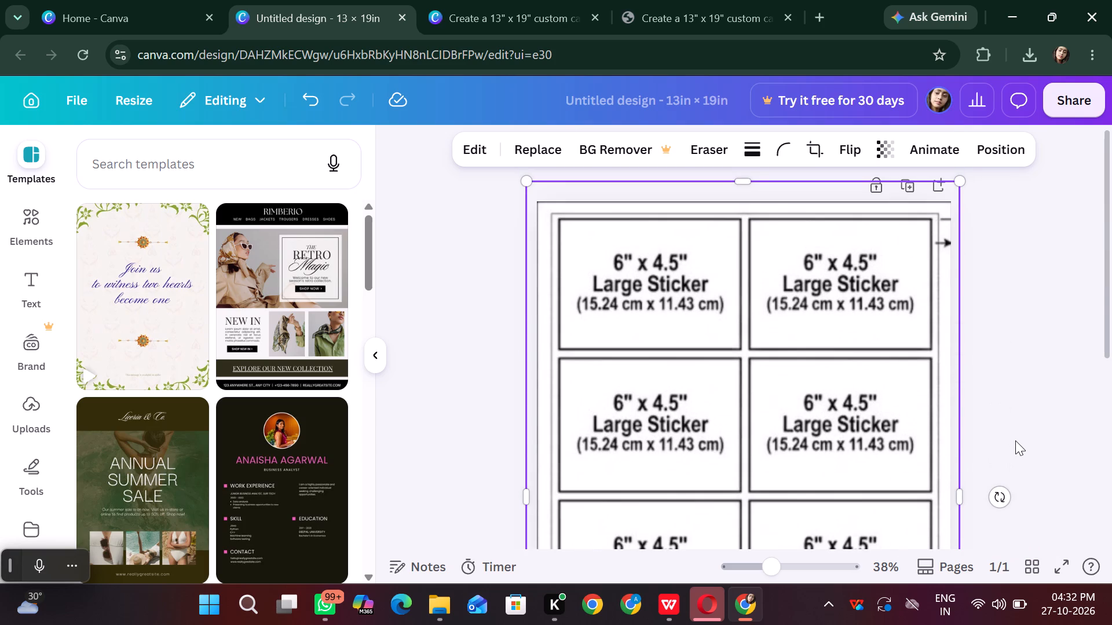
left_click(959, 177)
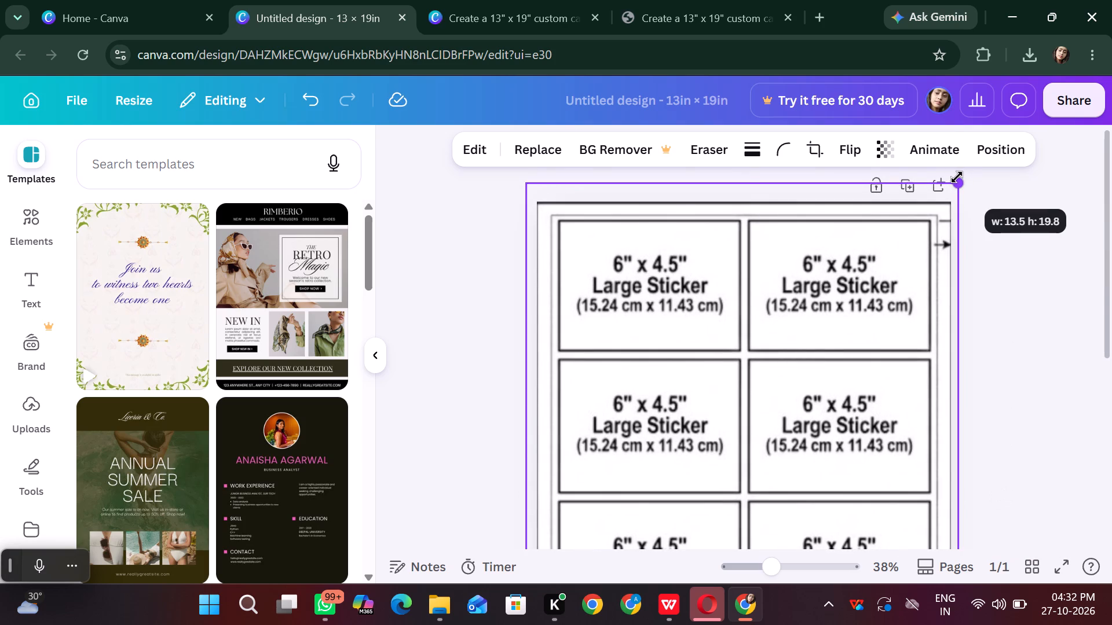
scroll(934, 359, "down", 2)
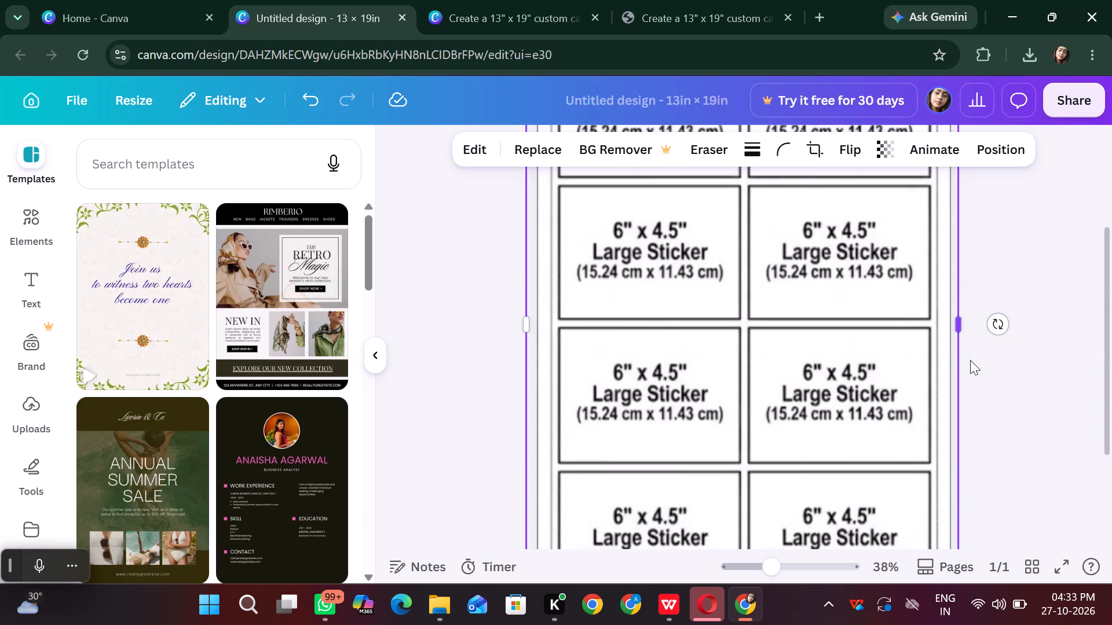
scroll(971, 360, "down", 2)
left_click(1076, 429)
scroll(1064, 429, "up", 6)
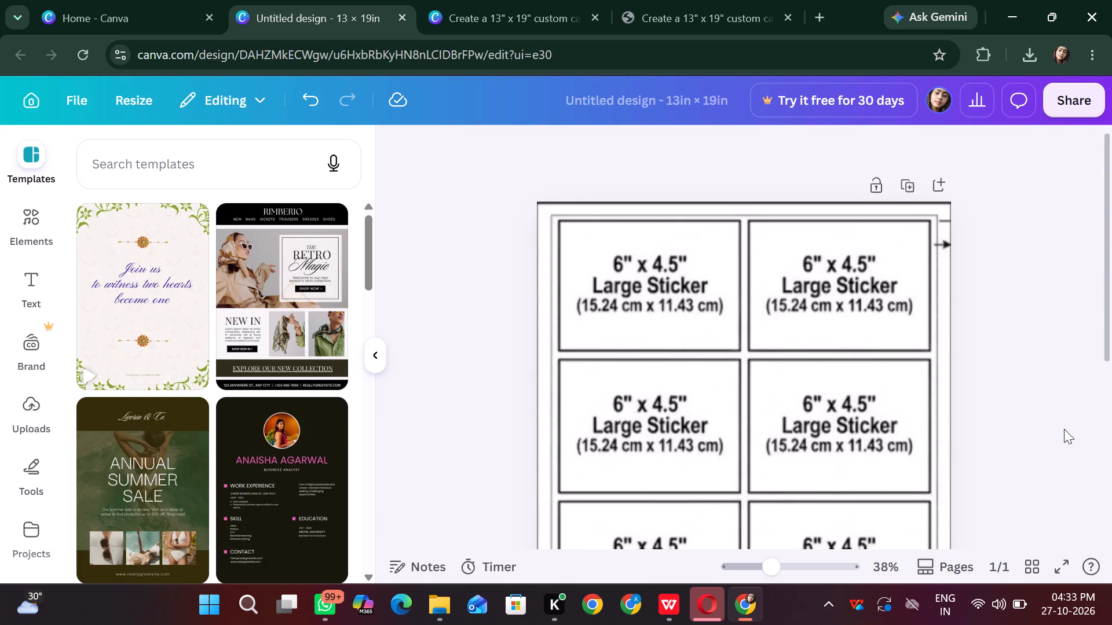
scroll(1064, 429, "up", 2)
left_click(601, 611)
scroll(694, 381, "down", 1)
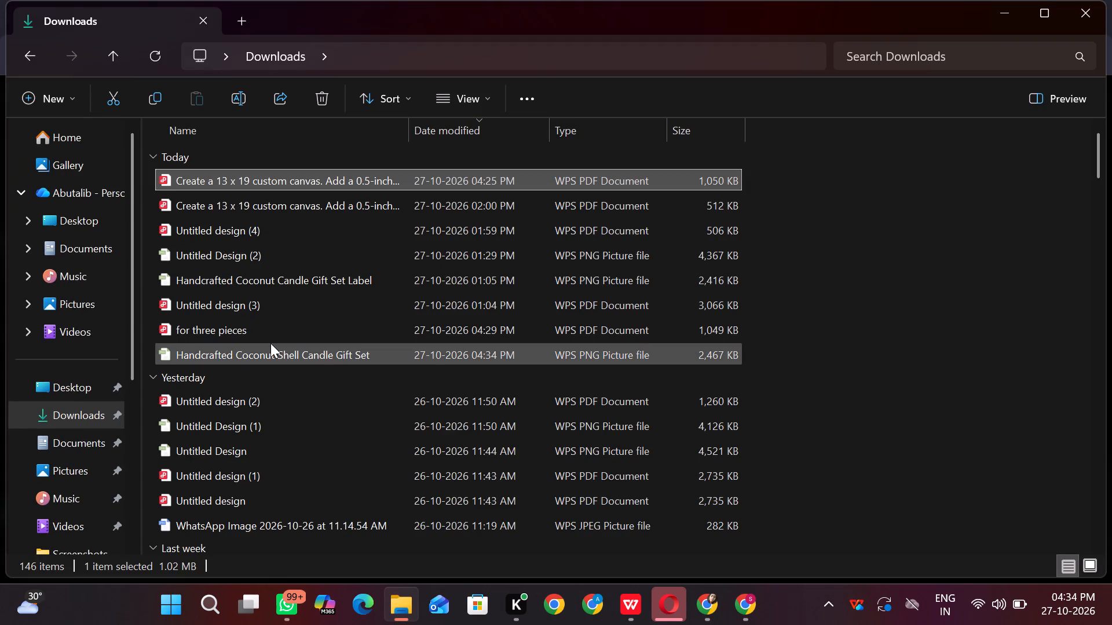
left_click(154, 65)
right_click(272, 183)
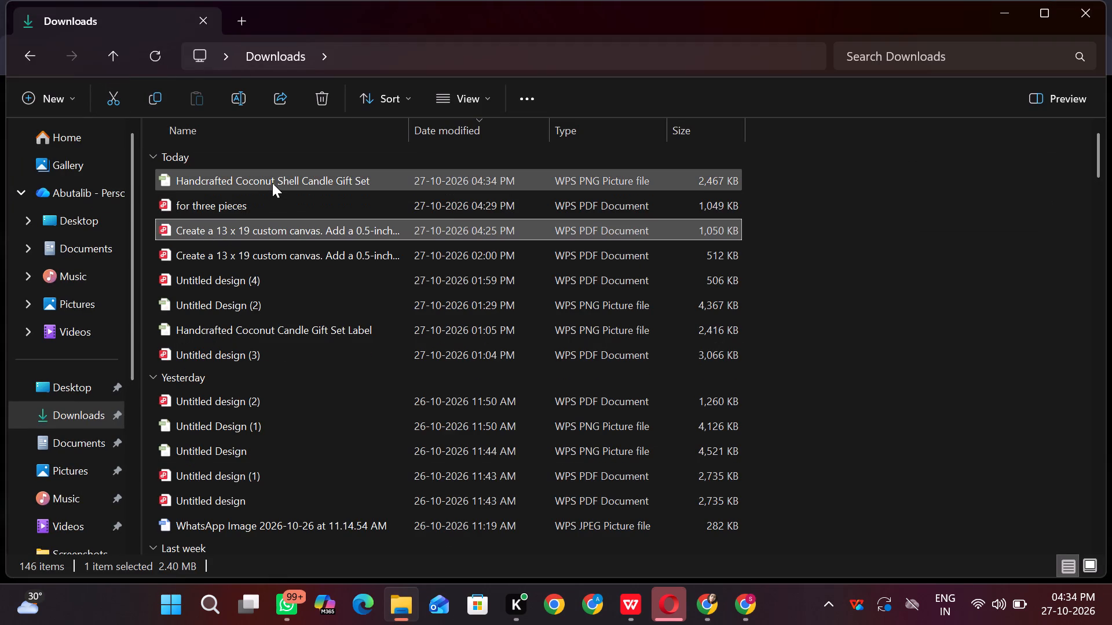
right_click(278, 179)
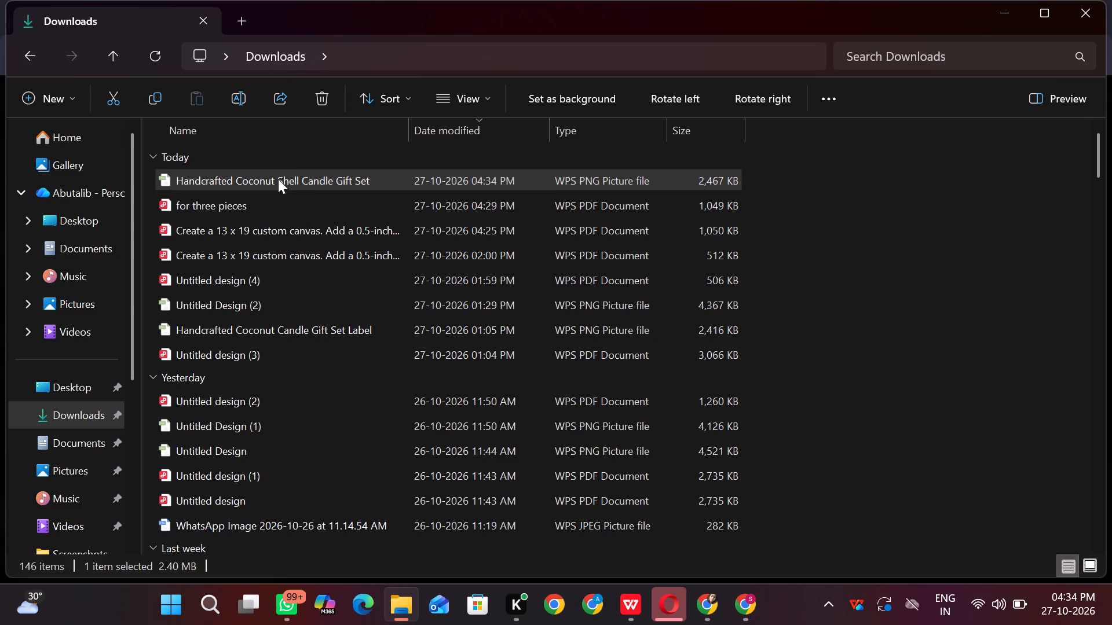
left_click(374, 15)
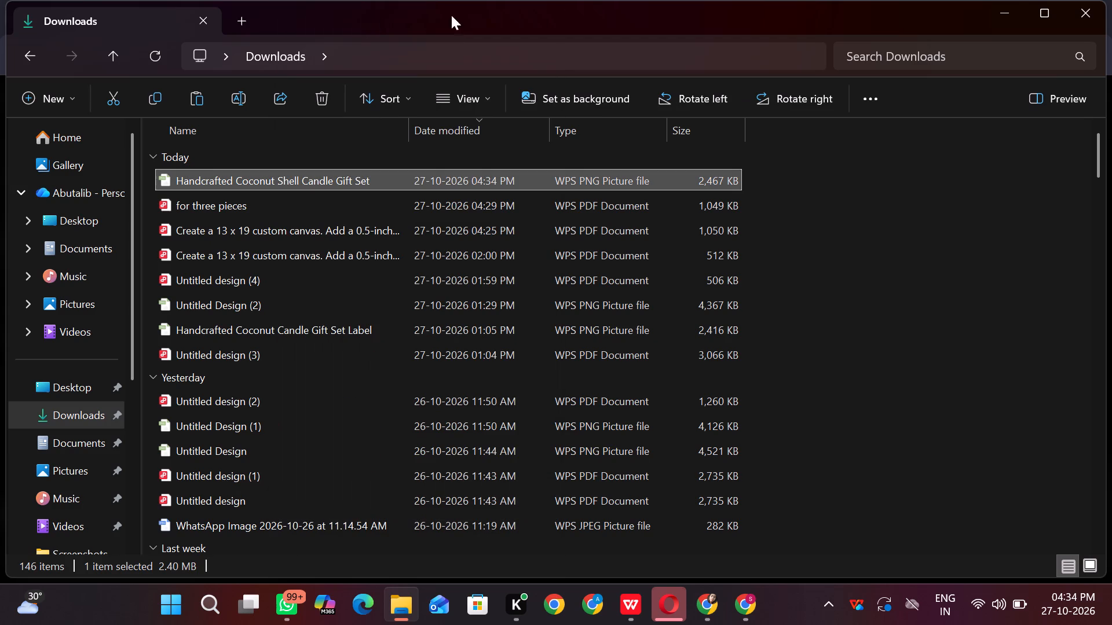
left_click(1012, 10)
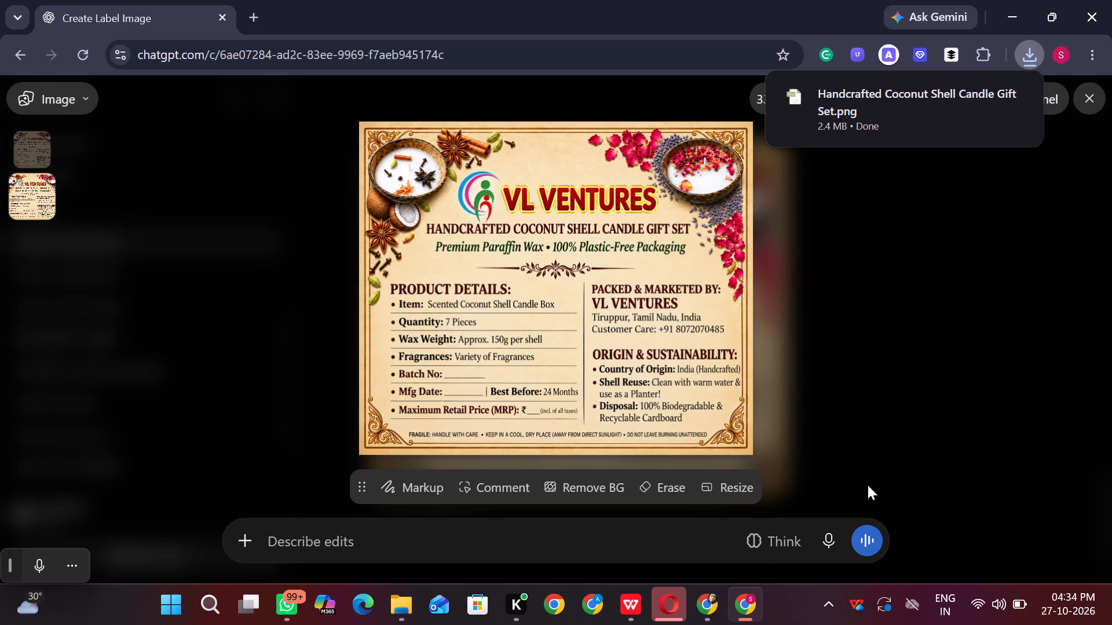
Paste the downloaded label picture into Document1 in WPS Office without compressing it.
left_click(714, 609)
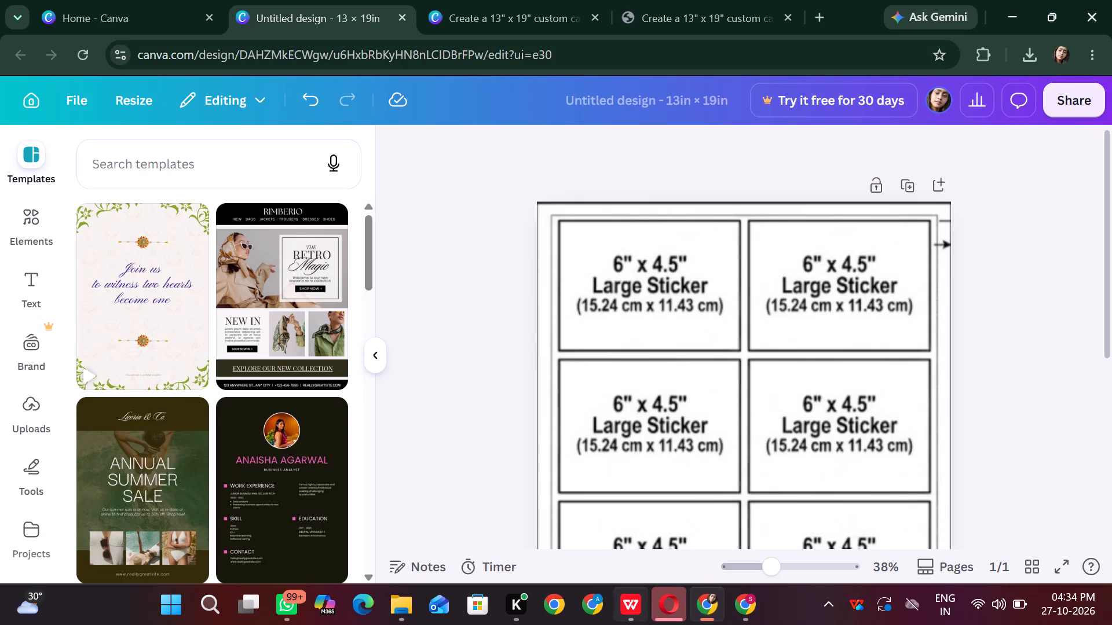
left_click(637, 612)
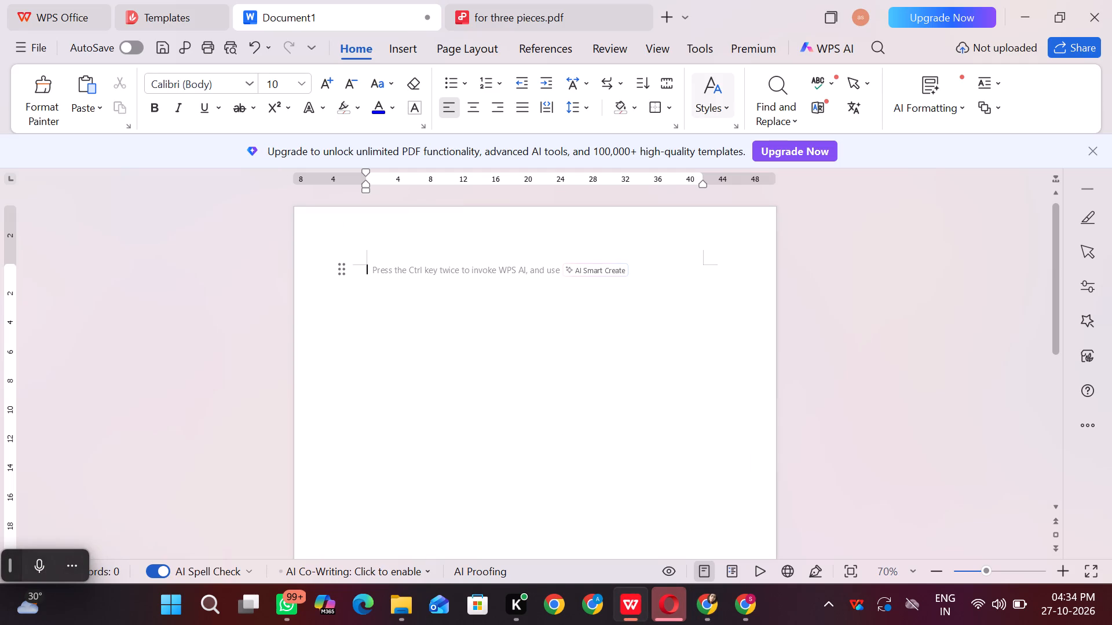
key("ctrl+v")
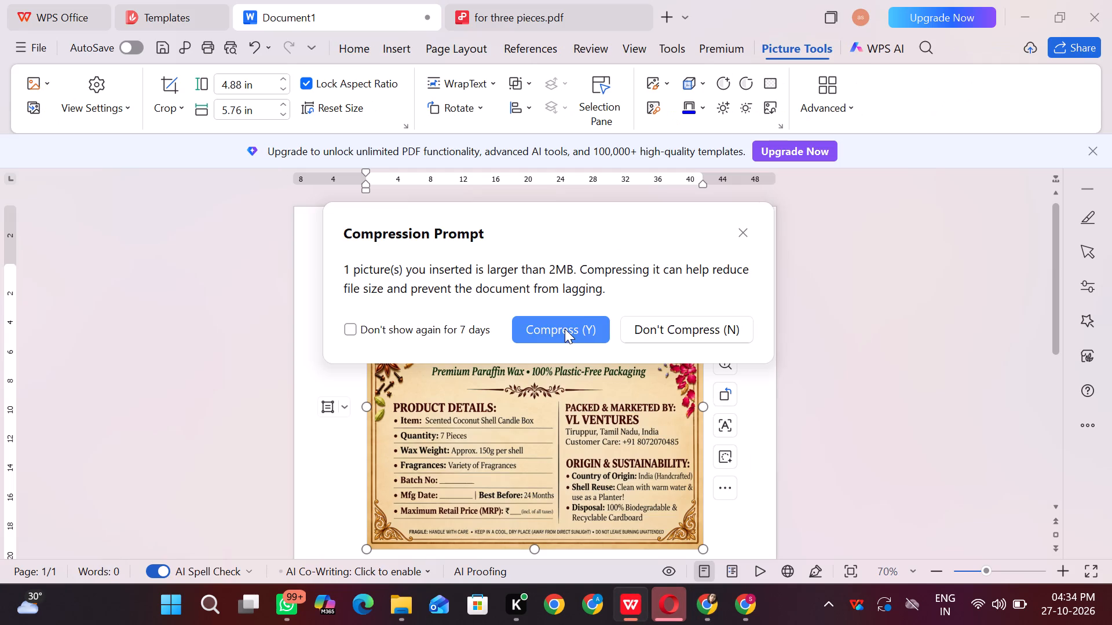
left_click(735, 236)
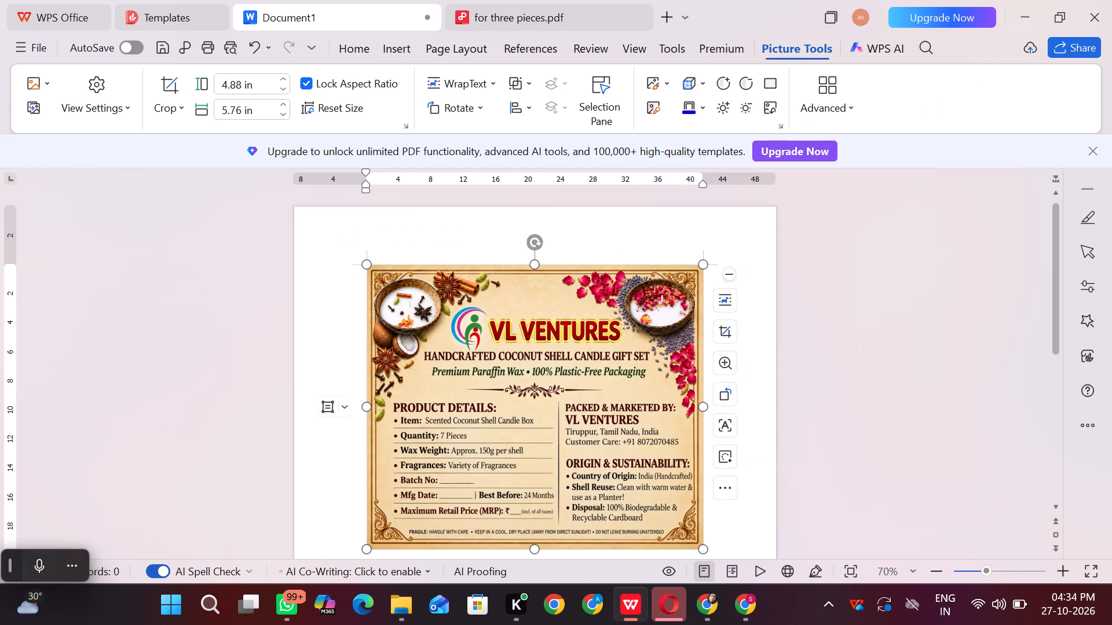
left_click(474, 394)
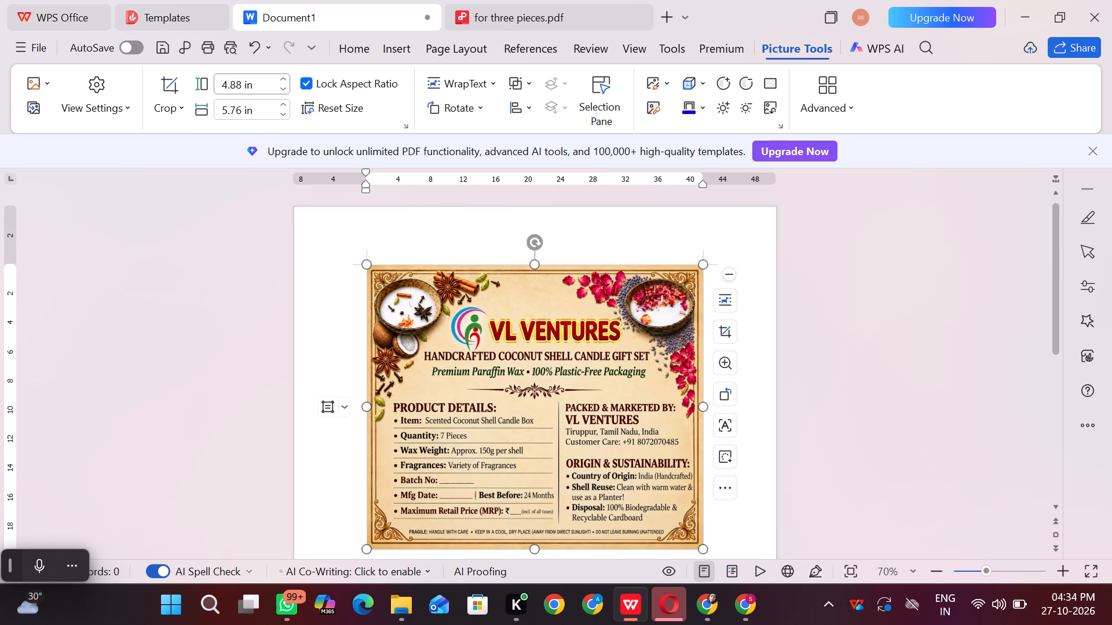
Check the sticker size on the Canva sheet and set the label picture's height in Document1 to 4.5 in.
left_click(702, 624)
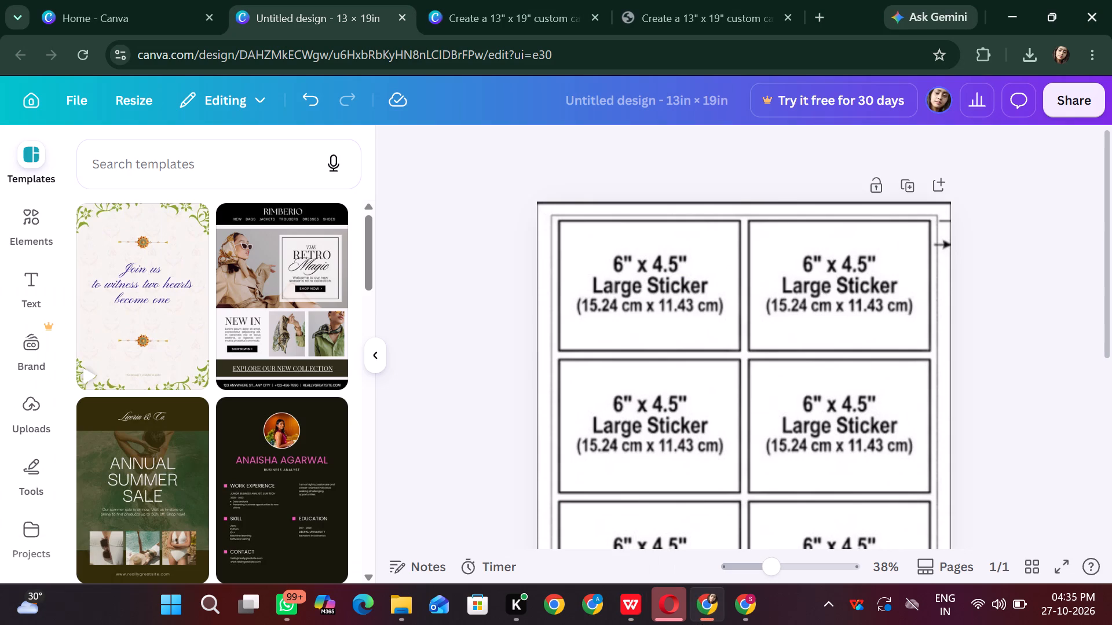
left_click(702, 624)
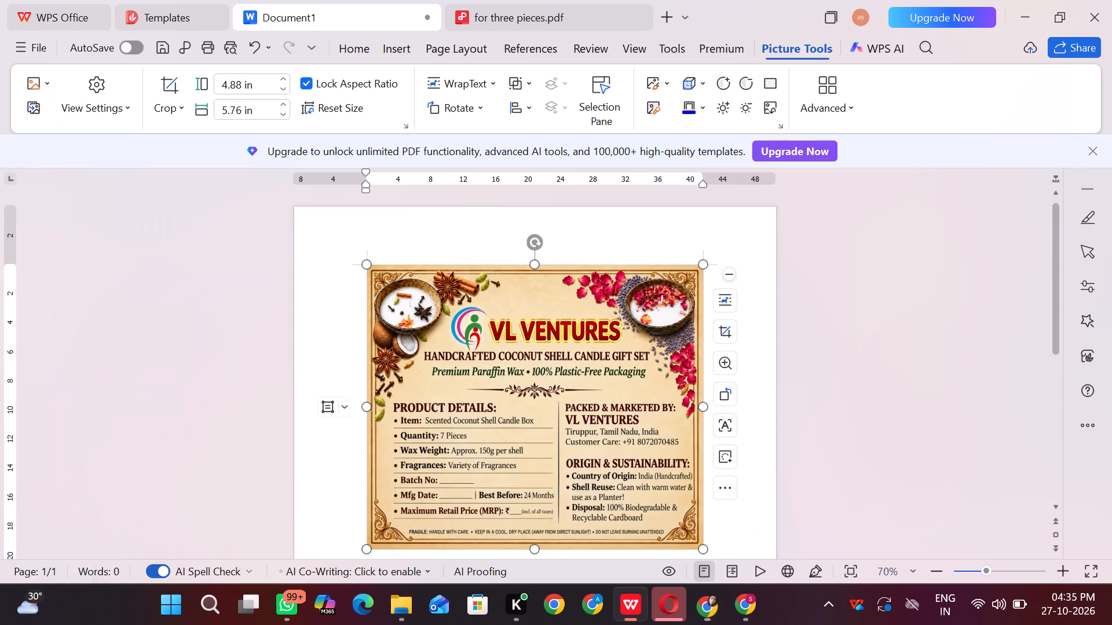
left_click(702, 624)
left_click(702, 624)
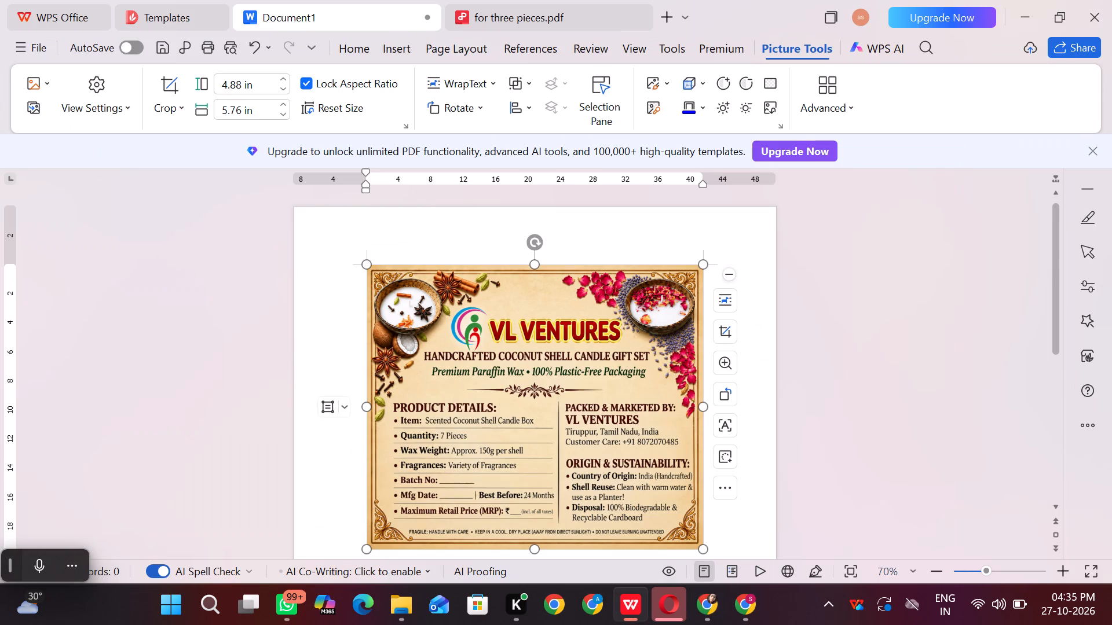
left_click(242, 81)
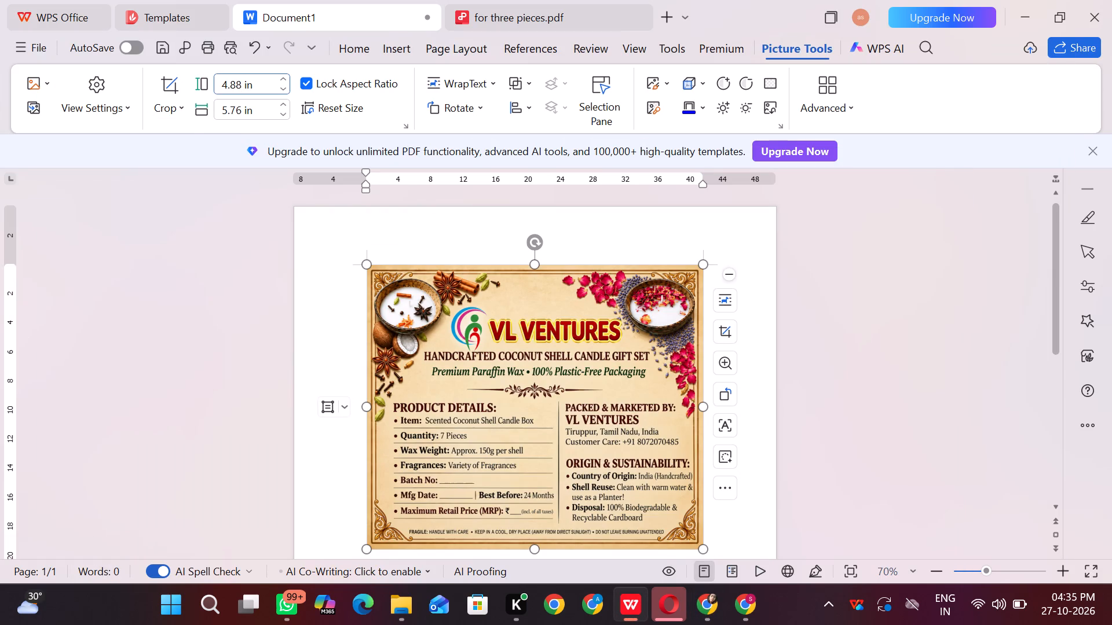
key("BackSpace")
key("BackSpace")
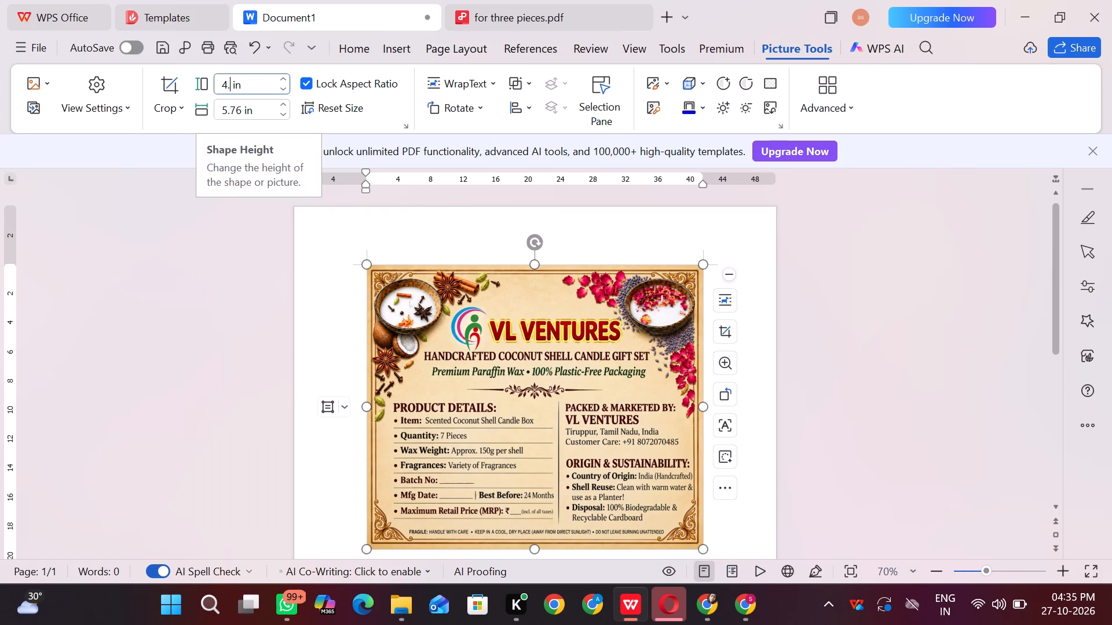
key("5")
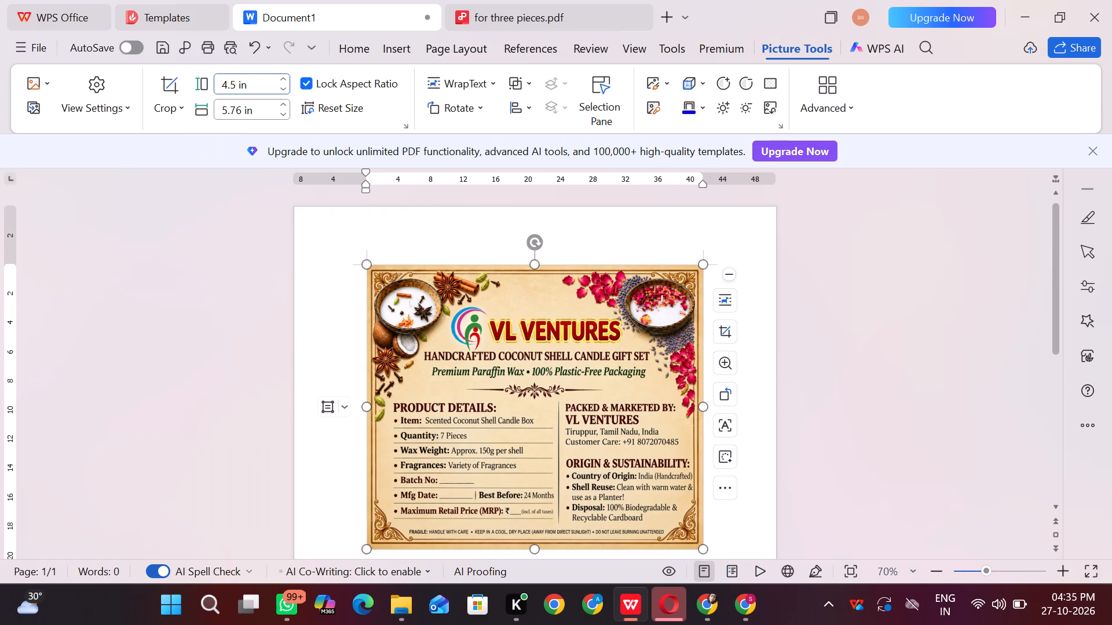
left_click(242, 115)
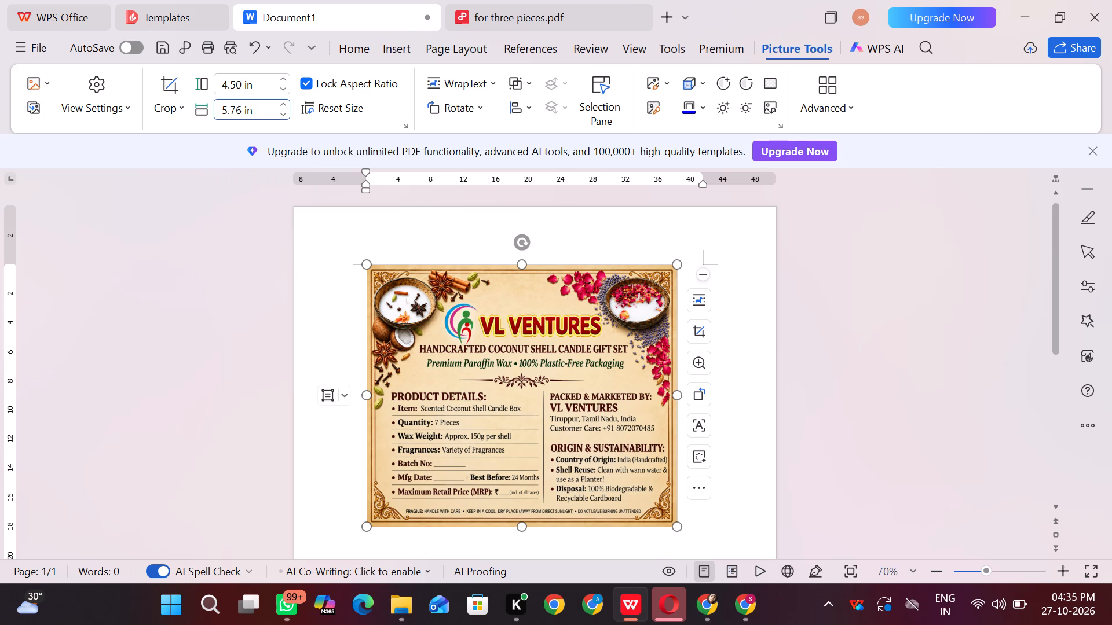
left_click_drag(242, 115, 168, 116)
left_click(523, 340)
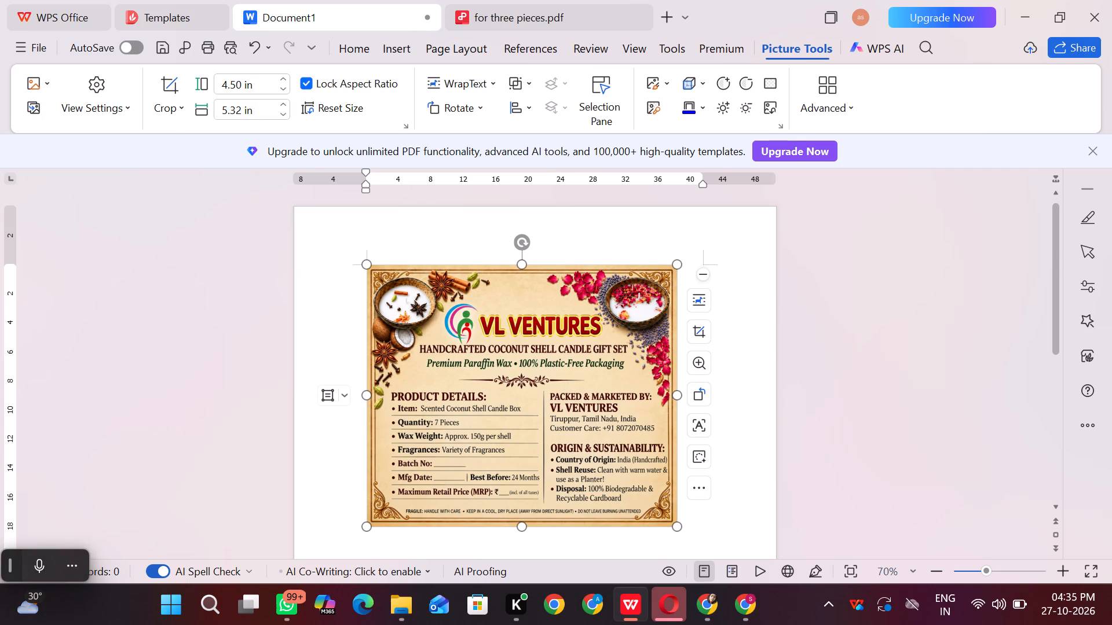
Stretch the label picture in Document1 horizontally to a width of 6.00 in, keeping its height at 4.50 in.
left_click_drag(675, 394, 687, 395)
left_click_drag(687, 395, 696, 394)
left_click_drag(696, 394, 702, 394)
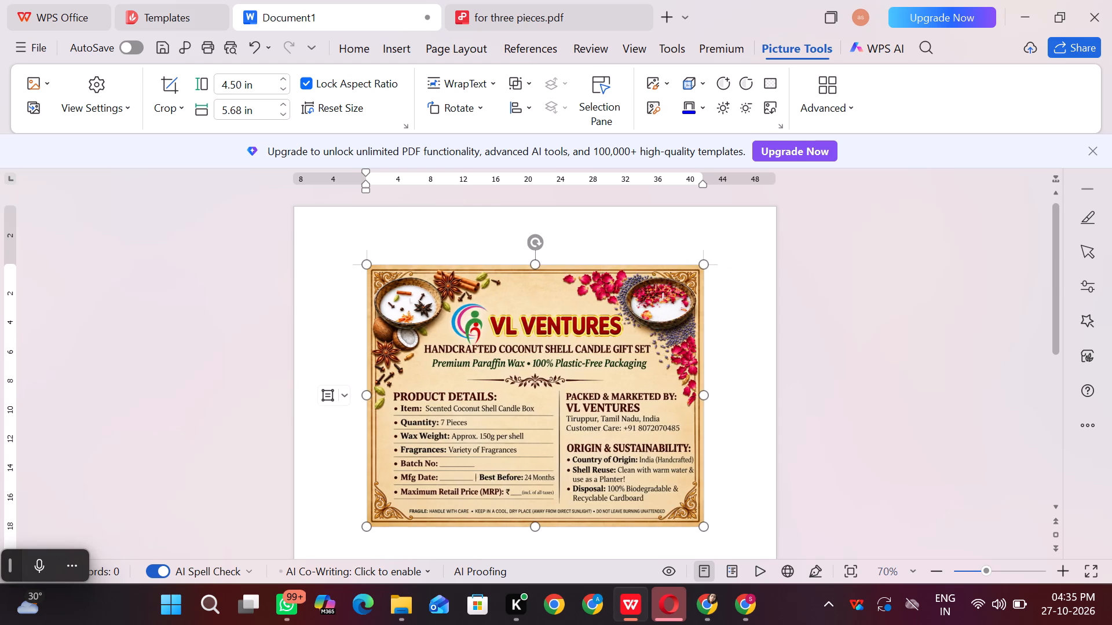
left_click_drag(702, 394, 714, 391)
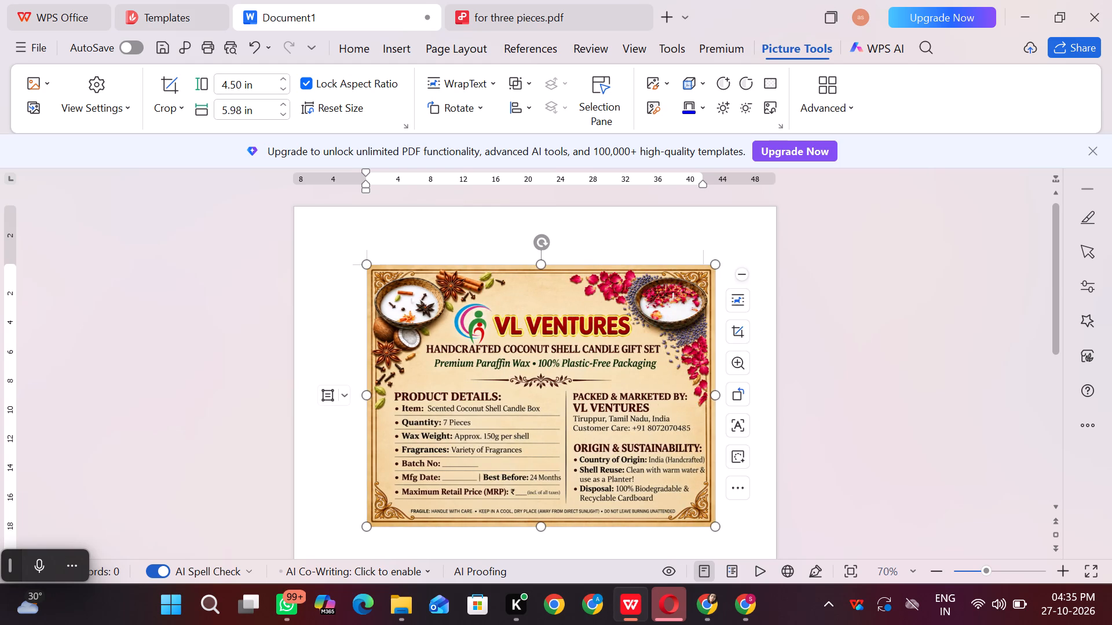
left_click(714, 391)
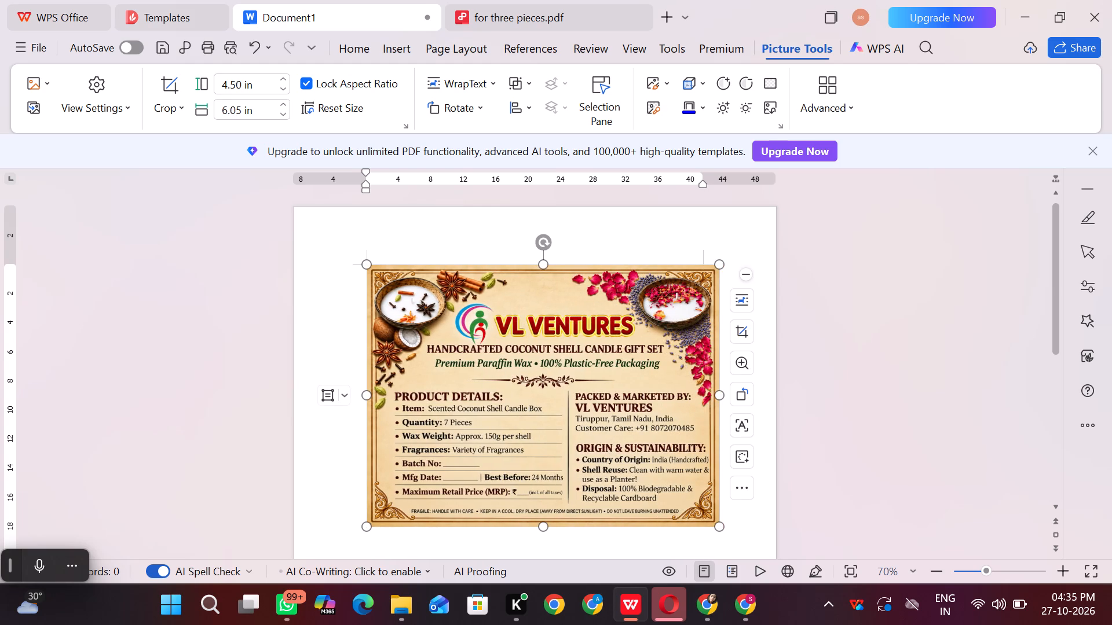
left_click(718, 393)
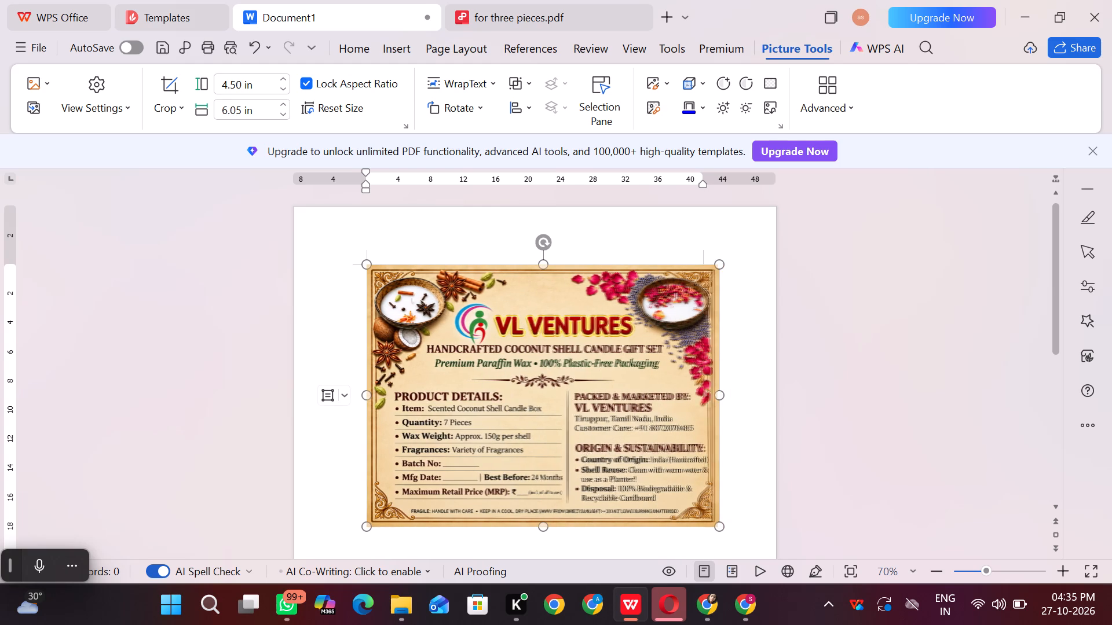
left_click(714, 394)
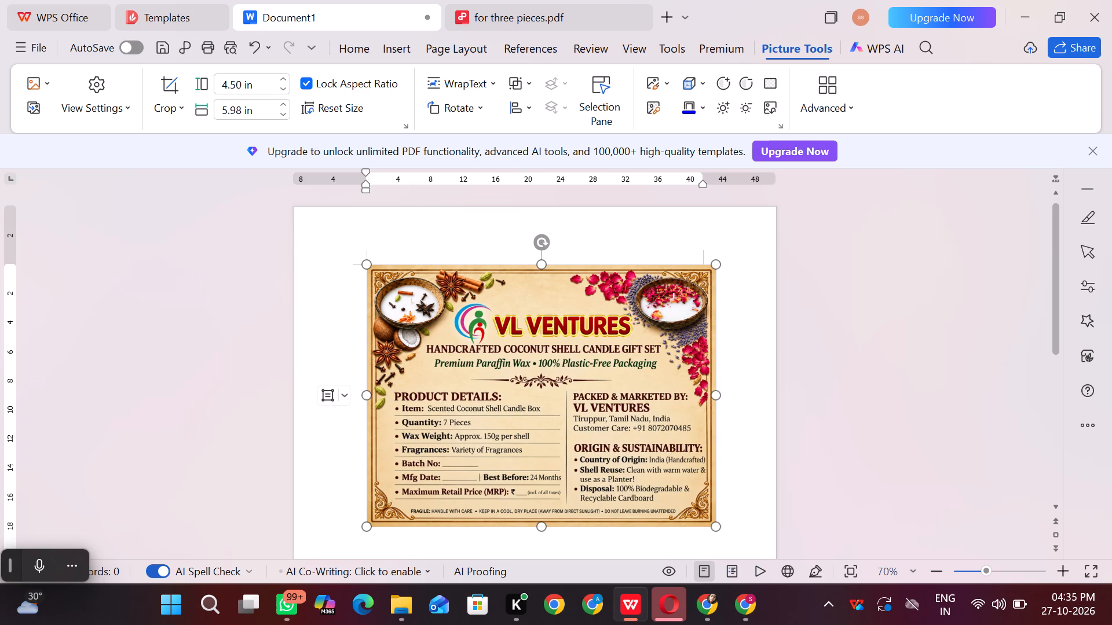
left_click(714, 394)
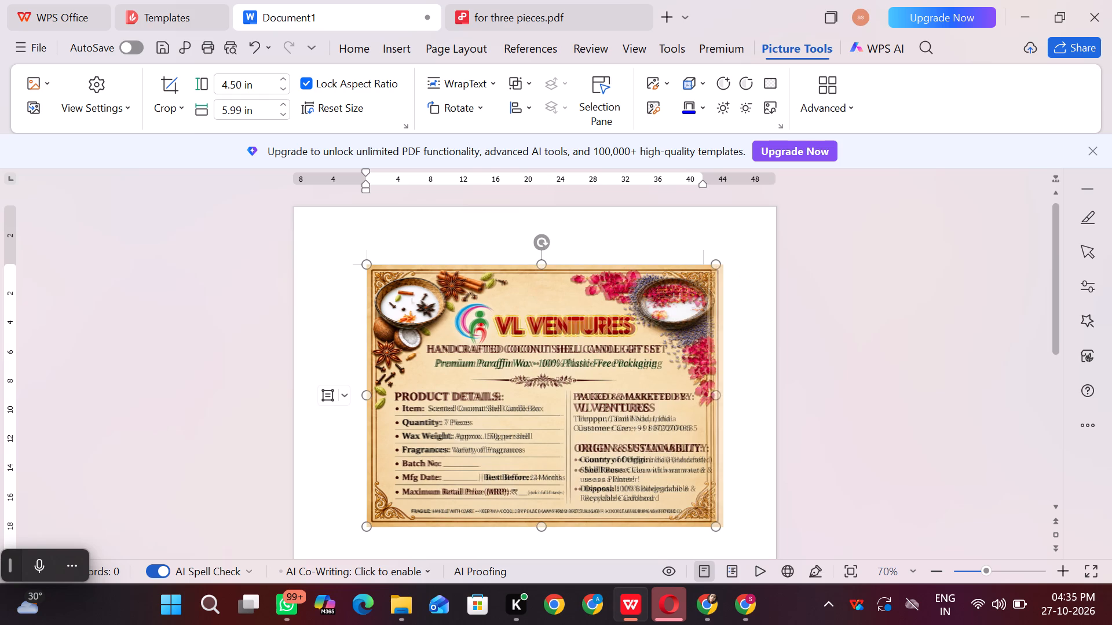
left_click(716, 394)
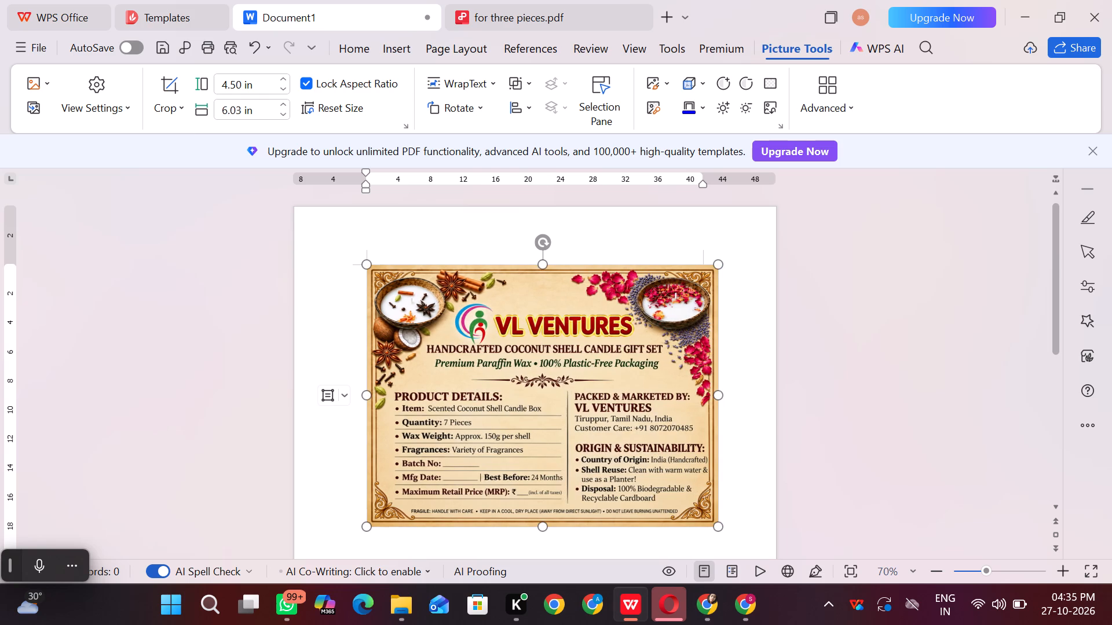
left_click(713, 394)
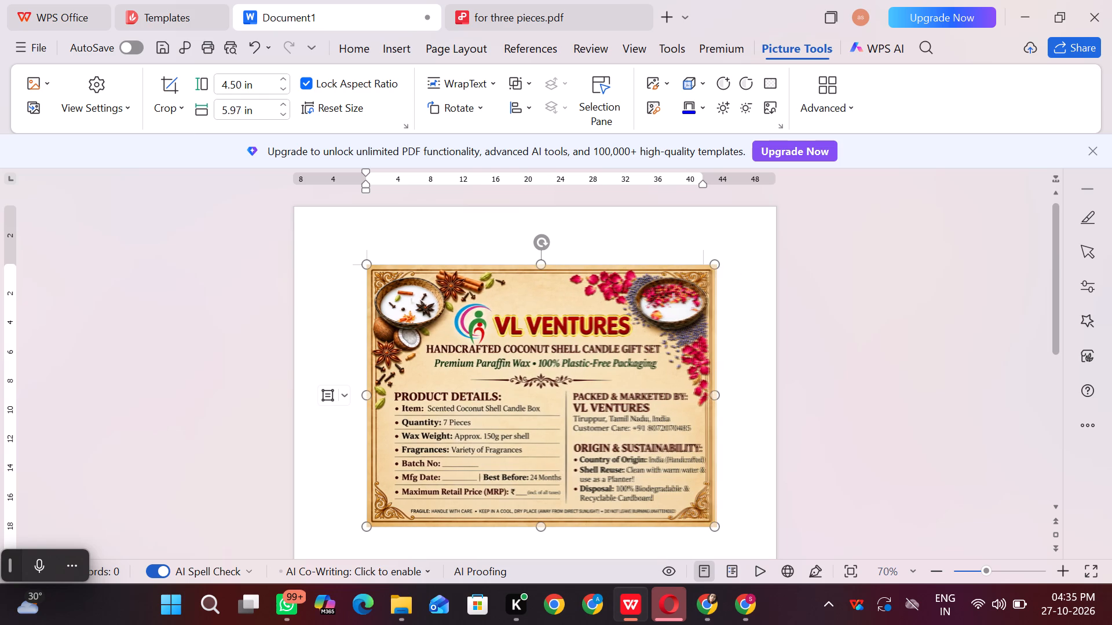
left_click(715, 394)
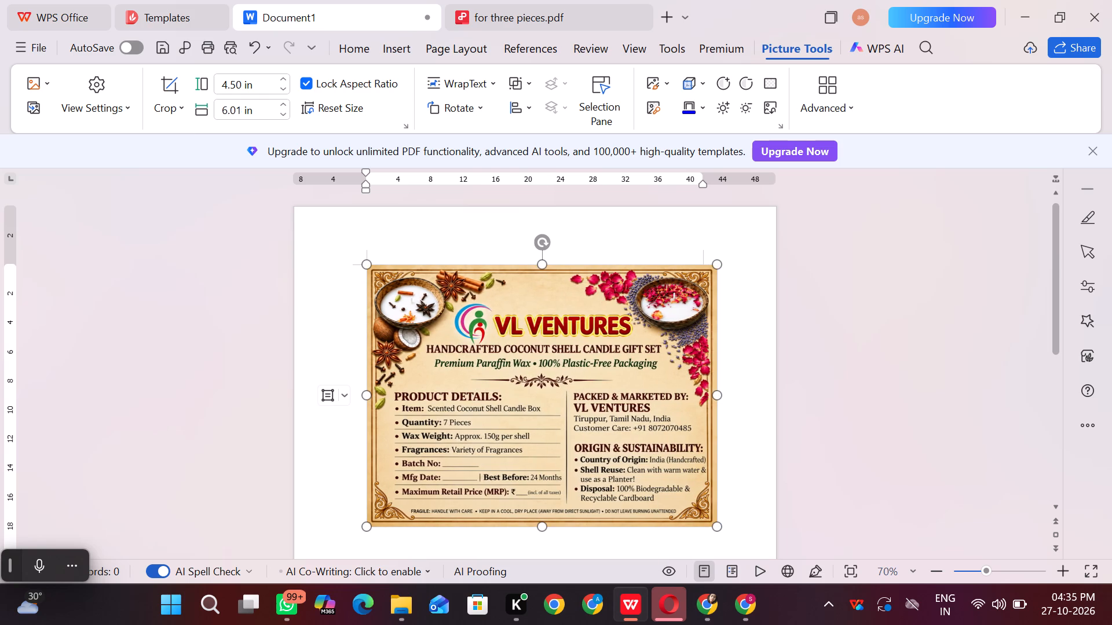
left_click(715, 394)
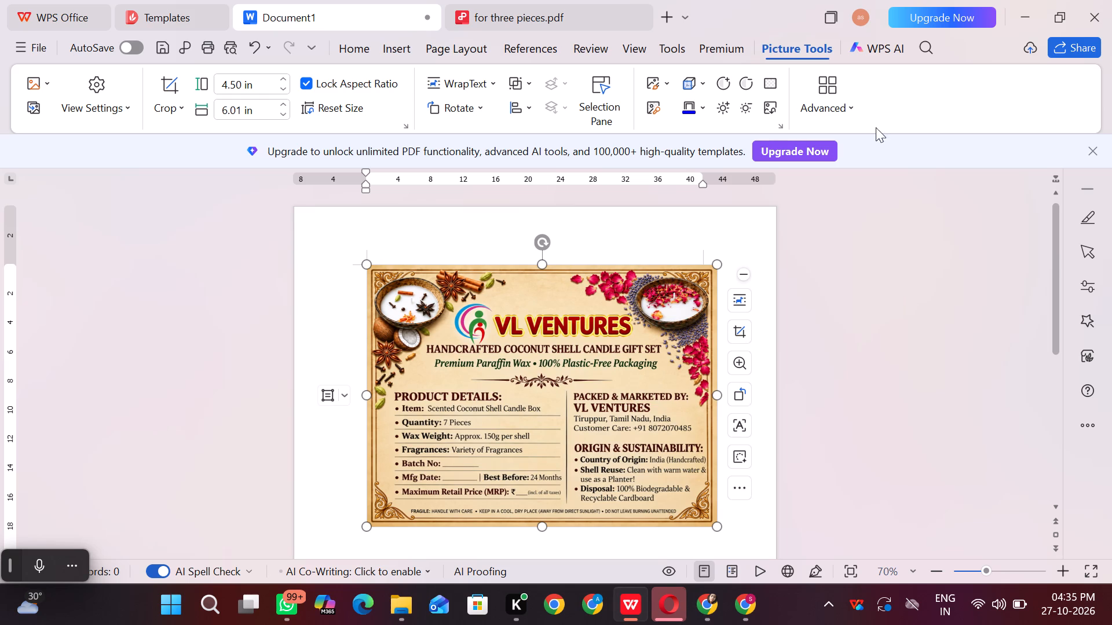
left_click(716, 398)
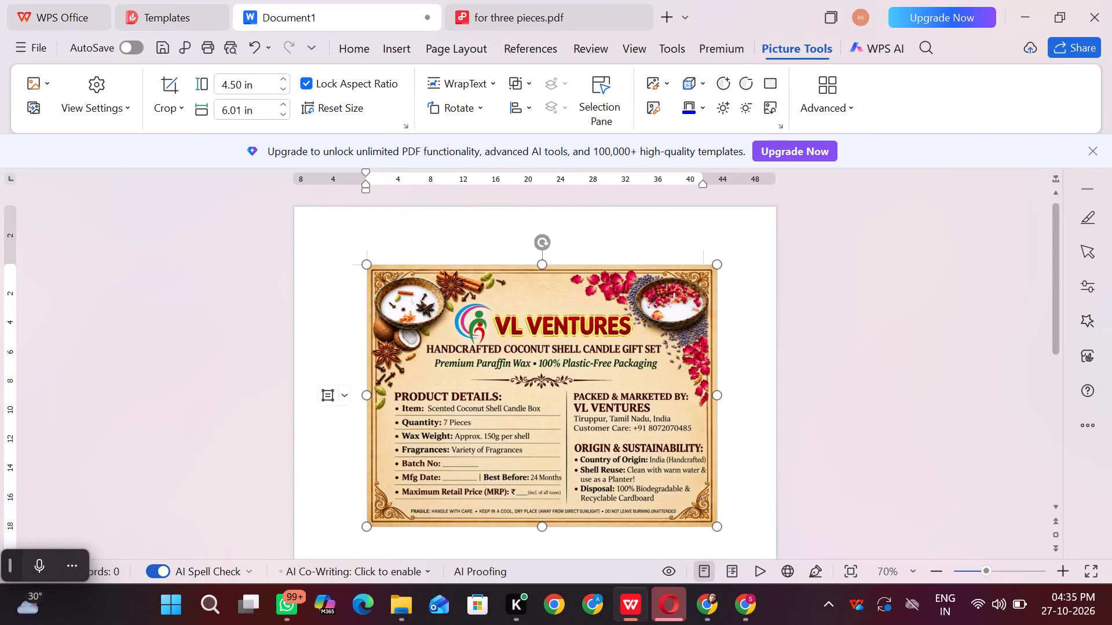
left_click(716, 398)
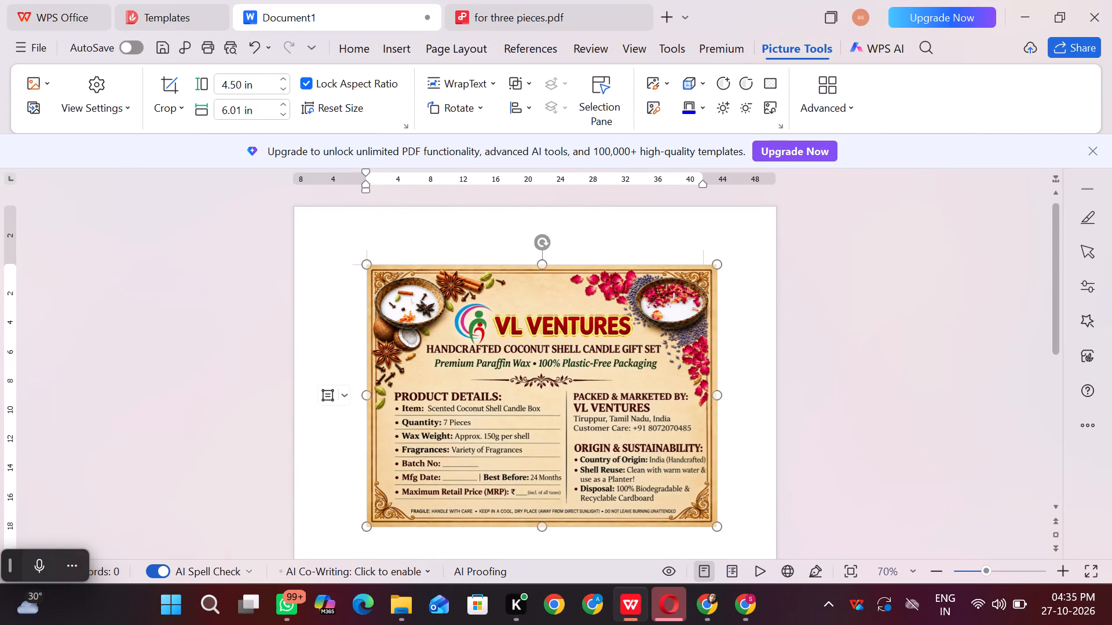
left_click(715, 398)
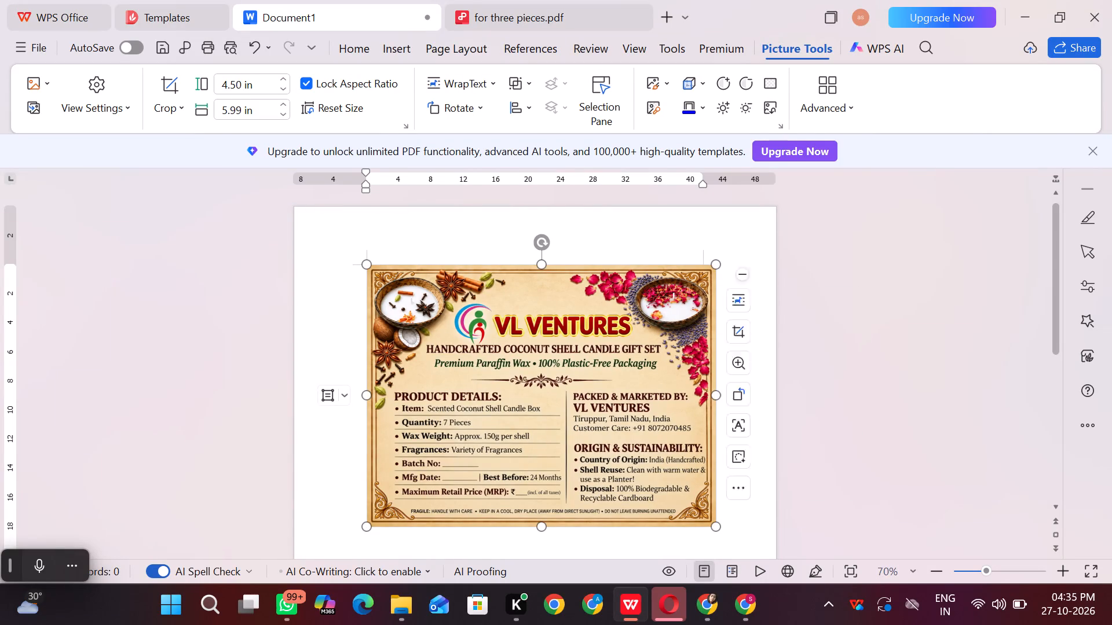
left_click(715, 398)
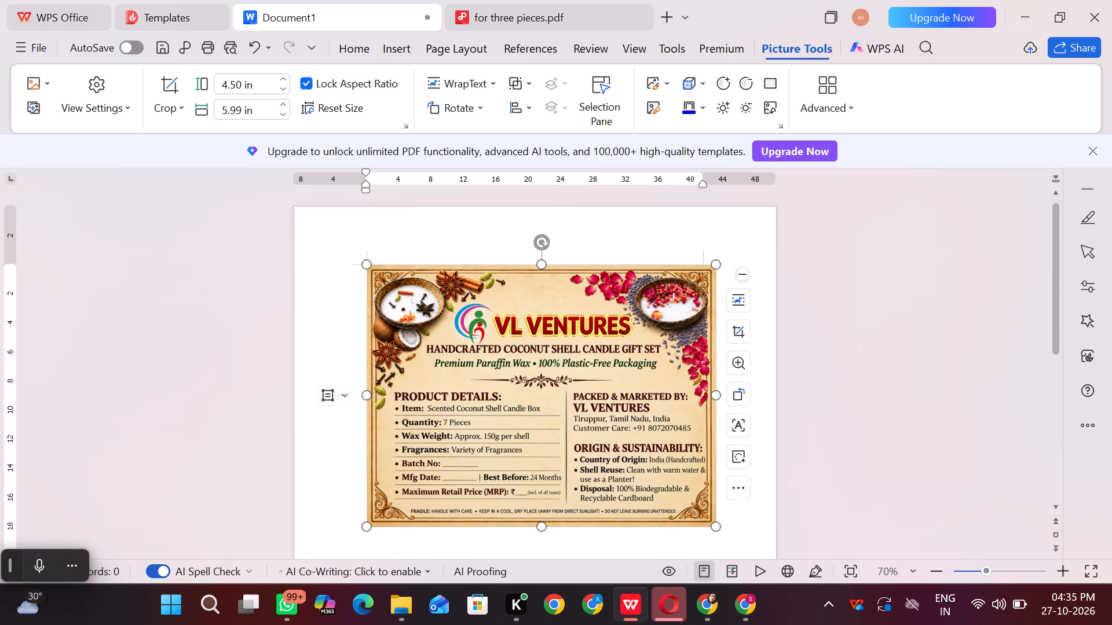
left_click(759, 229)
left_click(678, 400)
left_click(712, 391)
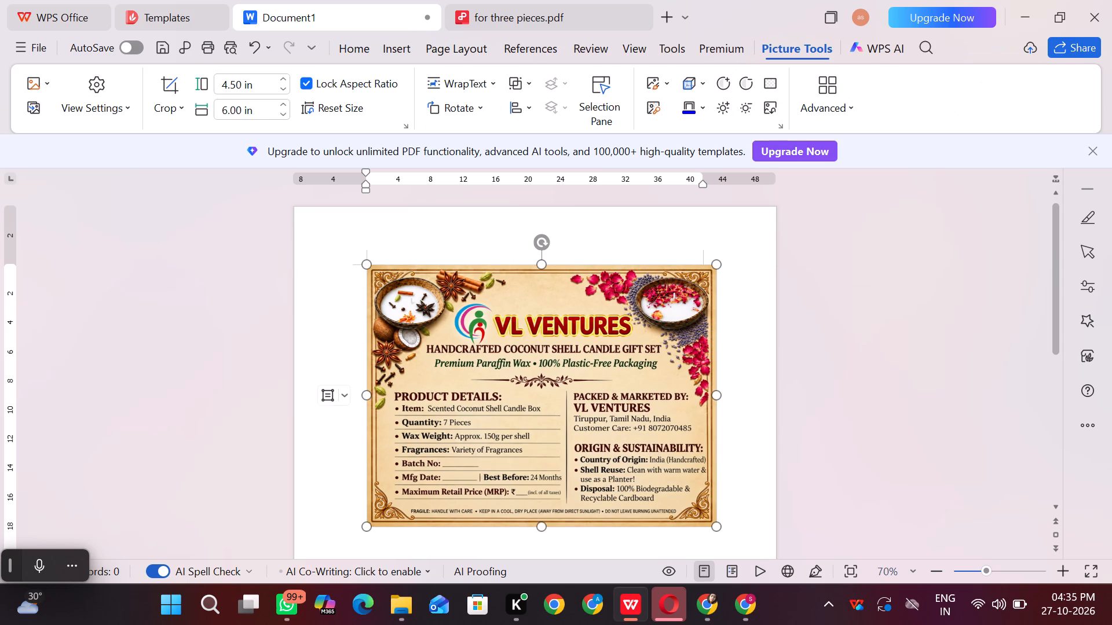
left_click(612, 244)
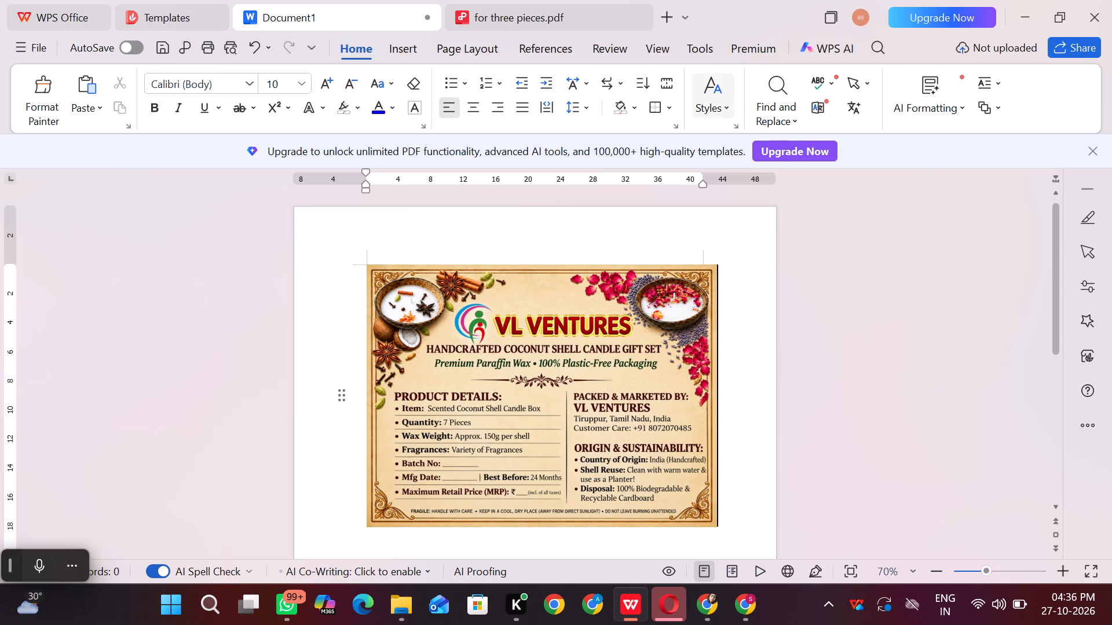
Copy the resized label picture from Document1 and paste it onto the 13 x 19 in Canva sheet.
right_click(548, 383)
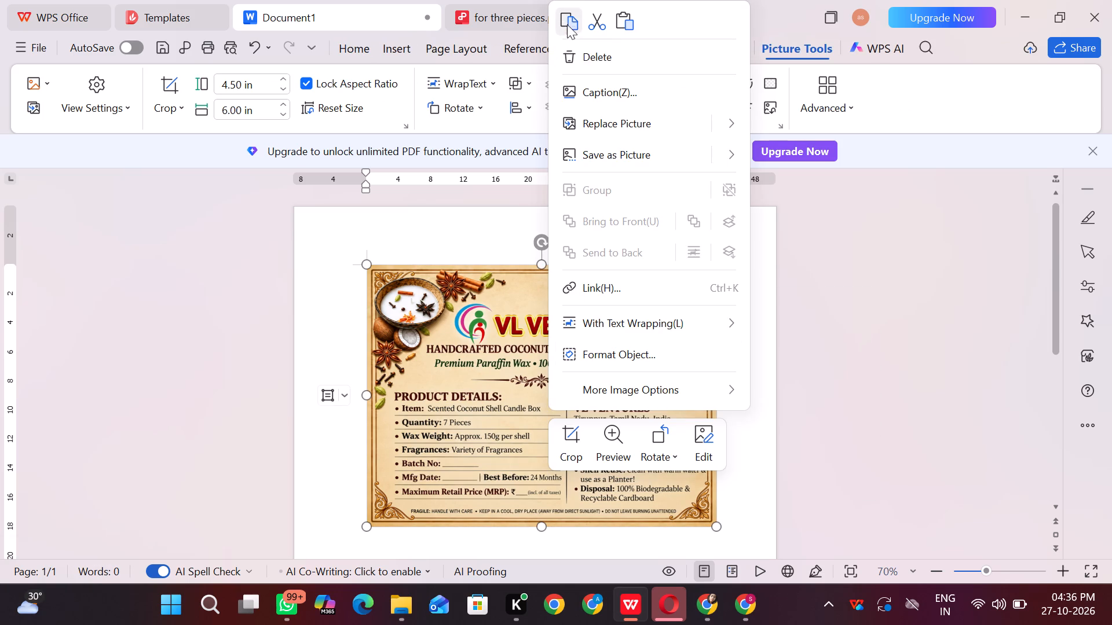
left_click(568, 26)
left_click(741, 602)
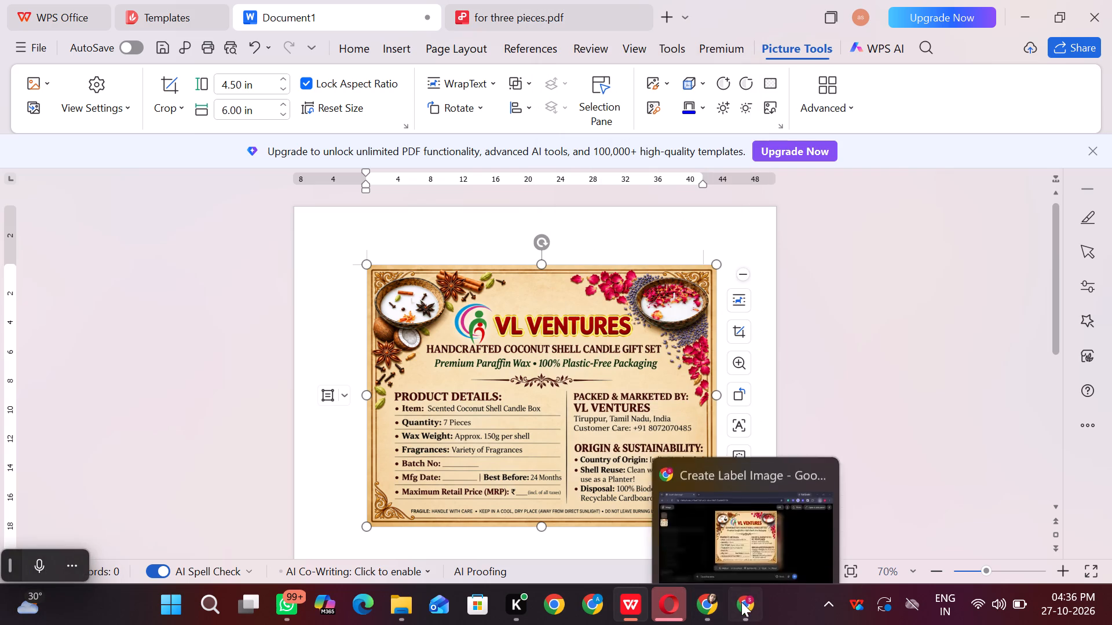
left_click(711, 608)
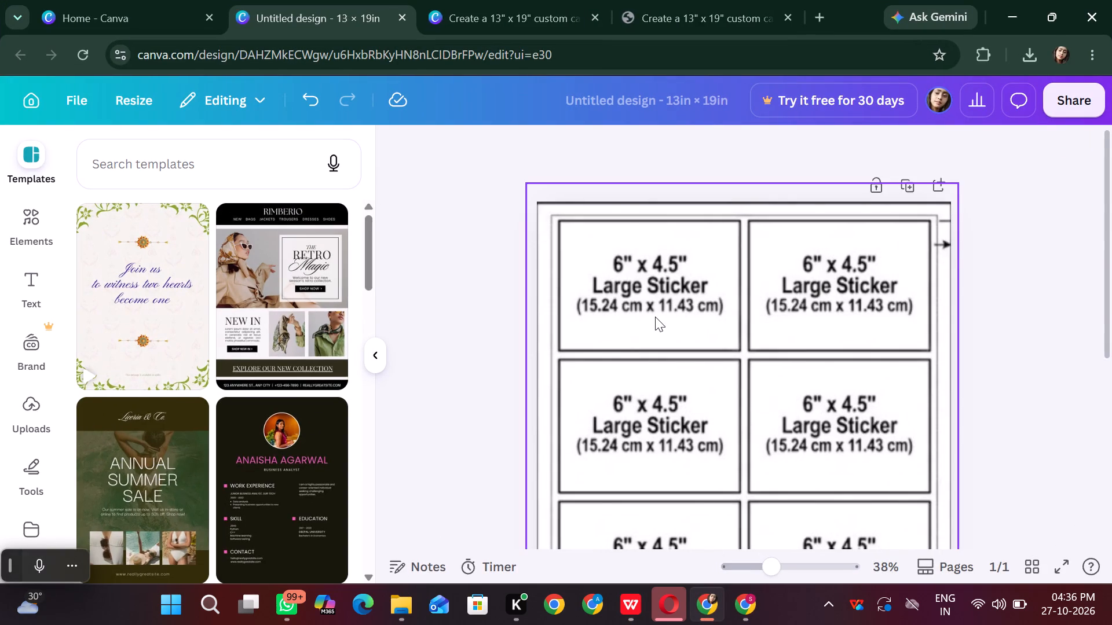
key("ctrl+v")
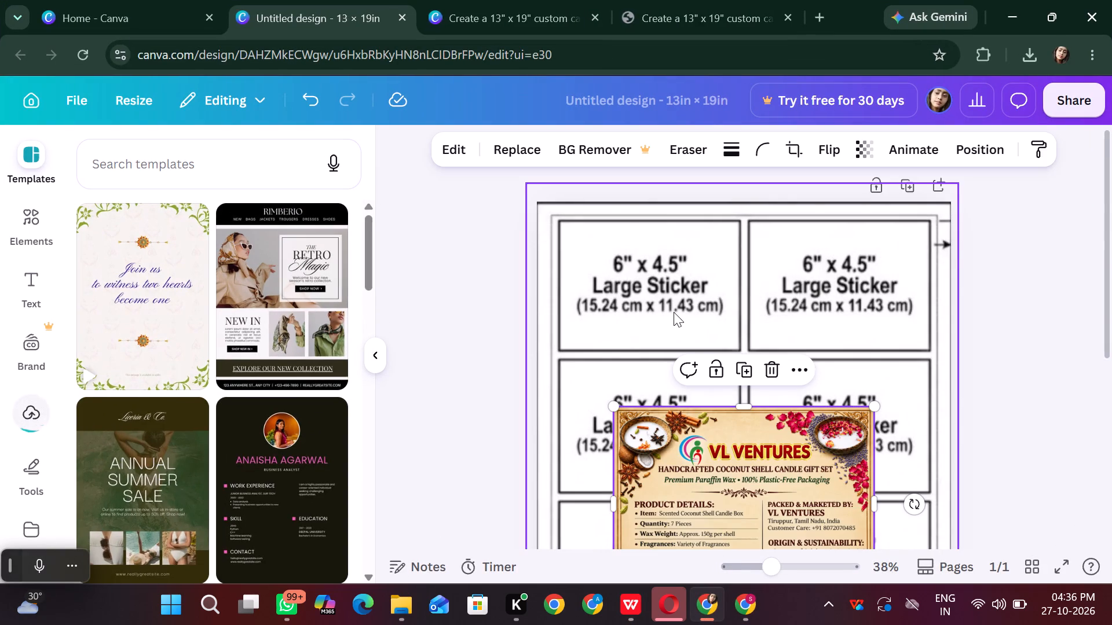
Shrink the pasted label and fit it over the first 6" x 4.5" sticker cell in the sheet's top row.
scroll(851, 313, "down", 1)
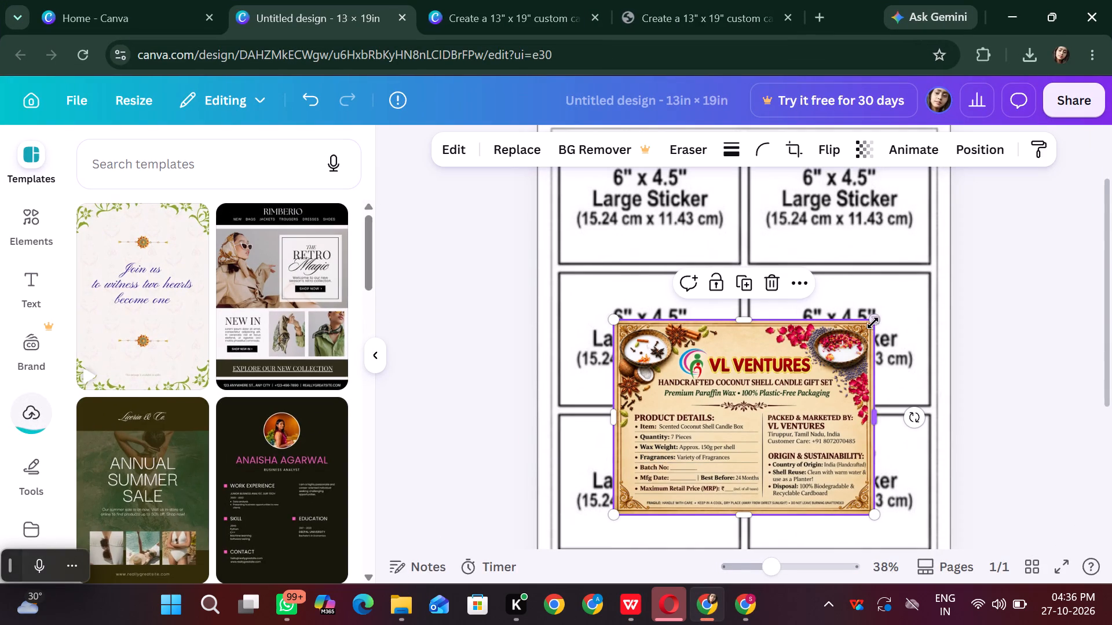
left_click_drag(873, 322, 784, 429)
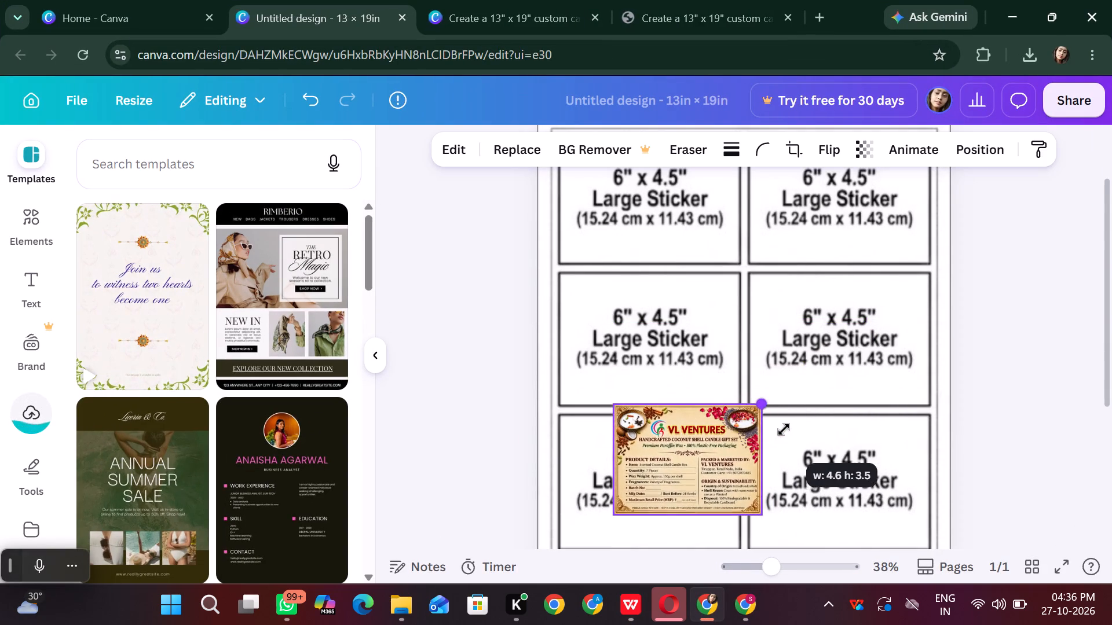
left_click_drag(784, 429, 822, 413)
left_click_drag(732, 442, 702, 273)
scroll(698, 277, "up", 4)
left_click_drag(693, 382, 649, 280)
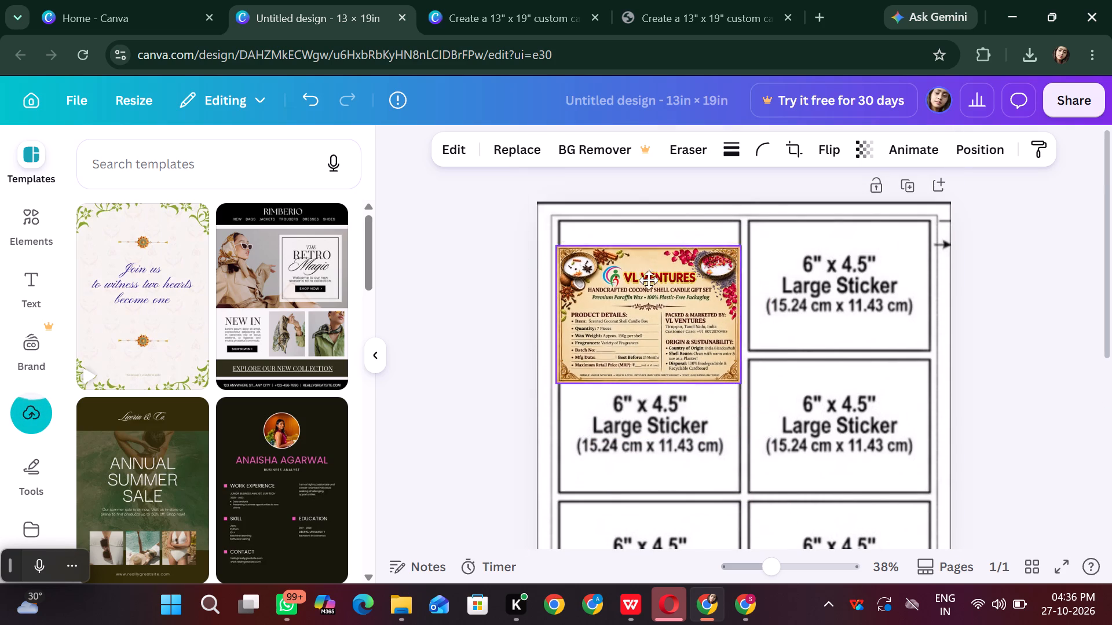
left_click_drag(649, 280, 666, 304)
left_click_drag(742, 218, 733, 222)
left_click(733, 222)
left_click(683, 261)
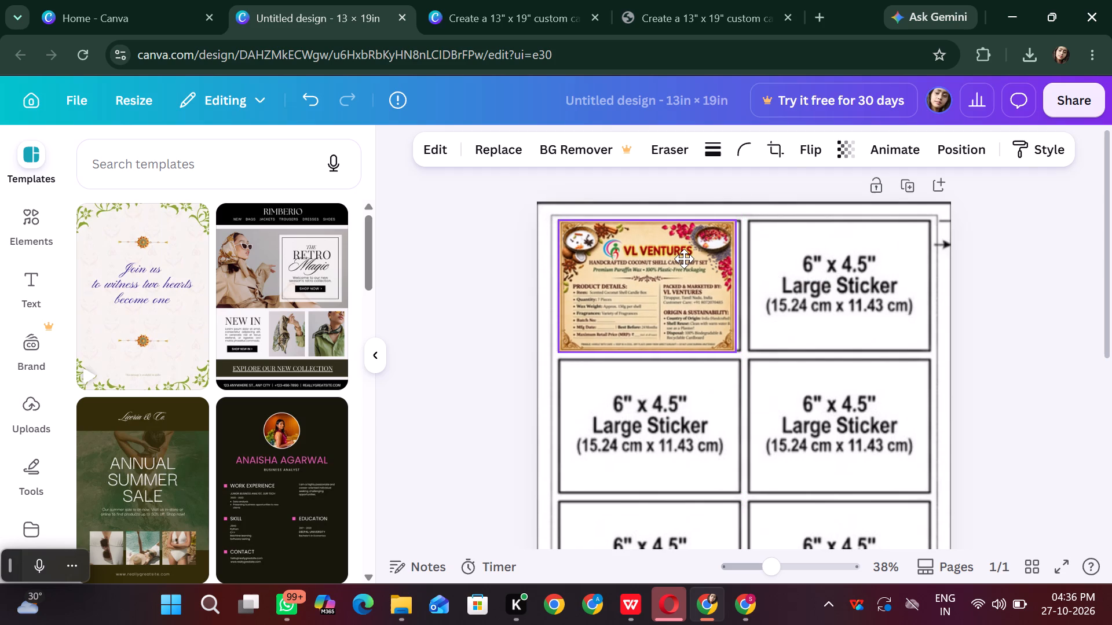
left_click(684, 259)
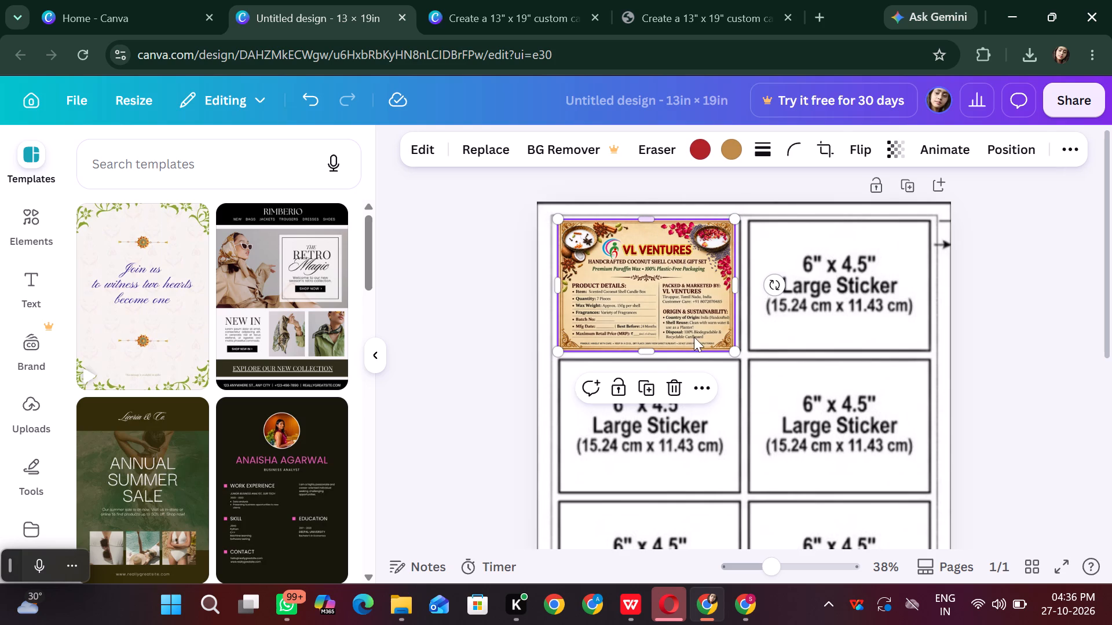
left_click(679, 306)
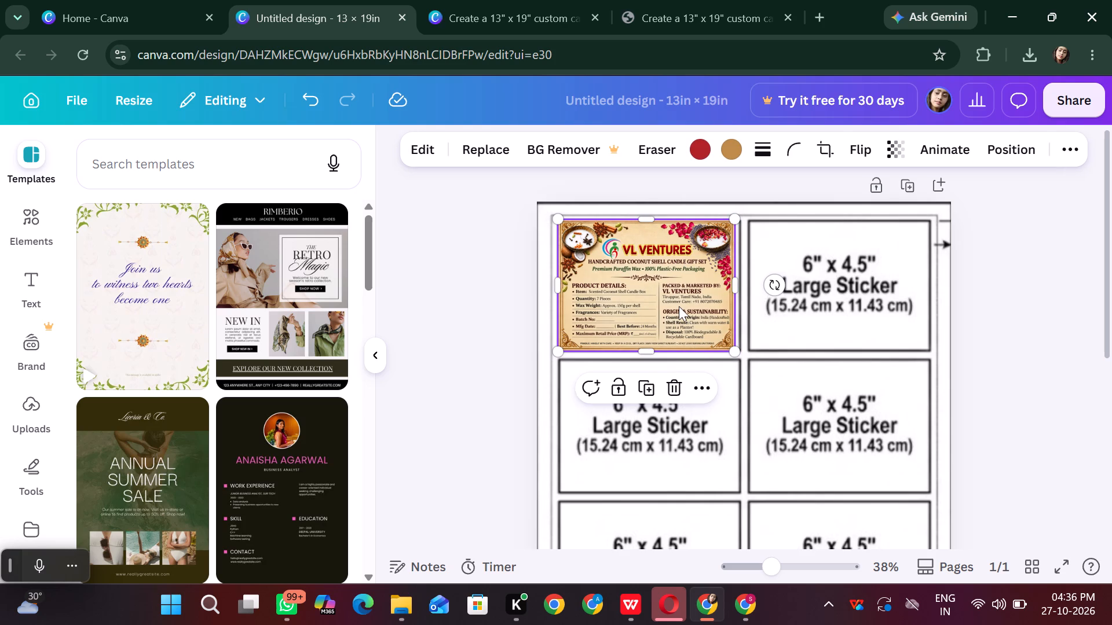
left_click(672, 304)
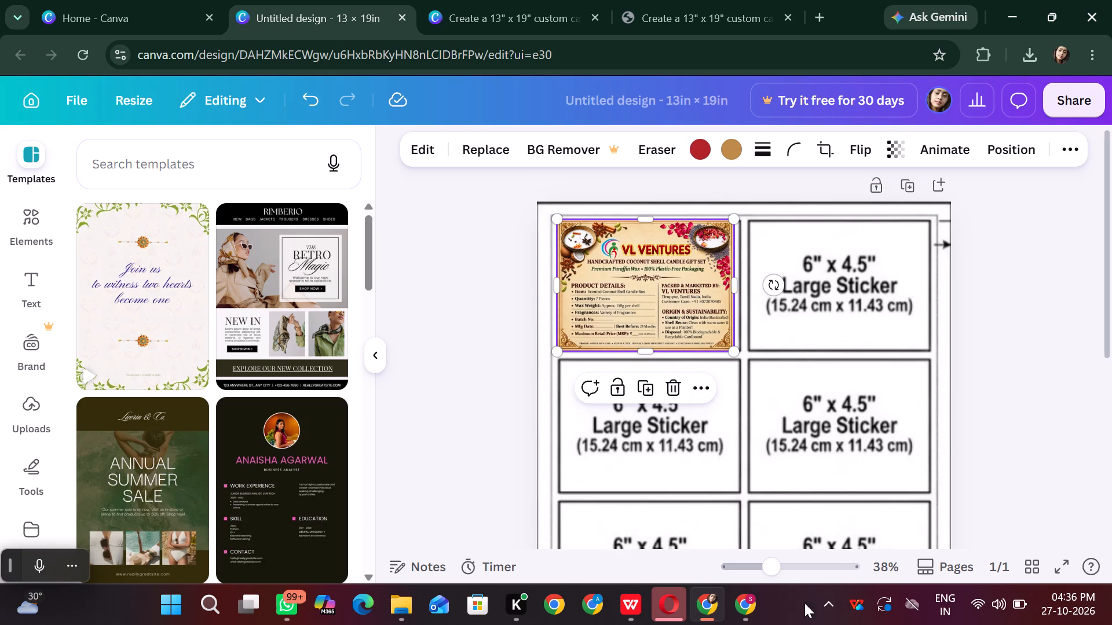
Switch to Document1 in WPS Office, widen the label picture to 6.08 in and copy it.
left_click(740, 615)
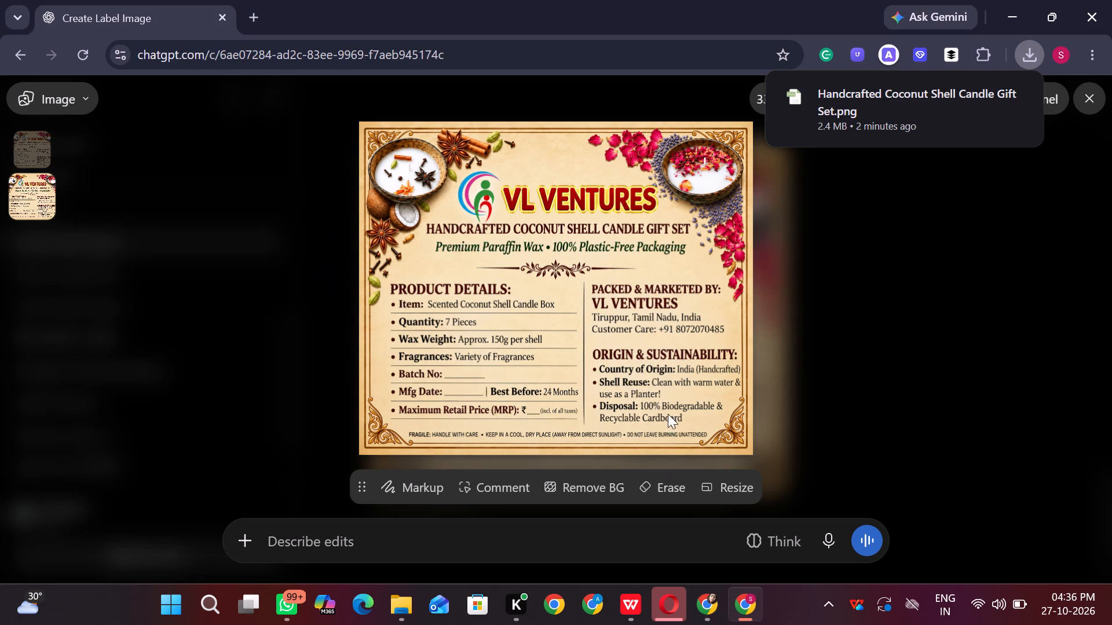
left_click(628, 606)
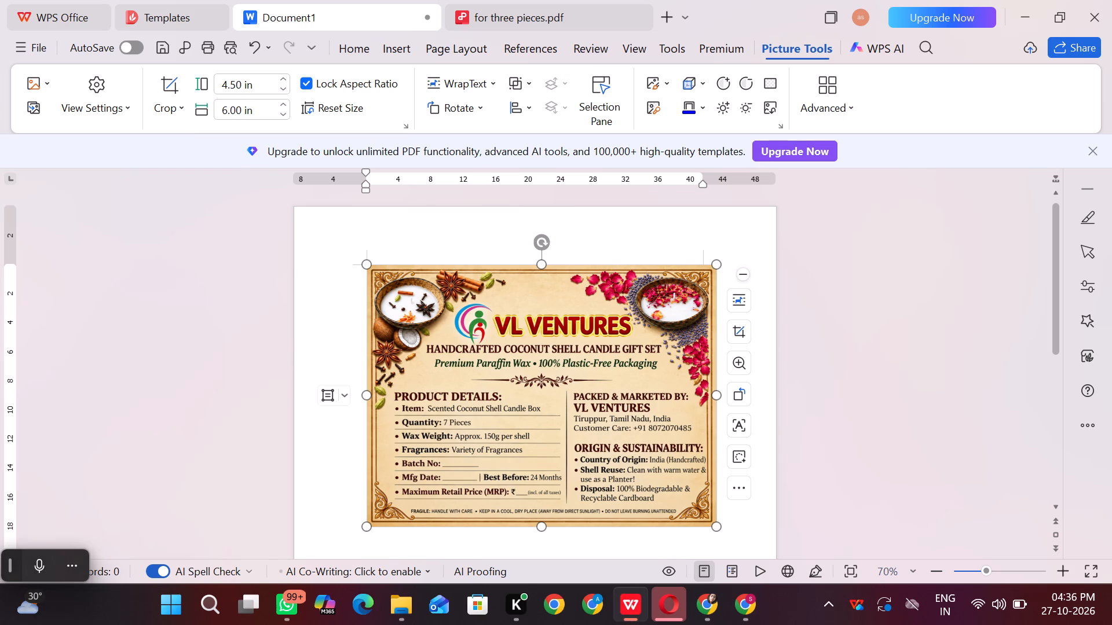
left_click(715, 394)
right_click(614, 405)
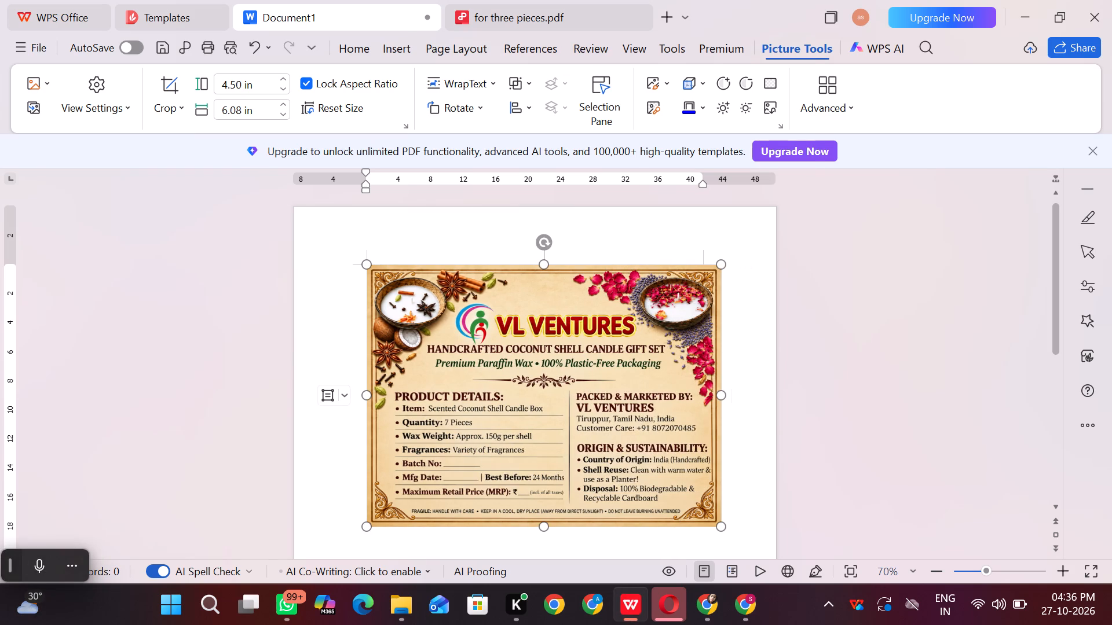
left_click(632, 19)
Return to the Canva sheet, select the sticker template picture and check its size.
left_click(1025, 10)
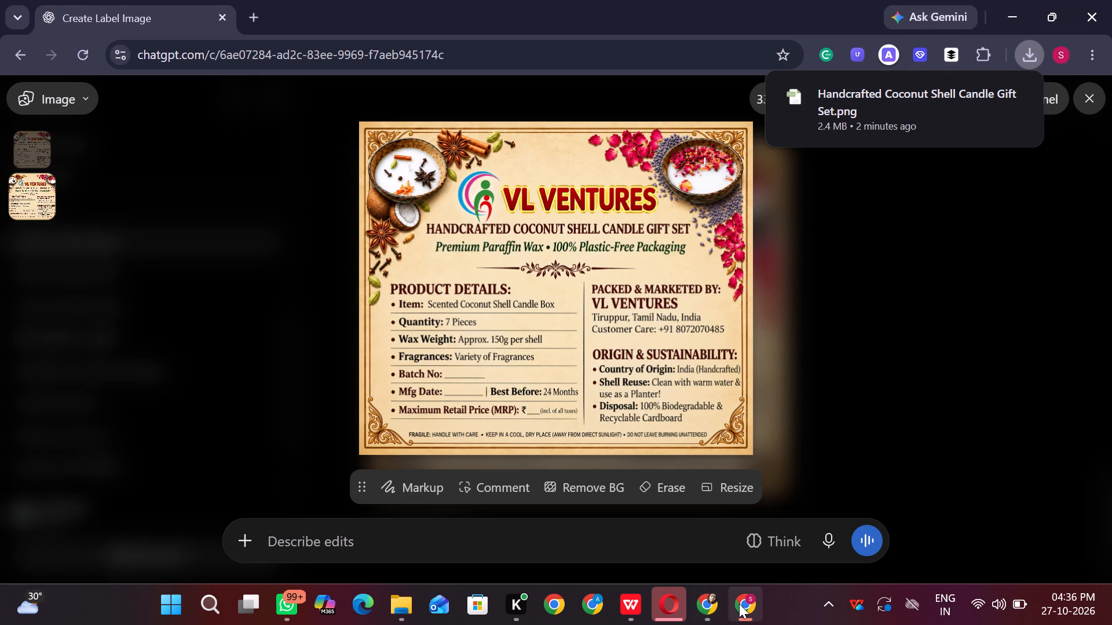
left_click(739, 604)
left_click(902, 380)
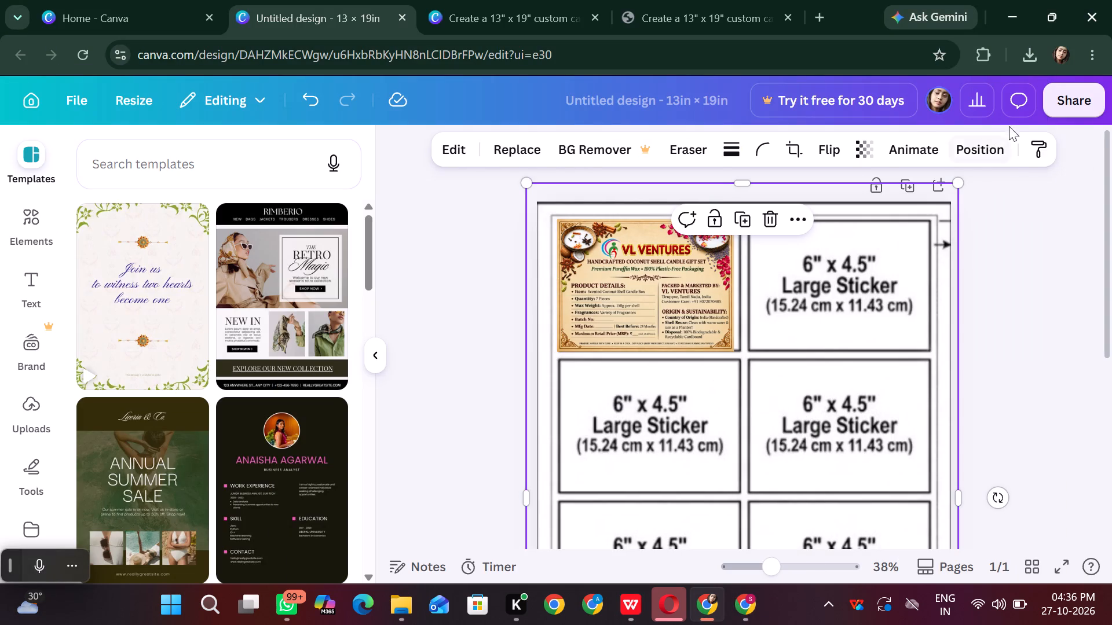
left_click(956, 183)
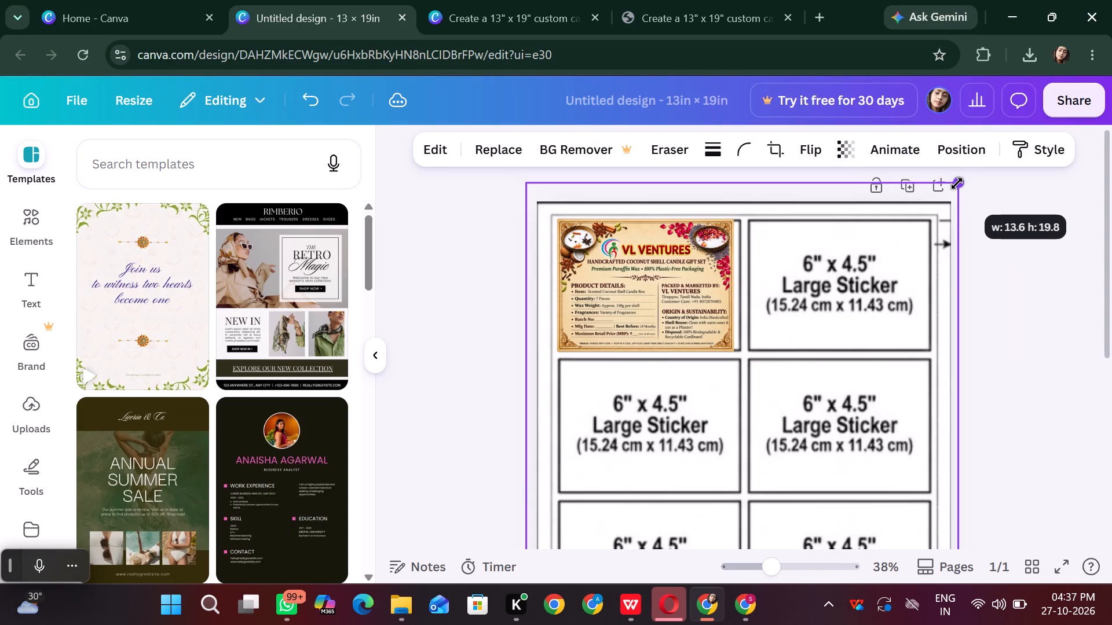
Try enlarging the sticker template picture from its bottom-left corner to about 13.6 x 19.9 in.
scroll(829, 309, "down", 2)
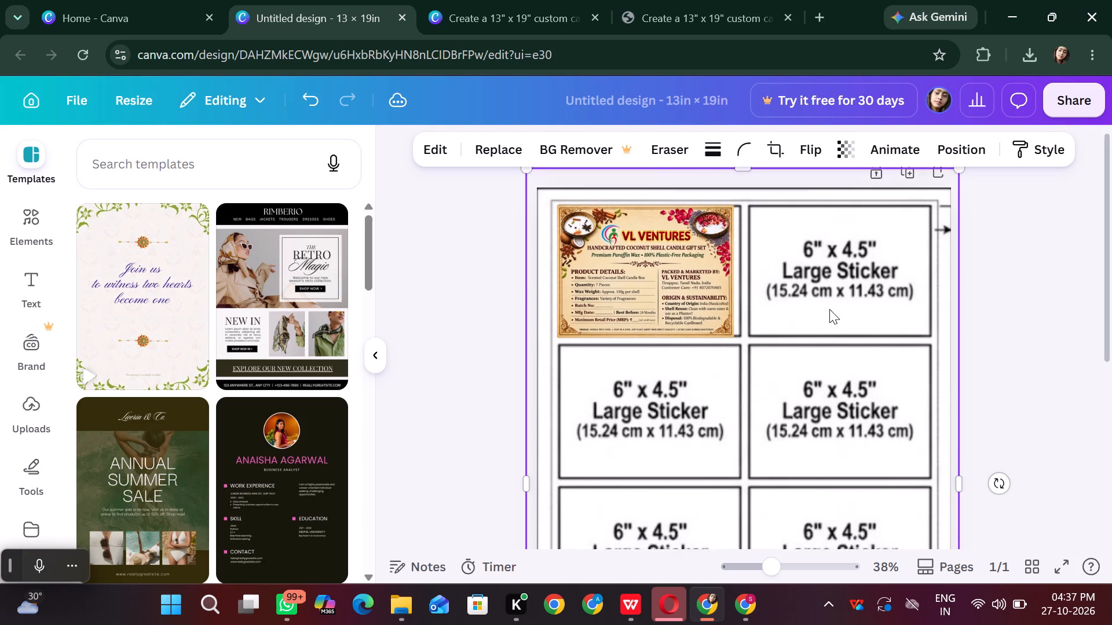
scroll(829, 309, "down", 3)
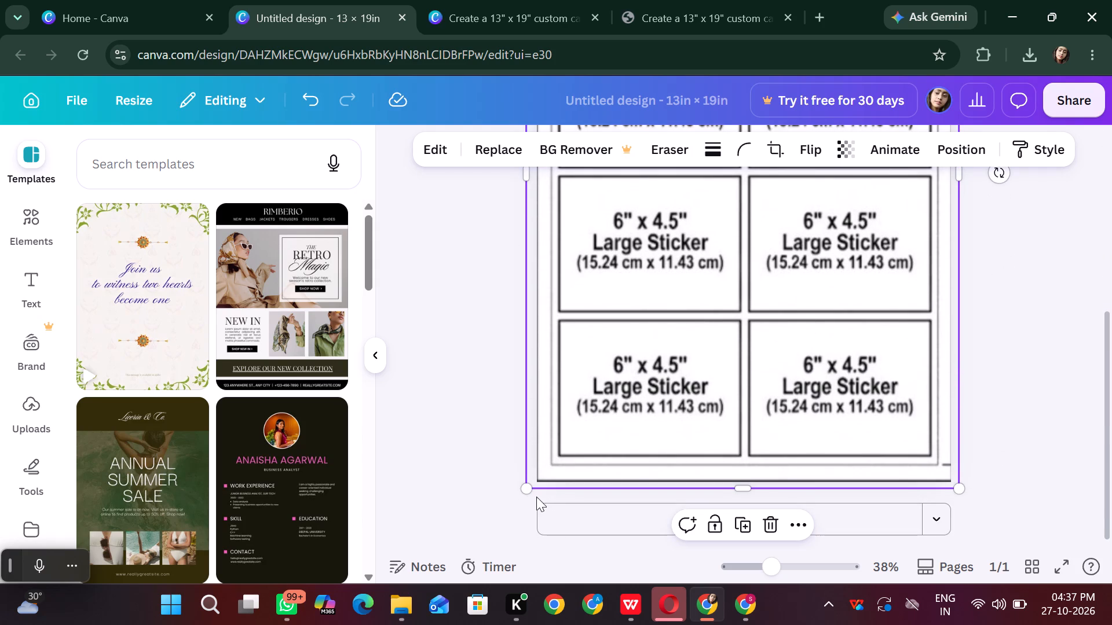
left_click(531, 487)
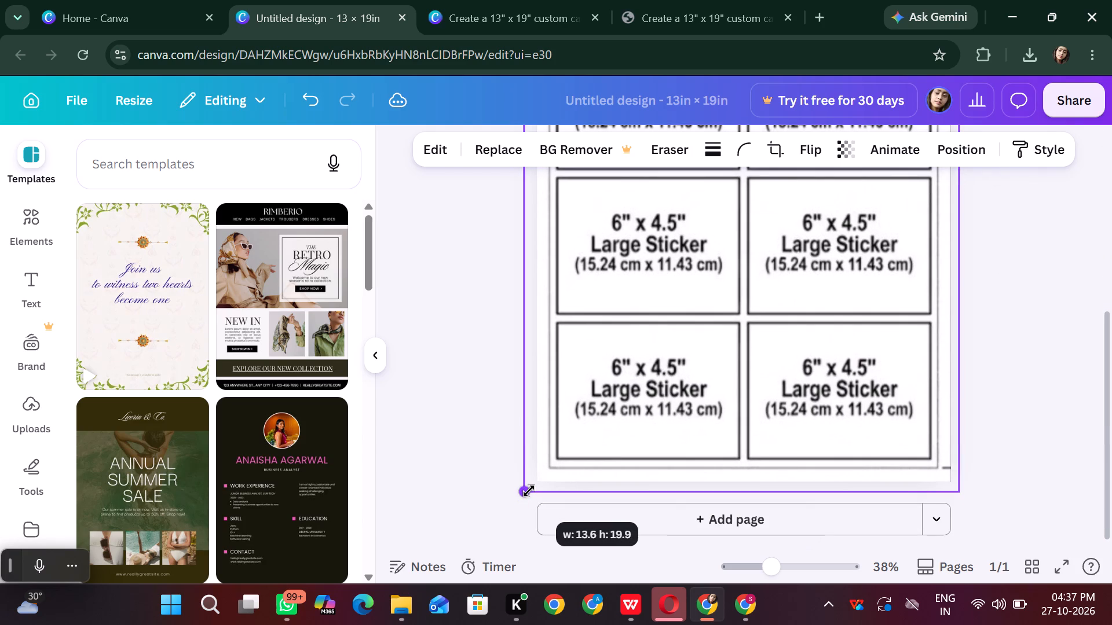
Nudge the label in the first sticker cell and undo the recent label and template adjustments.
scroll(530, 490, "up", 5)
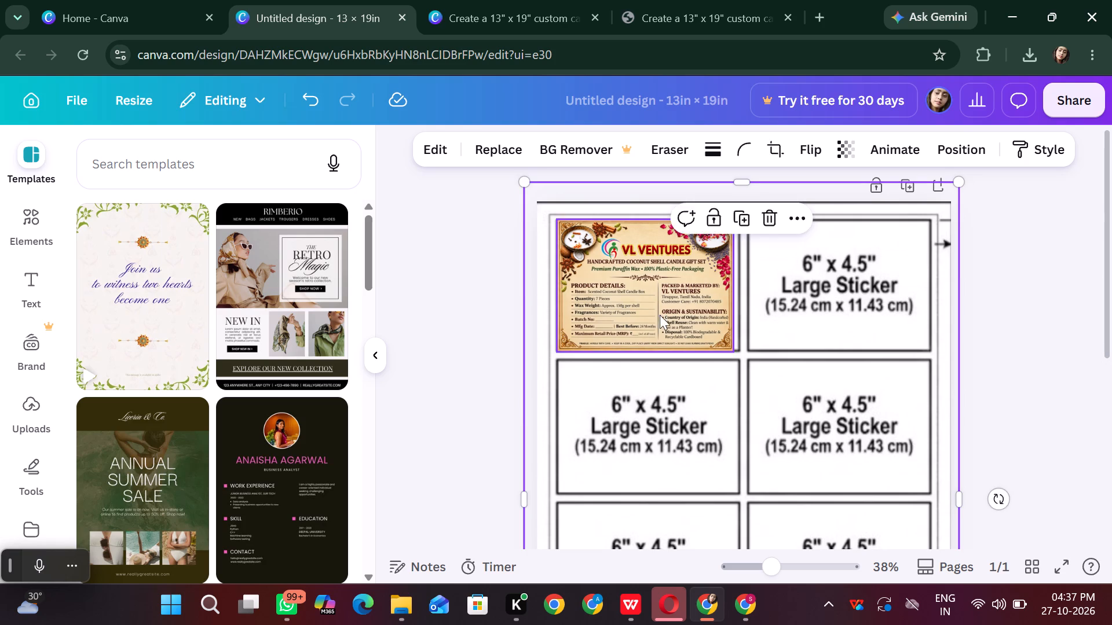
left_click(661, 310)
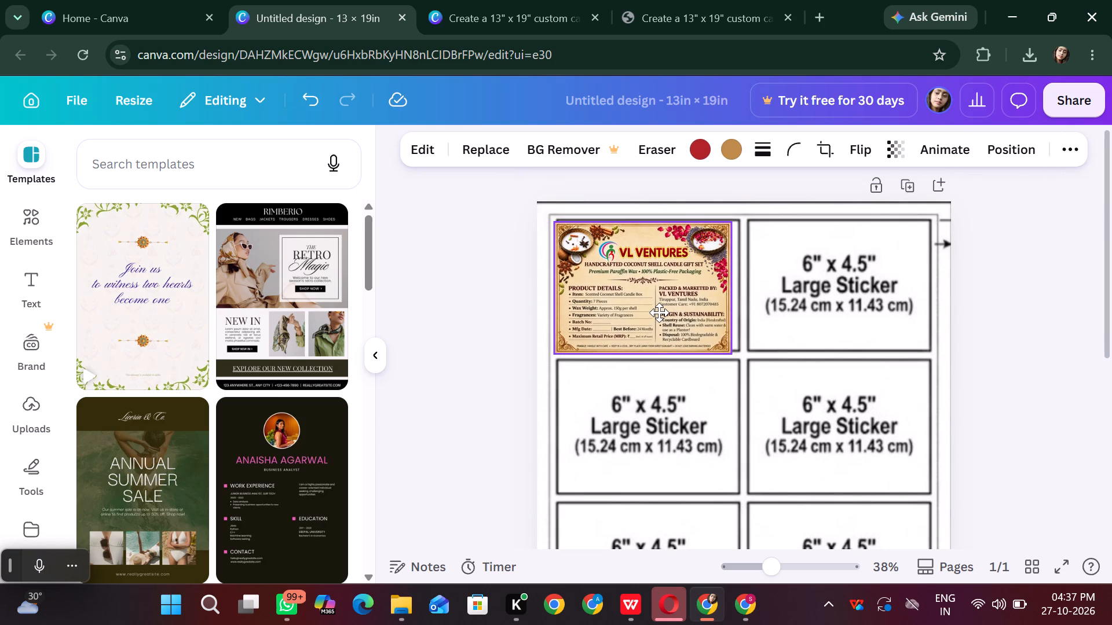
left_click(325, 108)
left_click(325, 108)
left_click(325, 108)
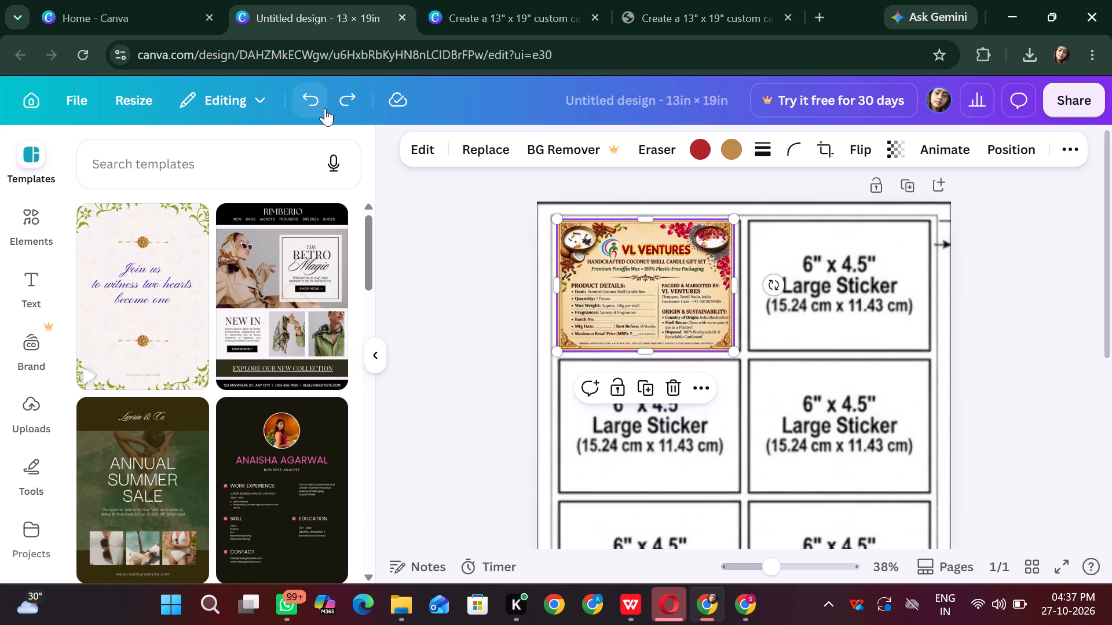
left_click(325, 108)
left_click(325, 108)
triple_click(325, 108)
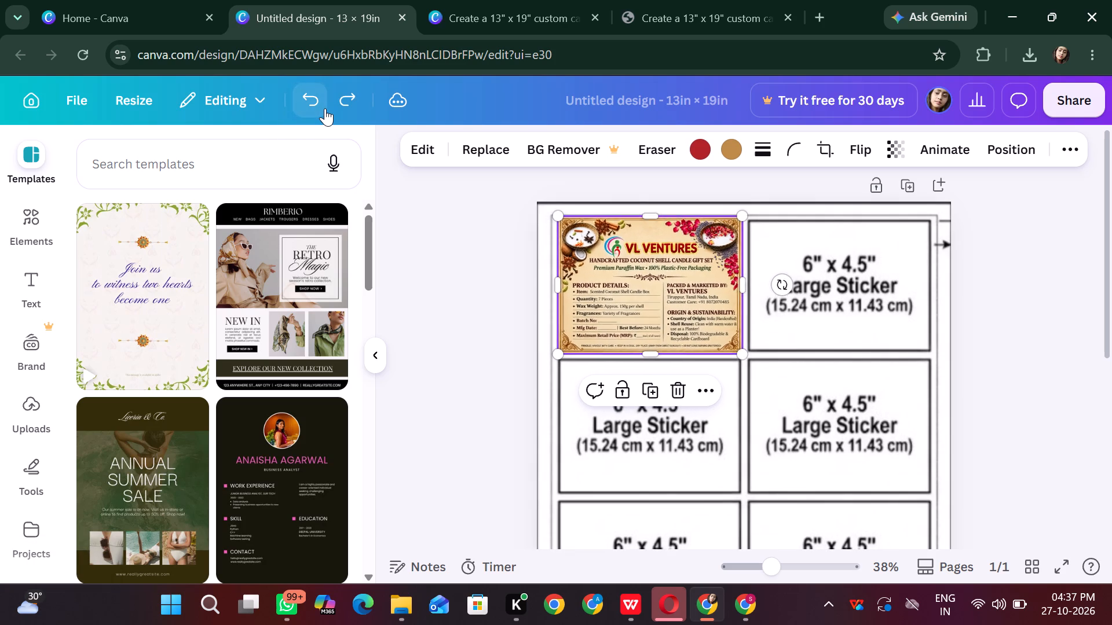
Remove the old label picture from the first sticker cell.
left_click(700, 263)
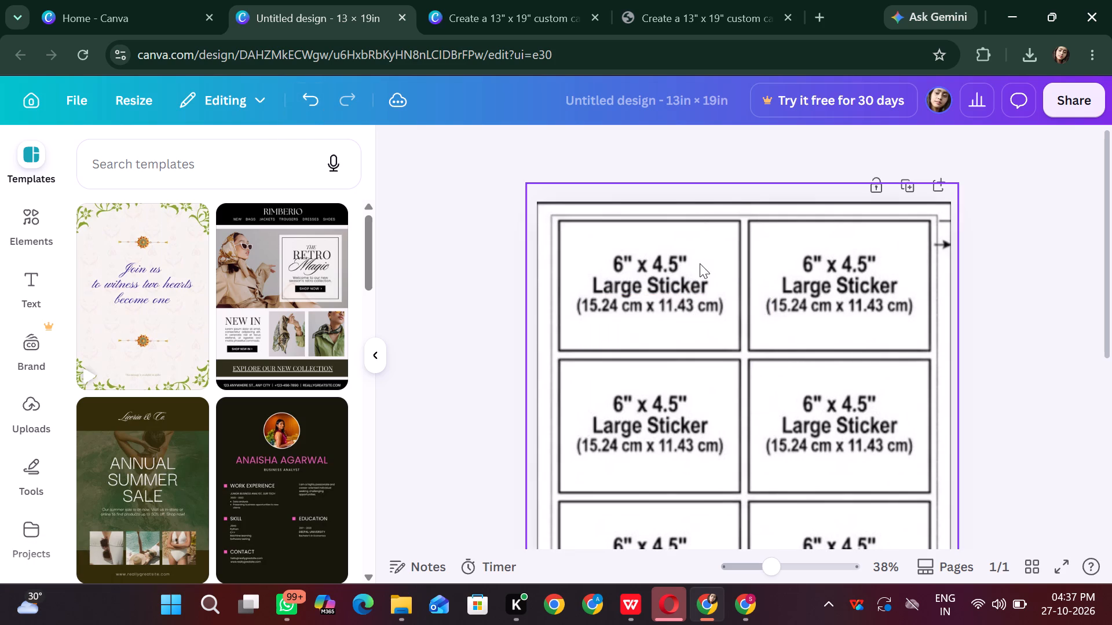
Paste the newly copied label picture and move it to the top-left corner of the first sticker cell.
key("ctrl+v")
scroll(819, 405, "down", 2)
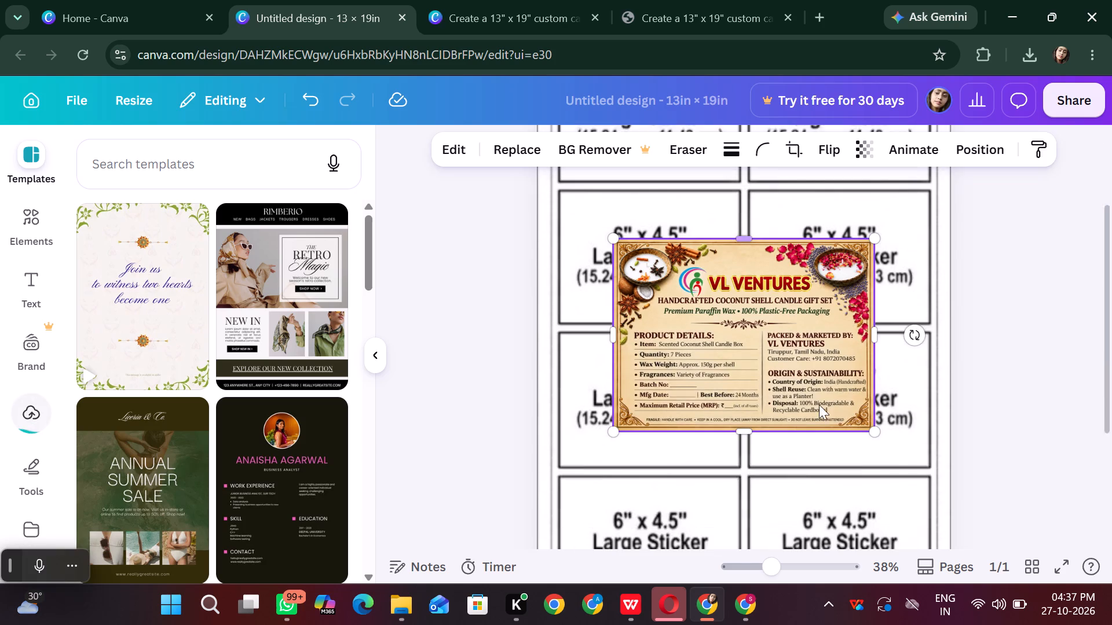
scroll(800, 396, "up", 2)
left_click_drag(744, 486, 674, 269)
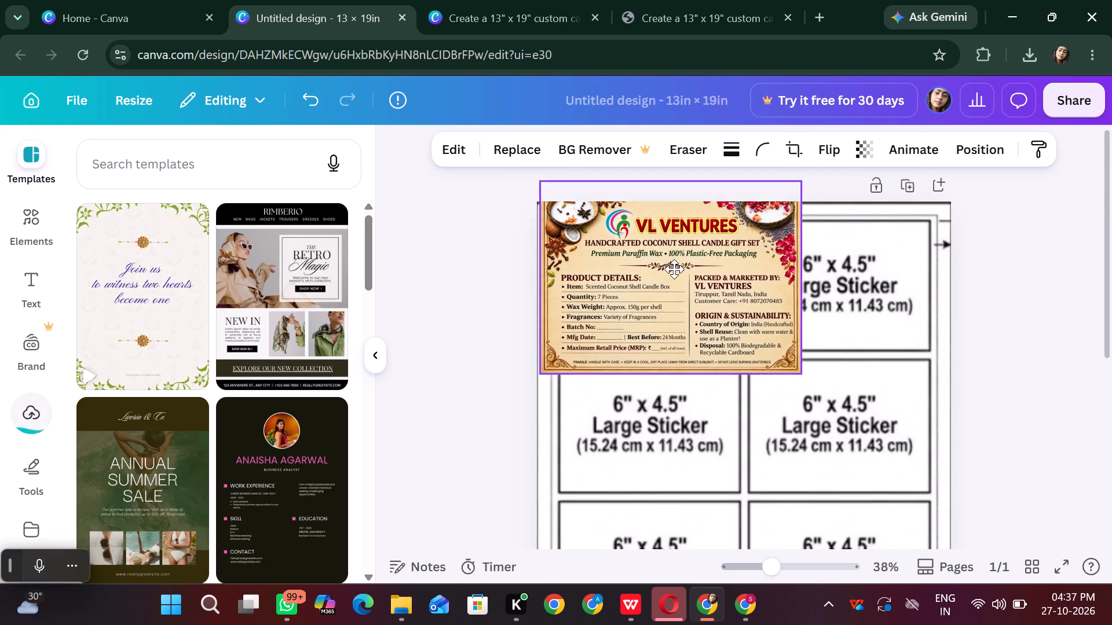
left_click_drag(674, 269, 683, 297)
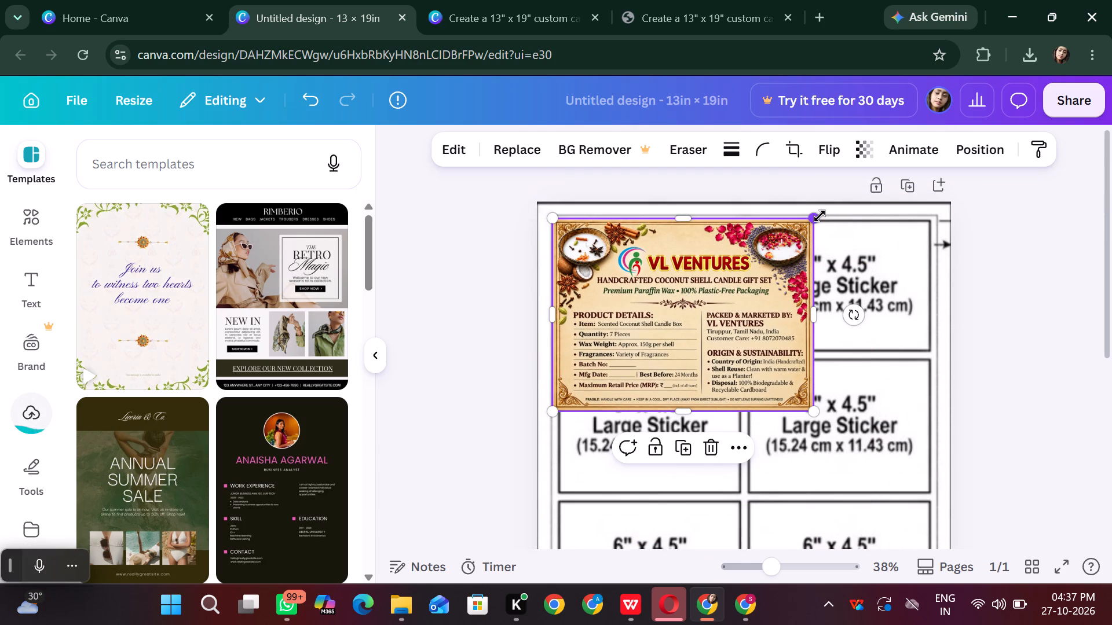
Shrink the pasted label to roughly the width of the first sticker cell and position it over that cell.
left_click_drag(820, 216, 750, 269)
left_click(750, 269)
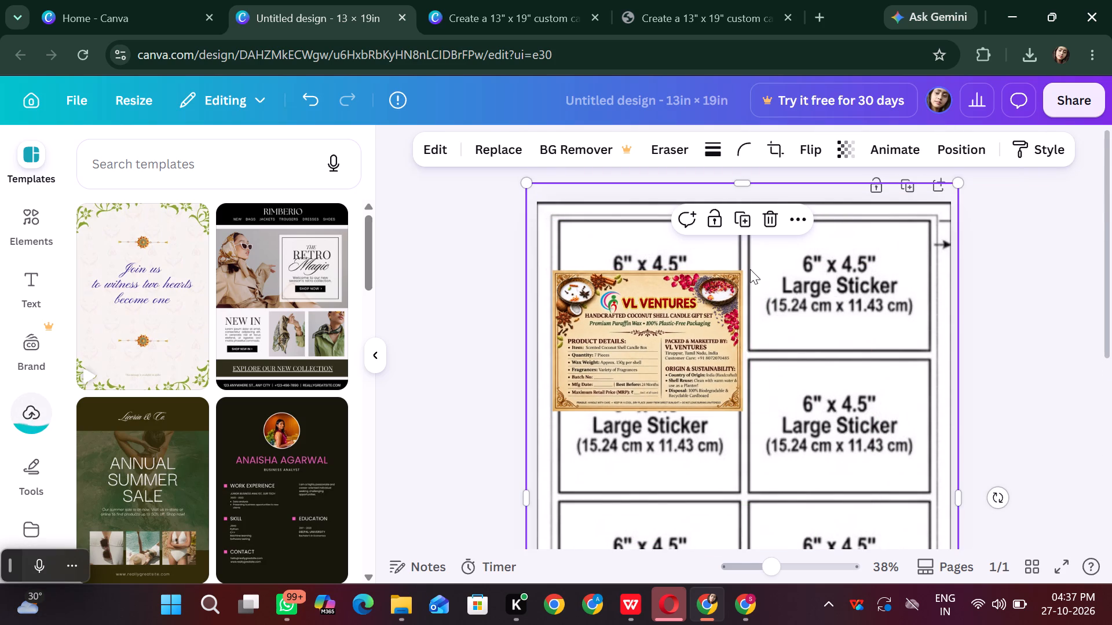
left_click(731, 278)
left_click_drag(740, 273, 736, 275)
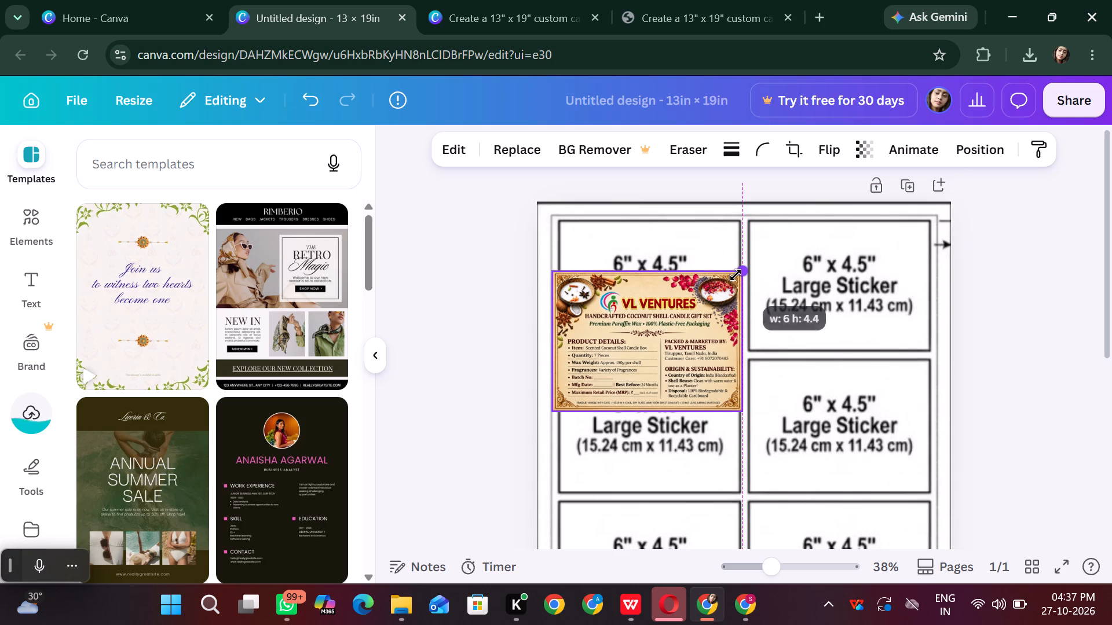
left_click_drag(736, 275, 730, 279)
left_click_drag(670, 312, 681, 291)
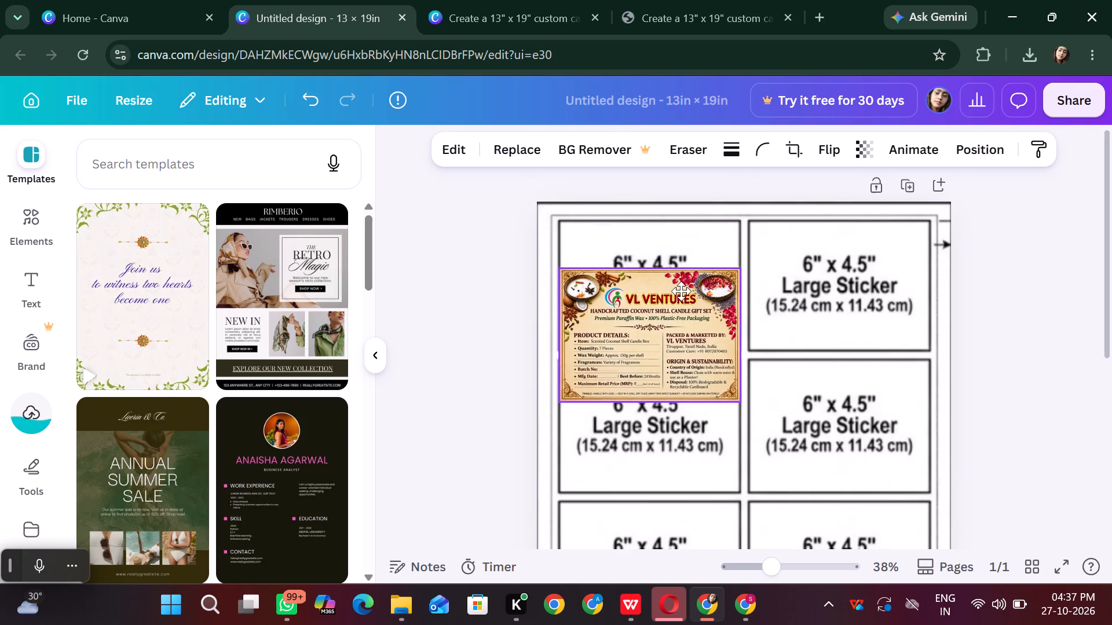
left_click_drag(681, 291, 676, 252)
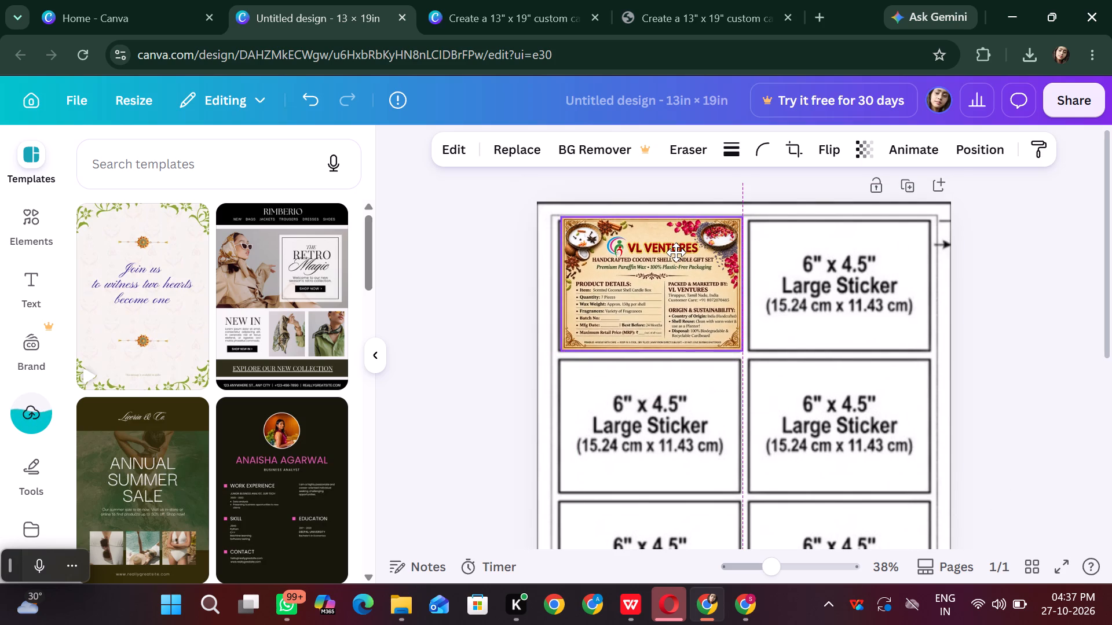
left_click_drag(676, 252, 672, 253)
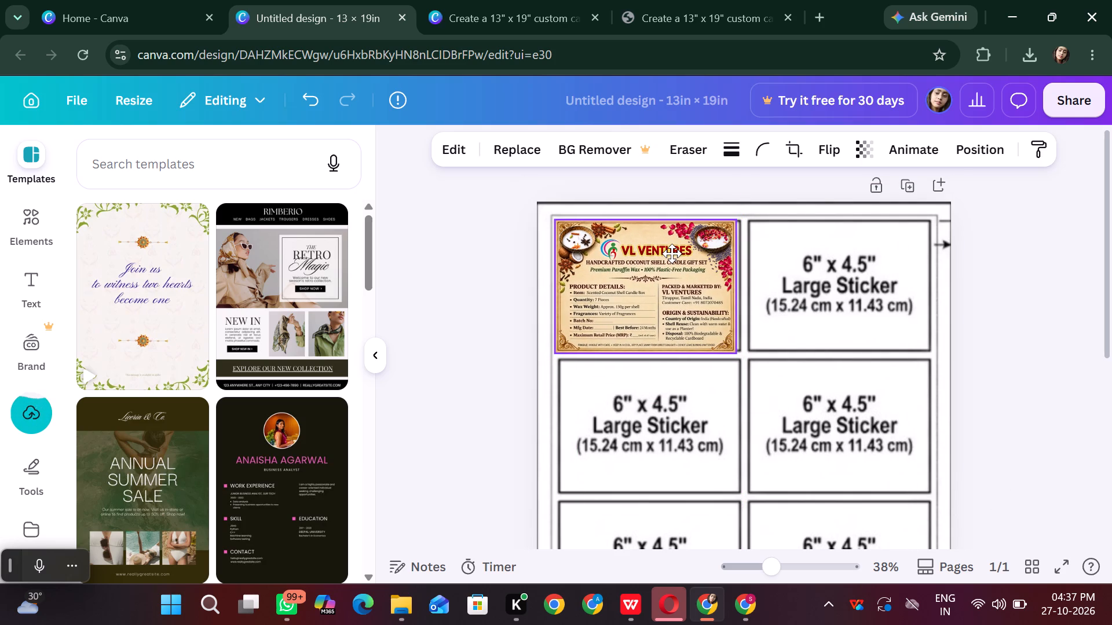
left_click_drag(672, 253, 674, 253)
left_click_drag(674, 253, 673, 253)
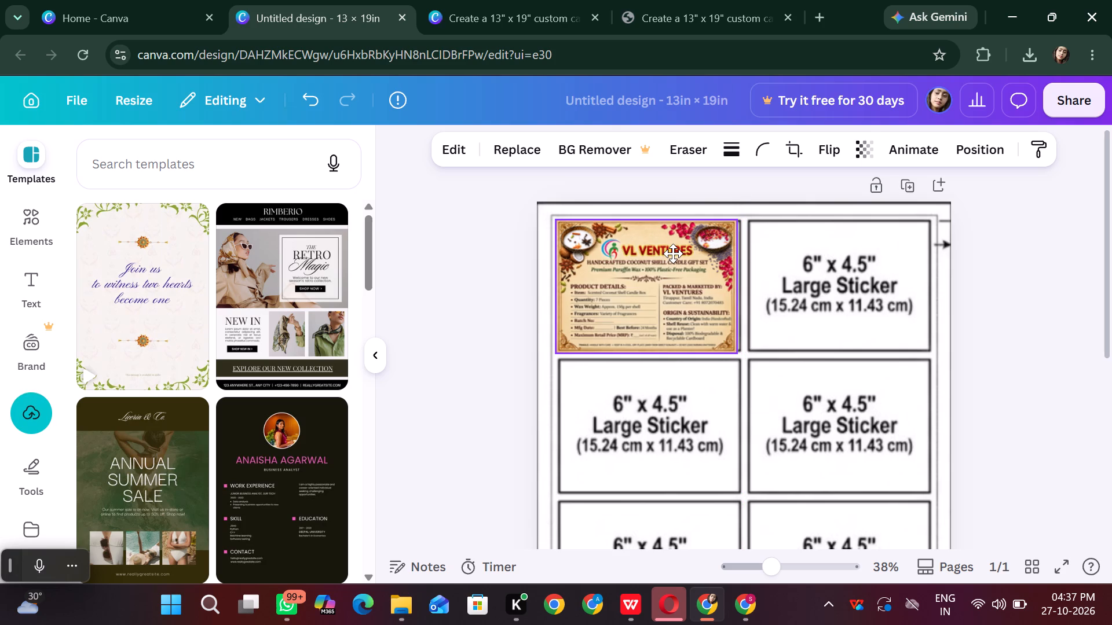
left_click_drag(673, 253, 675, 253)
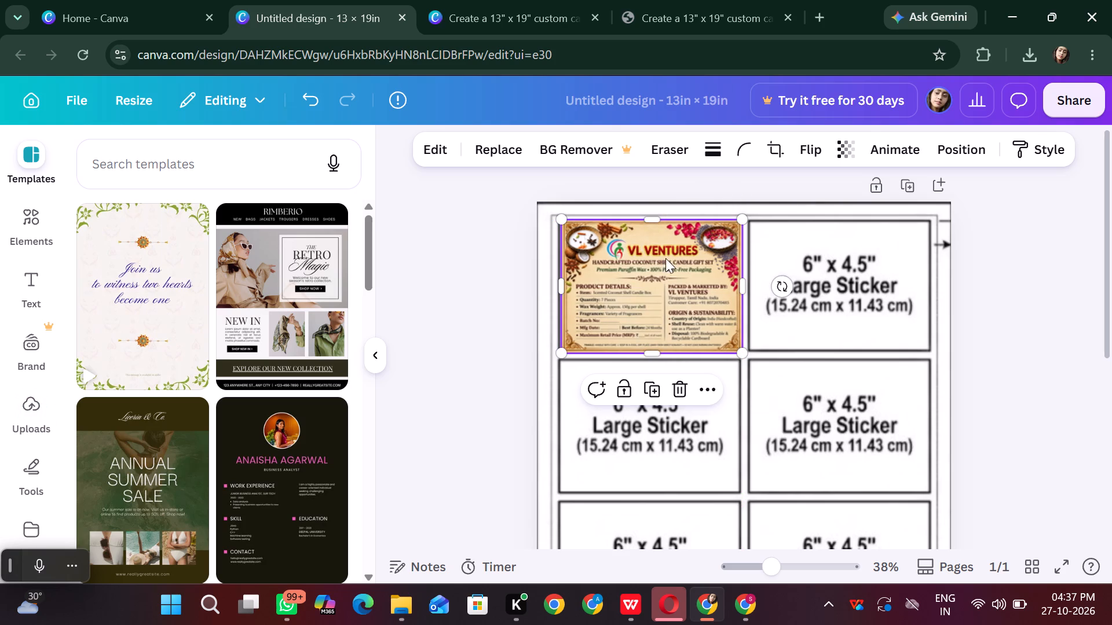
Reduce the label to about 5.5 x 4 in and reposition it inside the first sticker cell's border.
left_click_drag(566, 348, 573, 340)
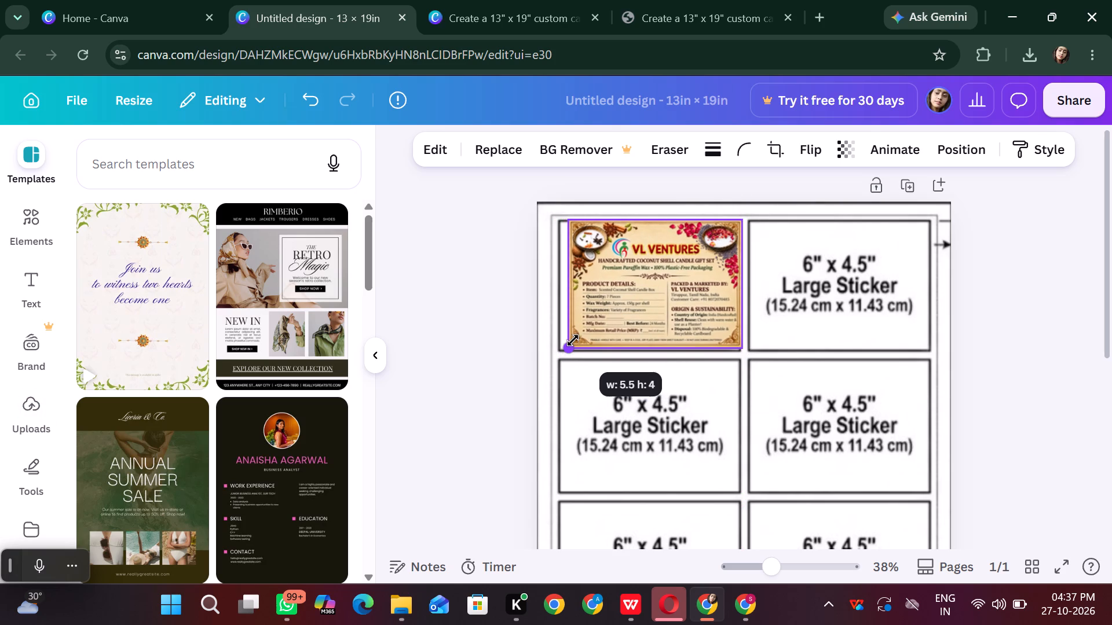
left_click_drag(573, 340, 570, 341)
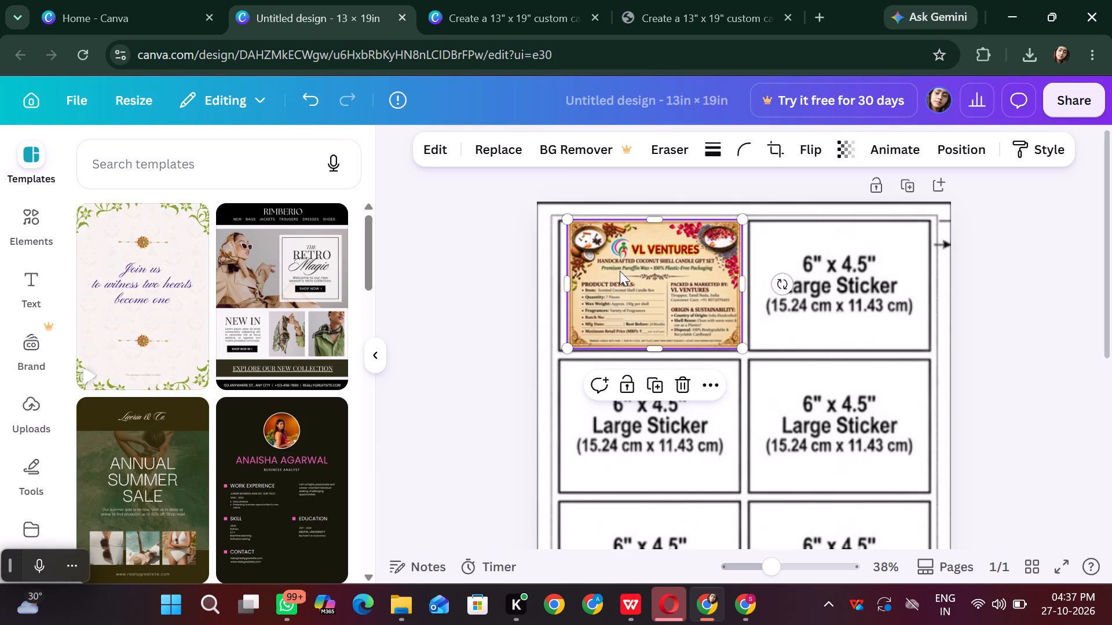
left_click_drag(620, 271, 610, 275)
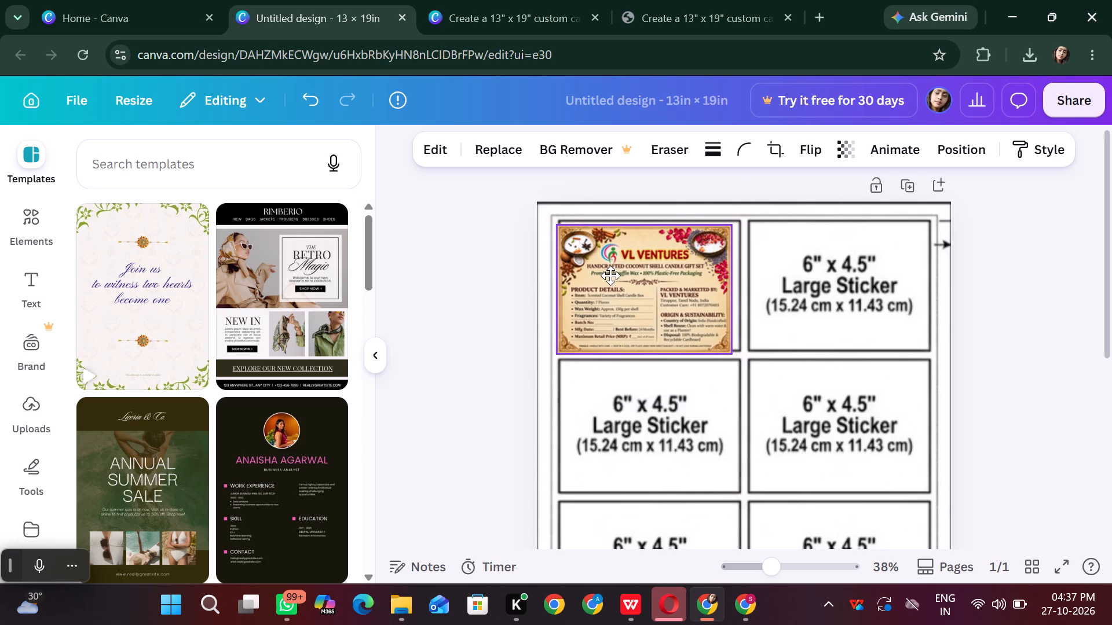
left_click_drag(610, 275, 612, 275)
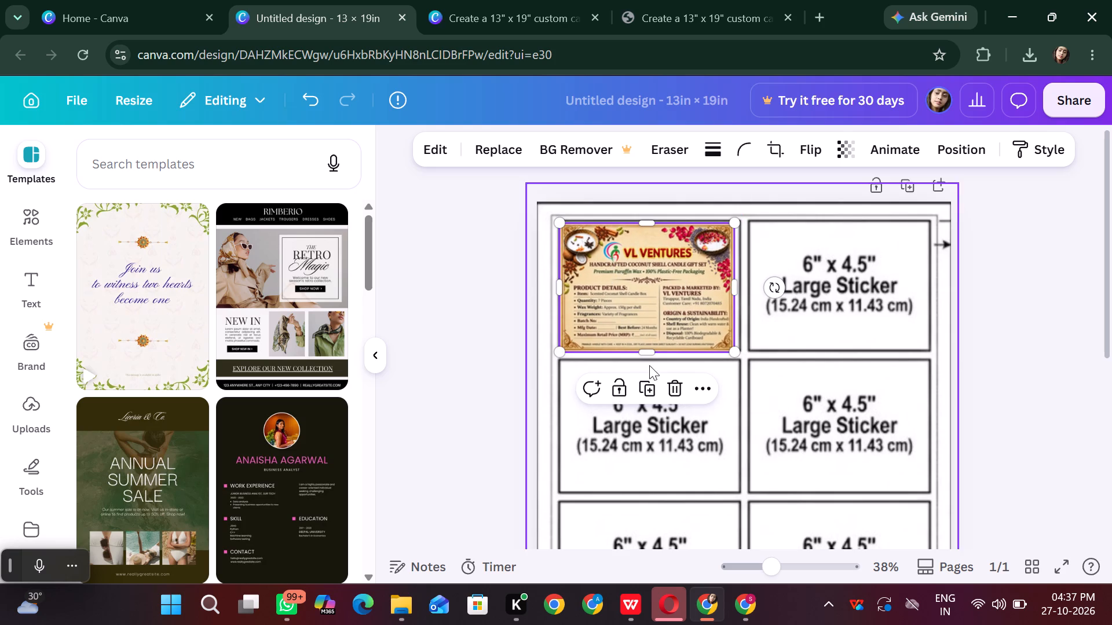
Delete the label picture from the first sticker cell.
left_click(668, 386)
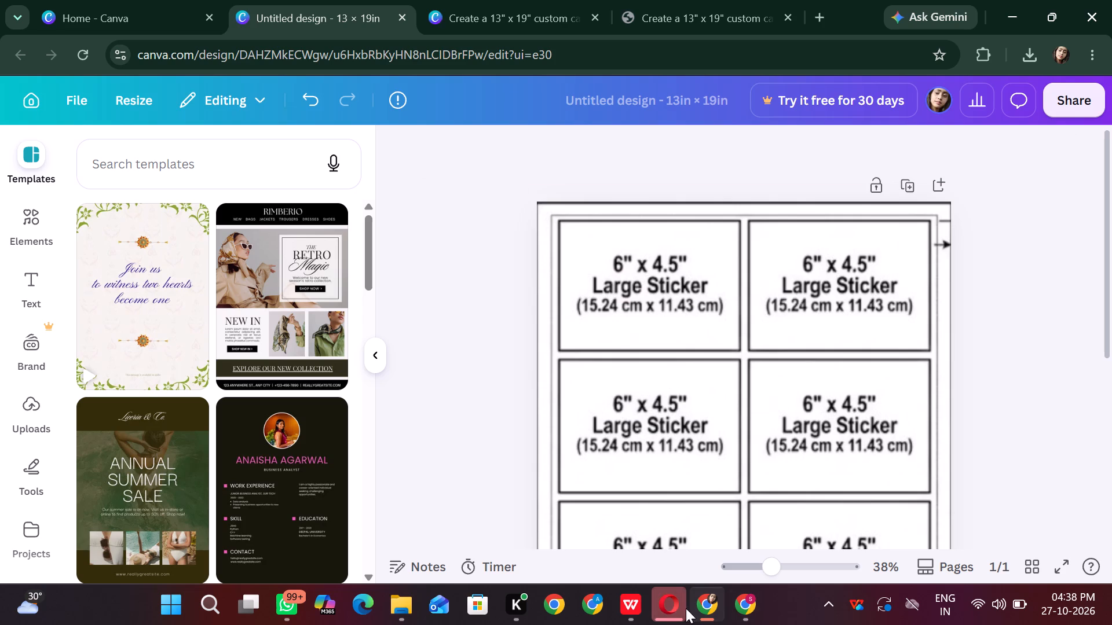
Switch to Document1 in WPS Office and resize the label picture to 6.00 in wide and 4.35 in high.
left_click(631, 607)
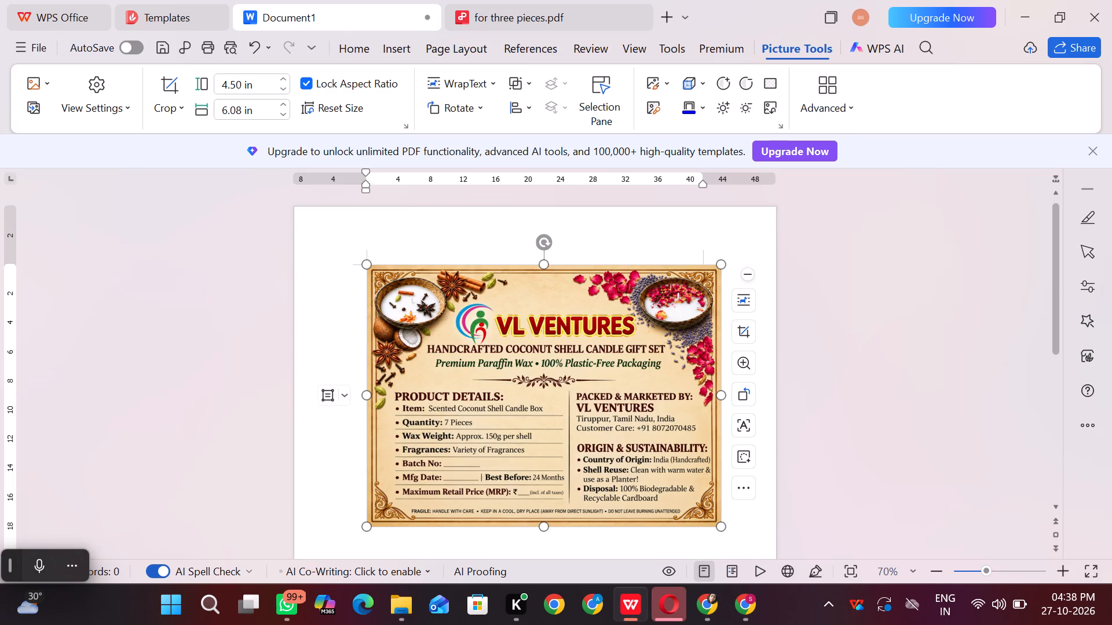
right_click(642, 403)
left_click(532, 312)
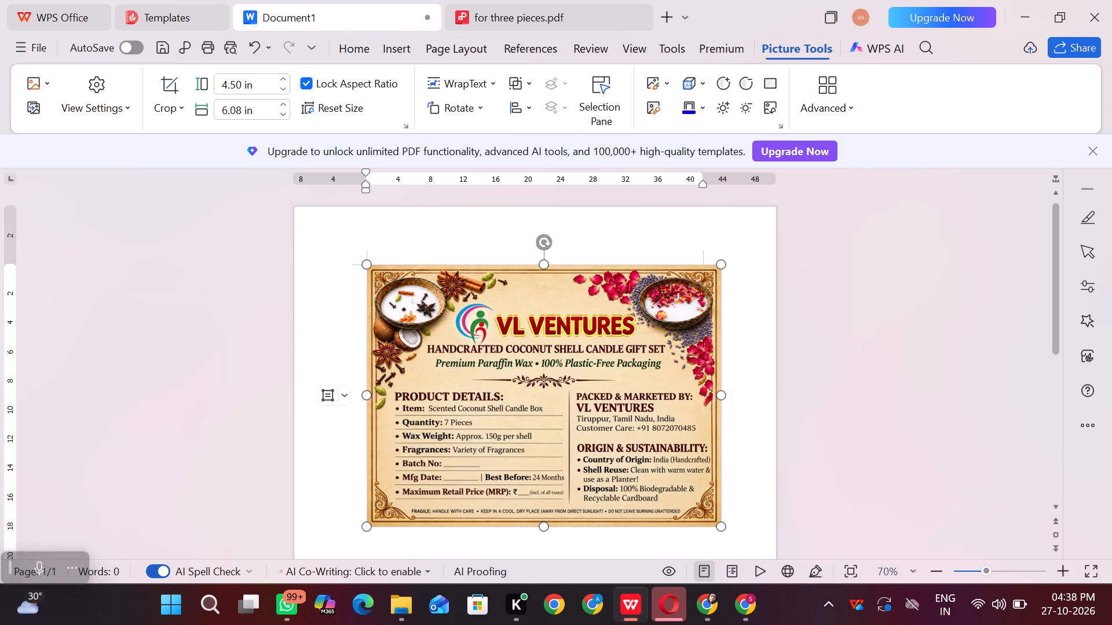
left_click(726, 395)
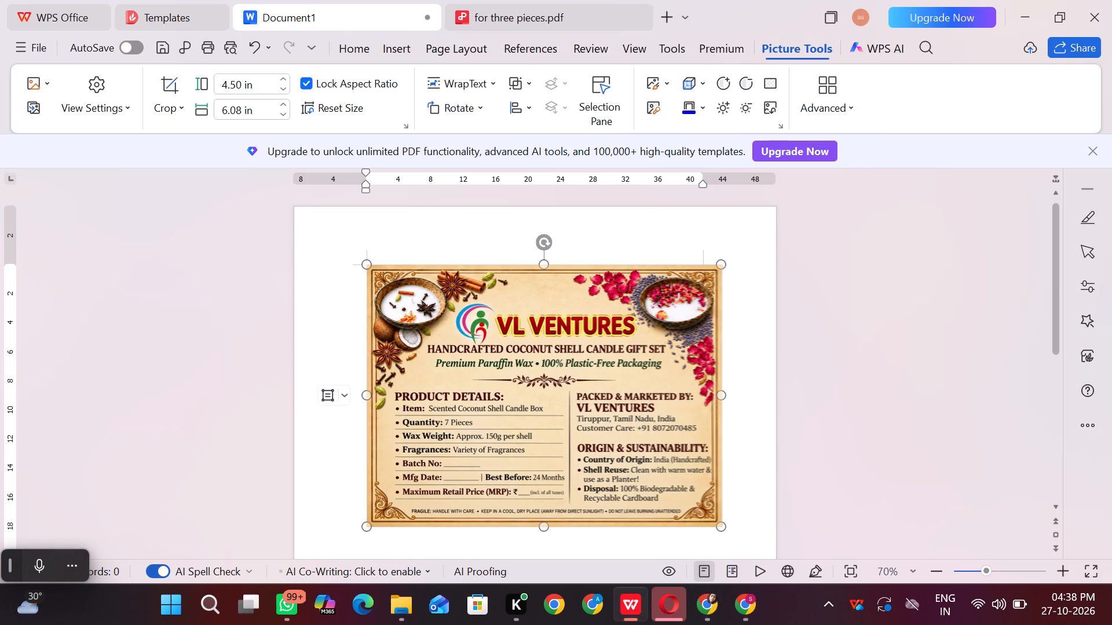
left_click(727, 395)
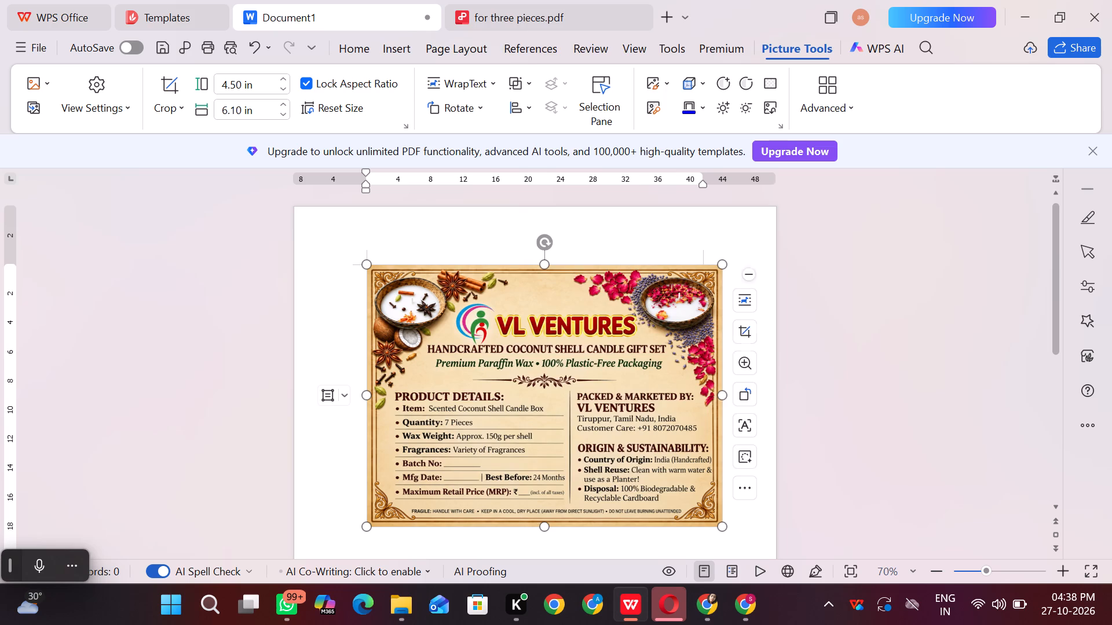
right_click(459, 366)
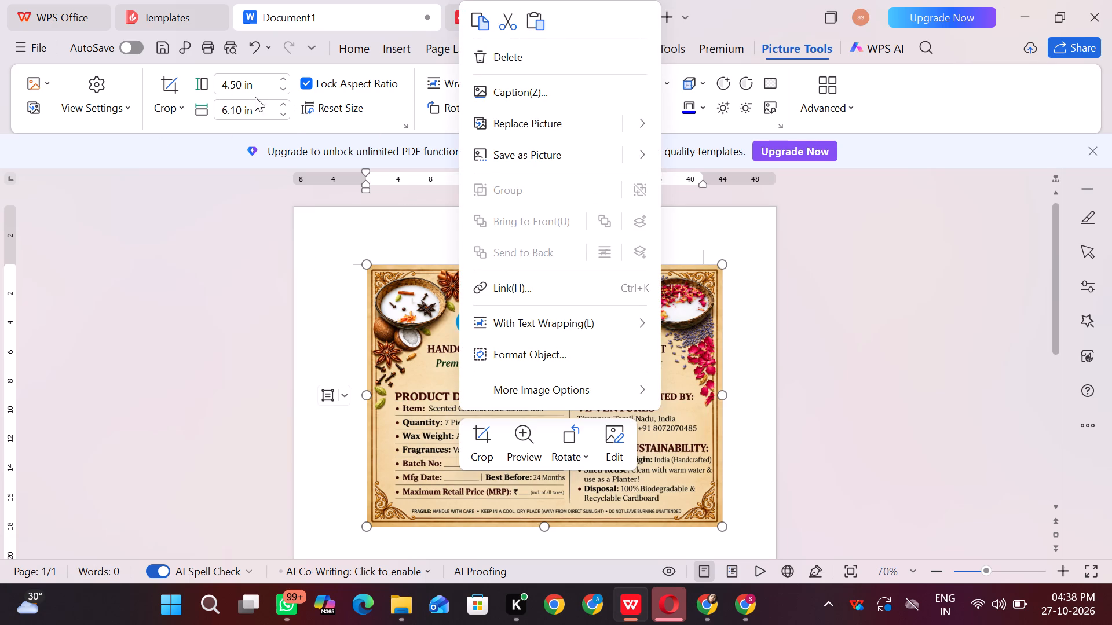
left_click(281, 105)
double_click(281, 105)
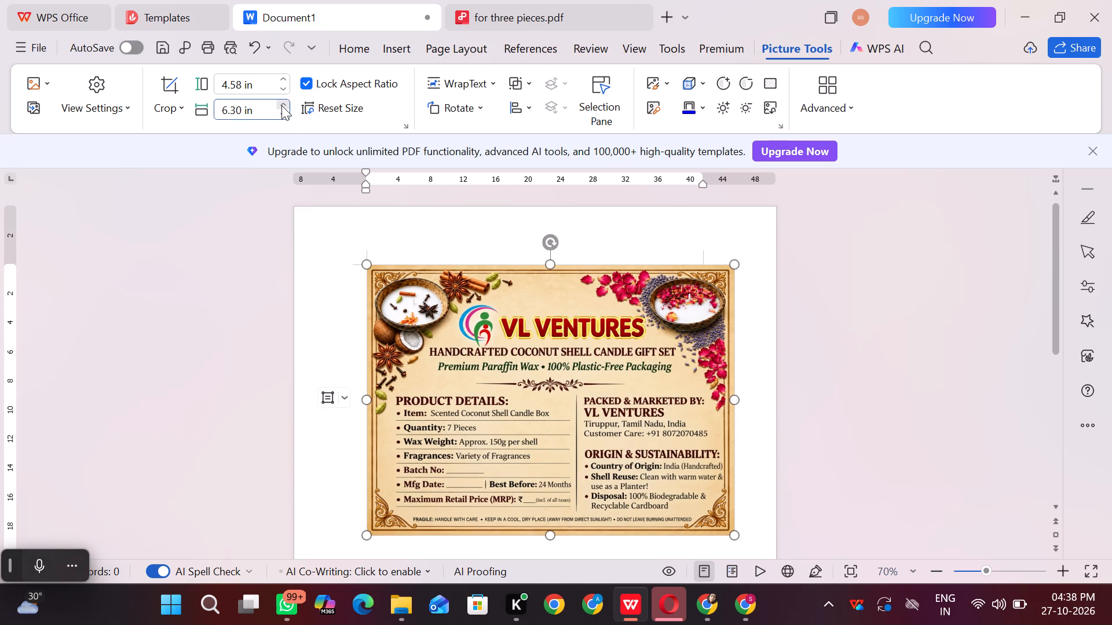
triple_click(280, 116)
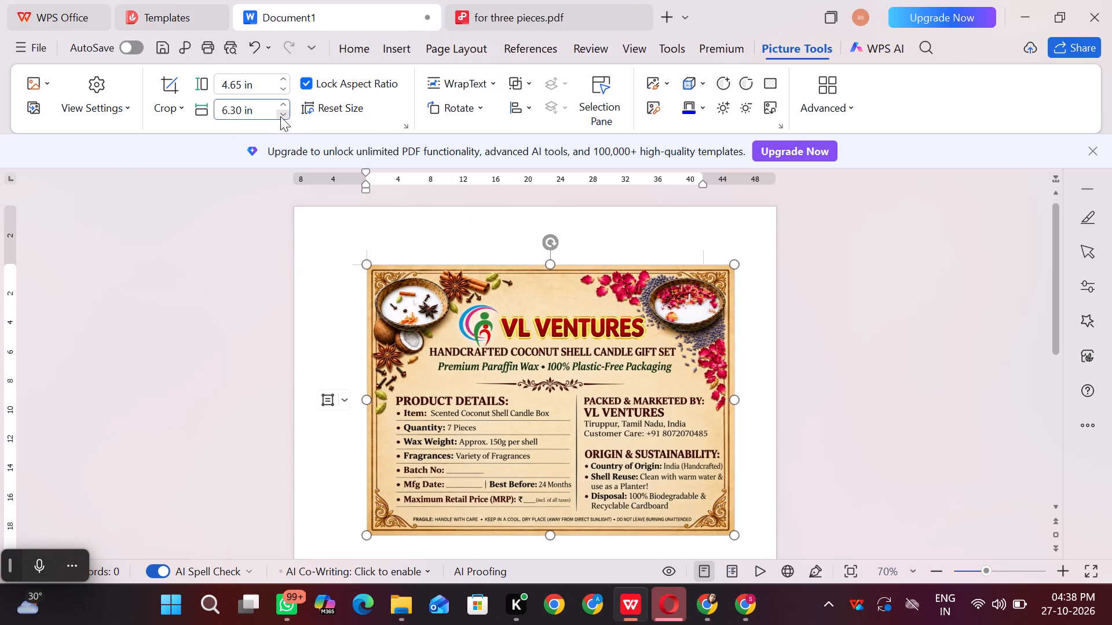
triple_click(280, 116)
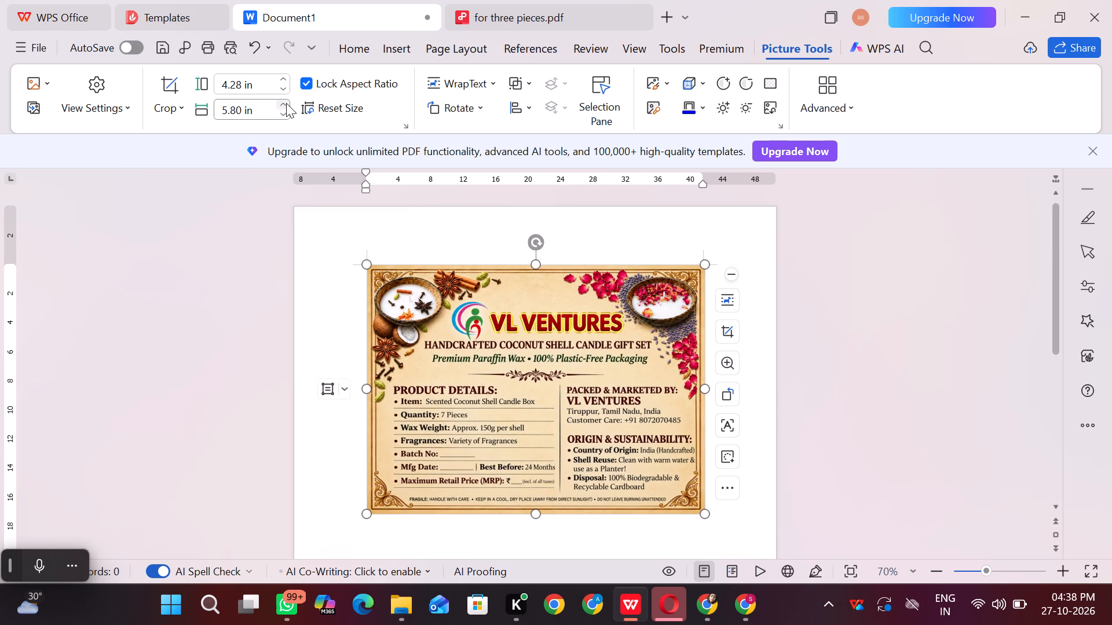
left_click(286, 103)
left_click(286, 103)
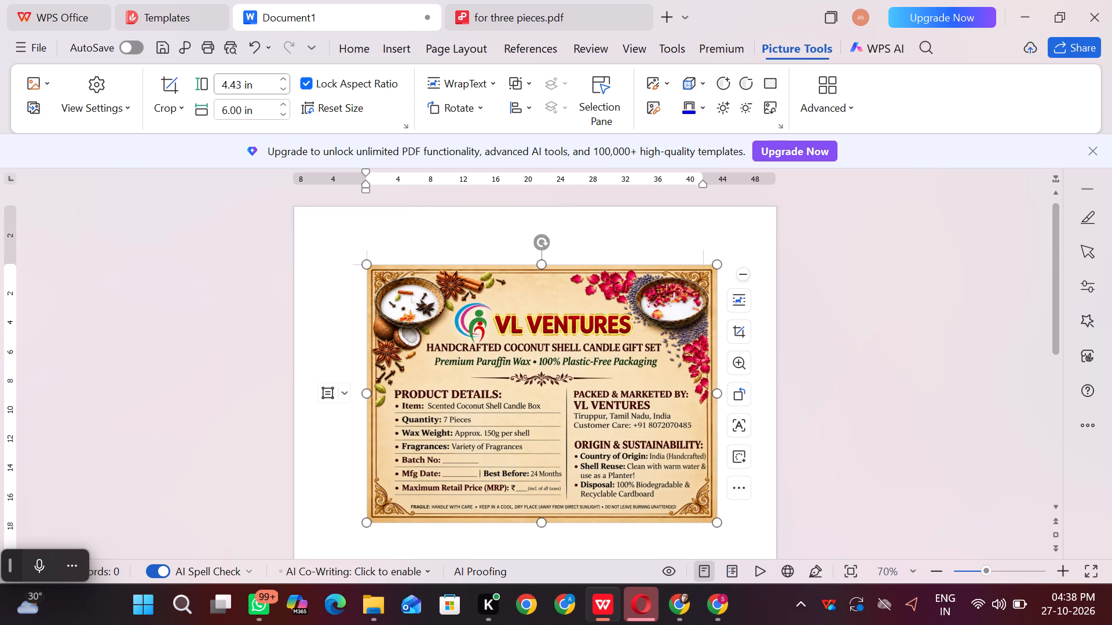
left_click(542, 264)
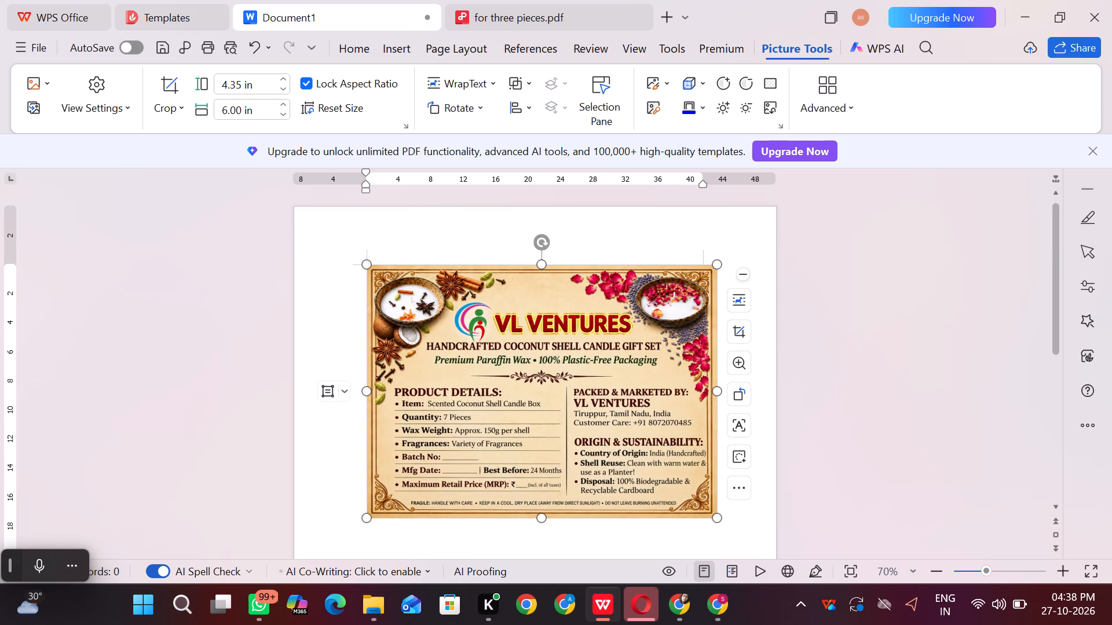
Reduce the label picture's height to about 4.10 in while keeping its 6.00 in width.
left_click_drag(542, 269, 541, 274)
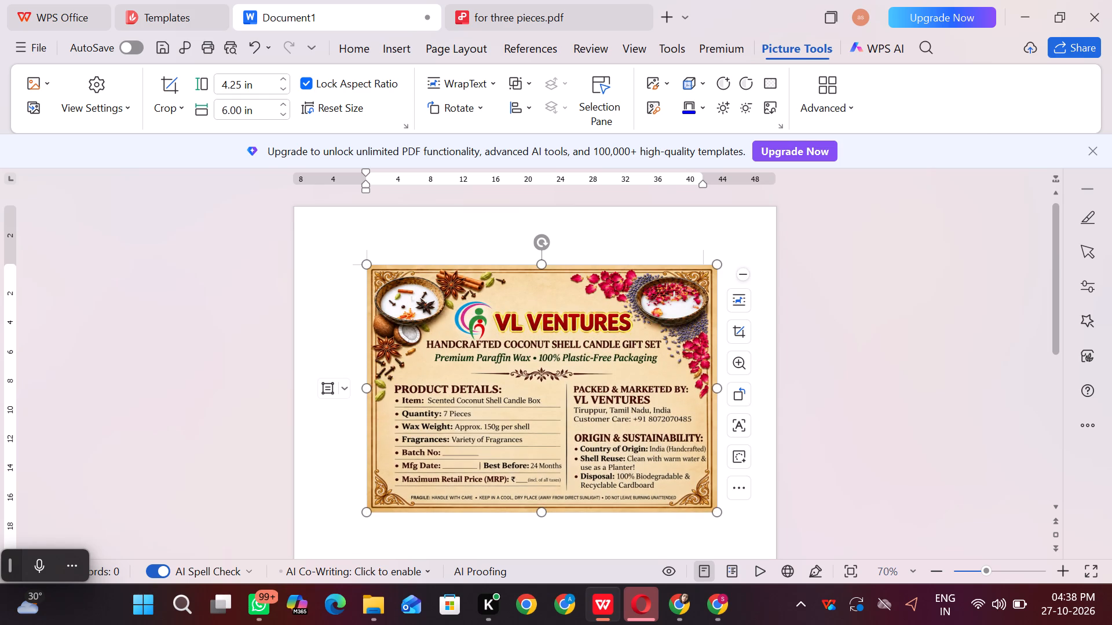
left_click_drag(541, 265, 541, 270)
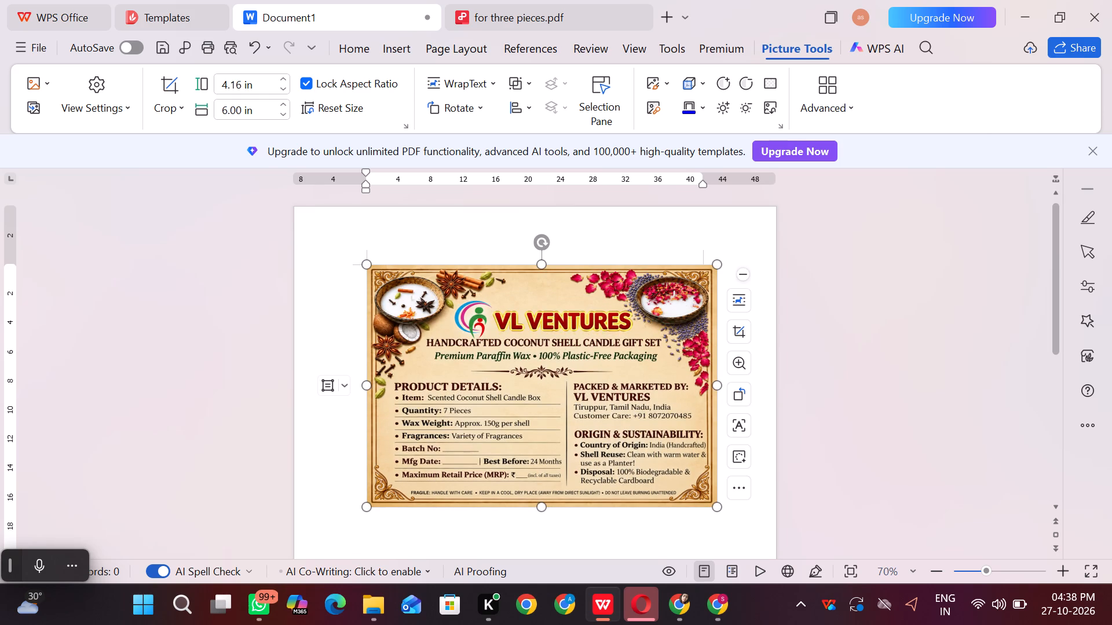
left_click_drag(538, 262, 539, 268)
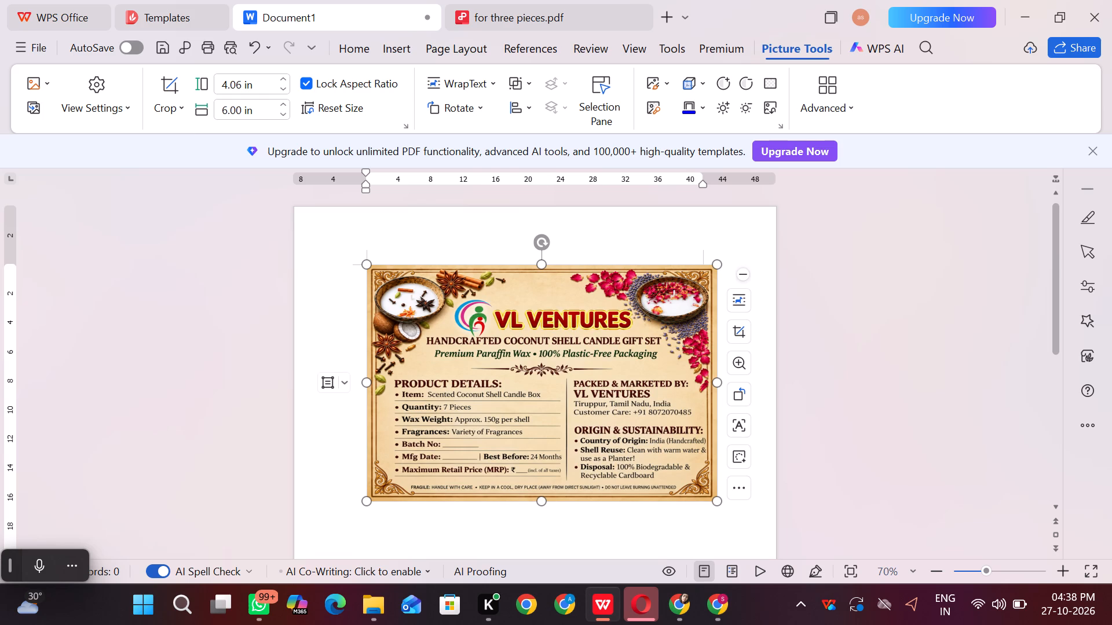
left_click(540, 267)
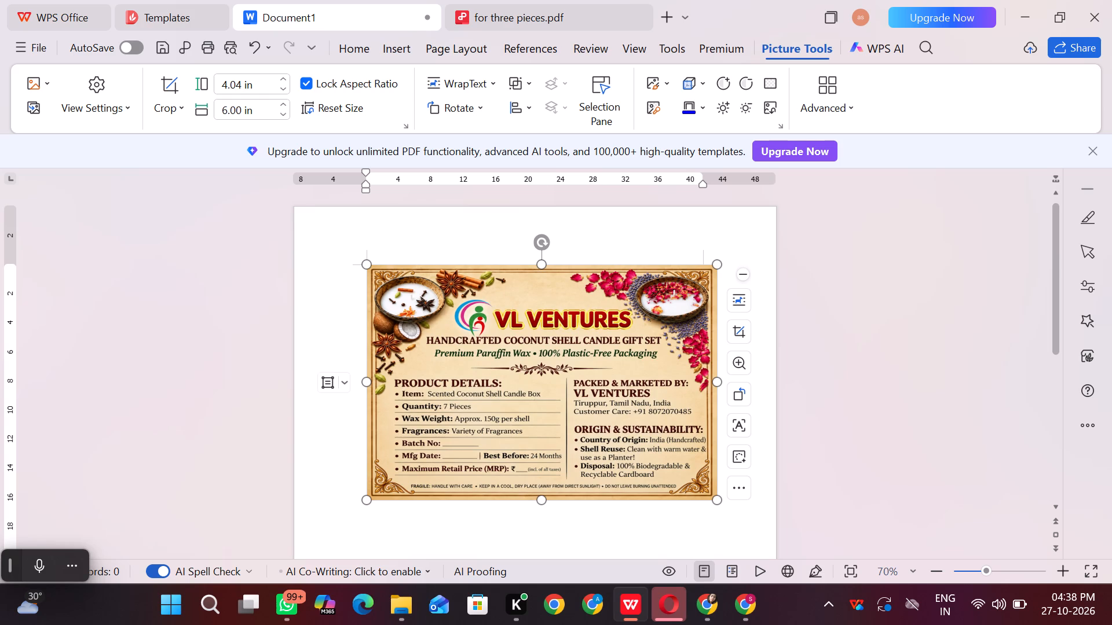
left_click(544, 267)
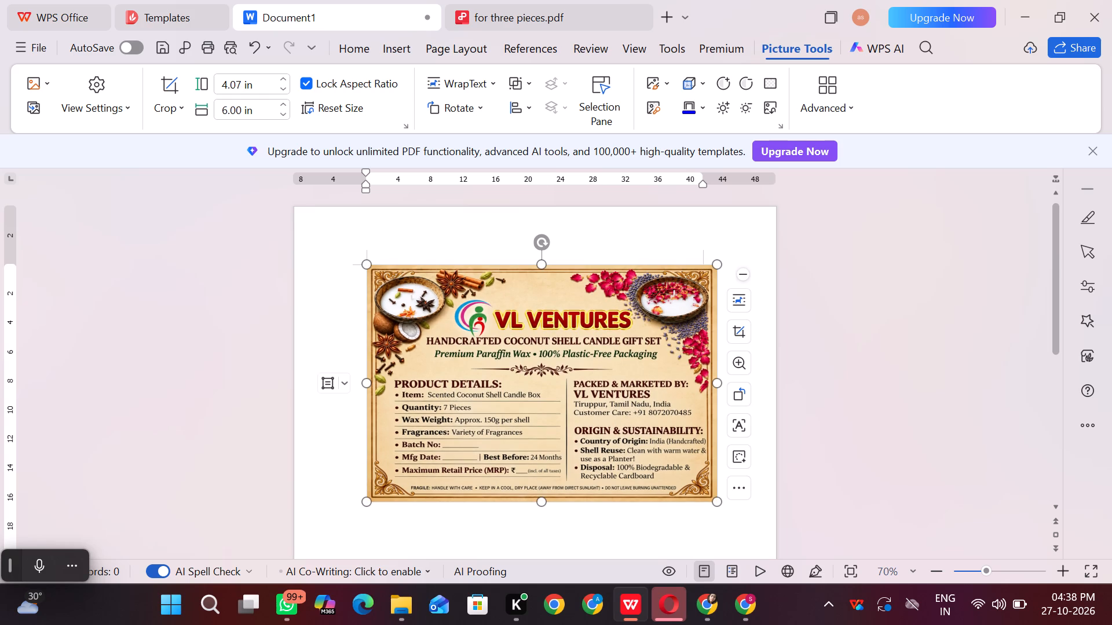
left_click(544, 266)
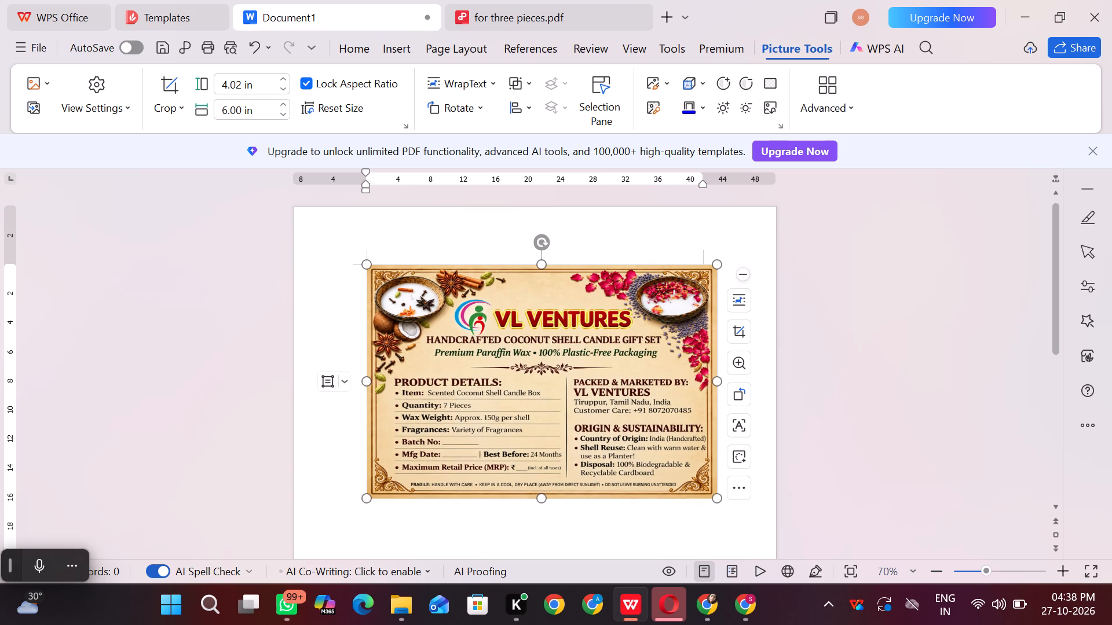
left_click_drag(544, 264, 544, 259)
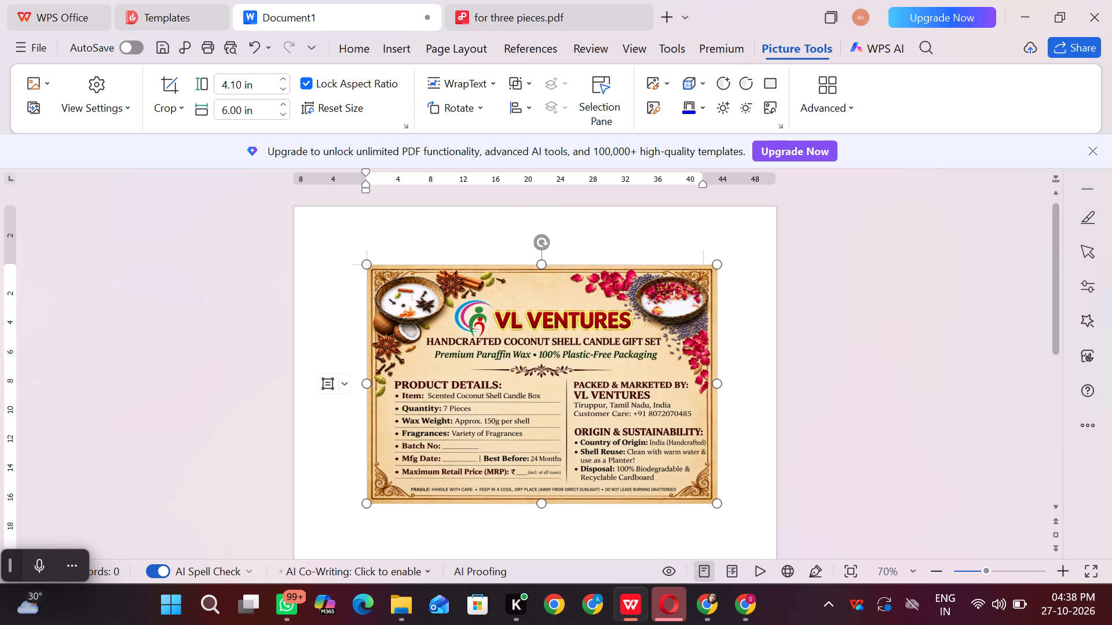
Delete the distorted label picture from Document1 and paste a fresh copy of the label in its place.
left_click(531, 365)
key("BackSpace")
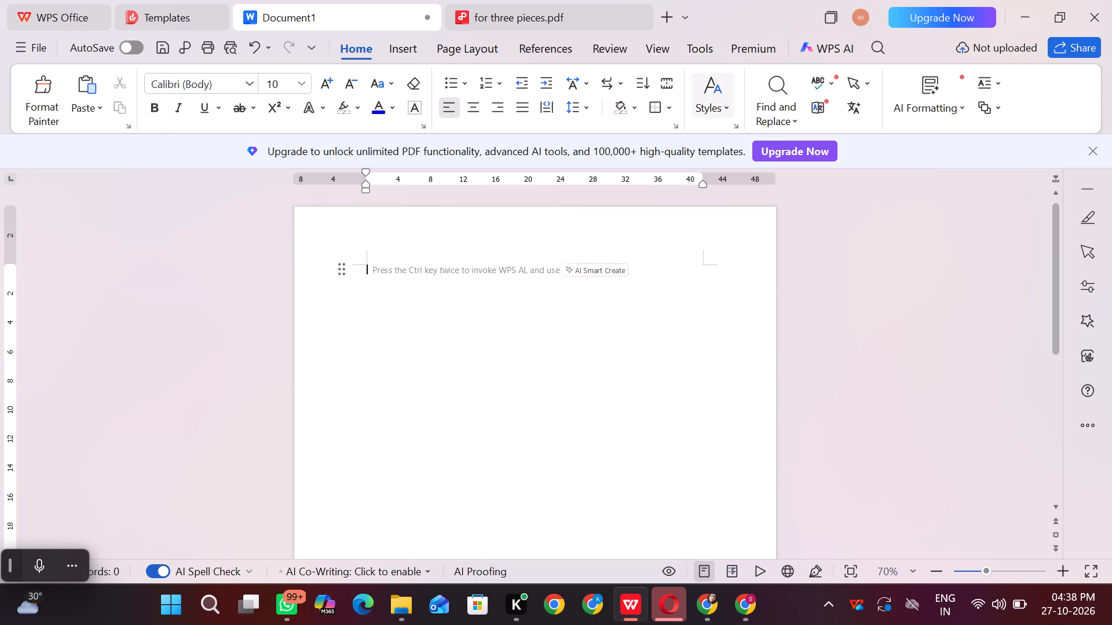
key("ctrl+v")
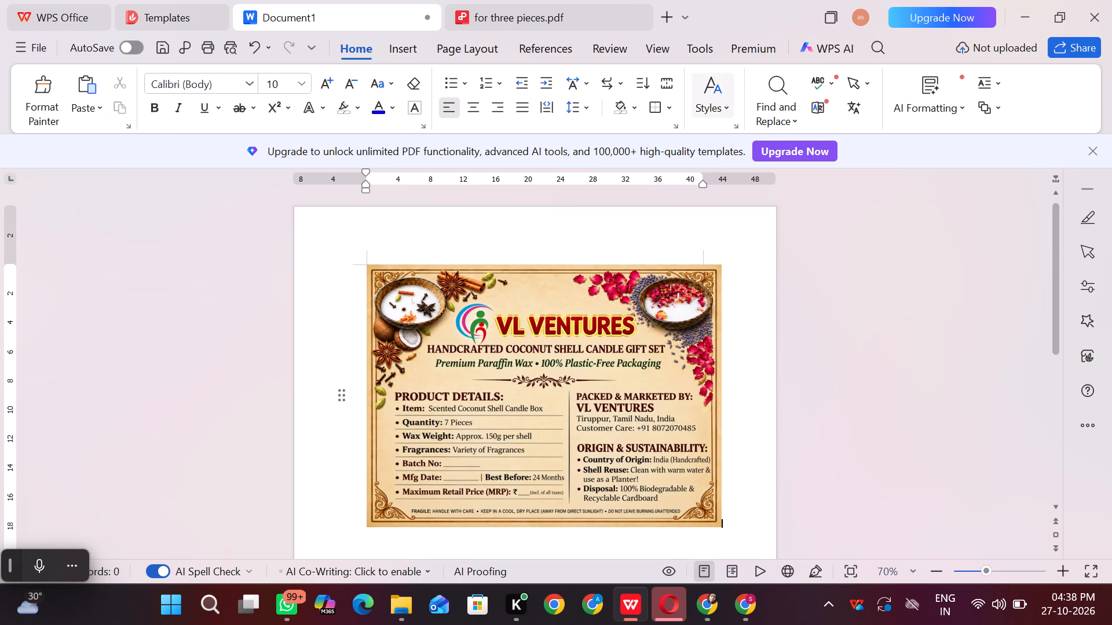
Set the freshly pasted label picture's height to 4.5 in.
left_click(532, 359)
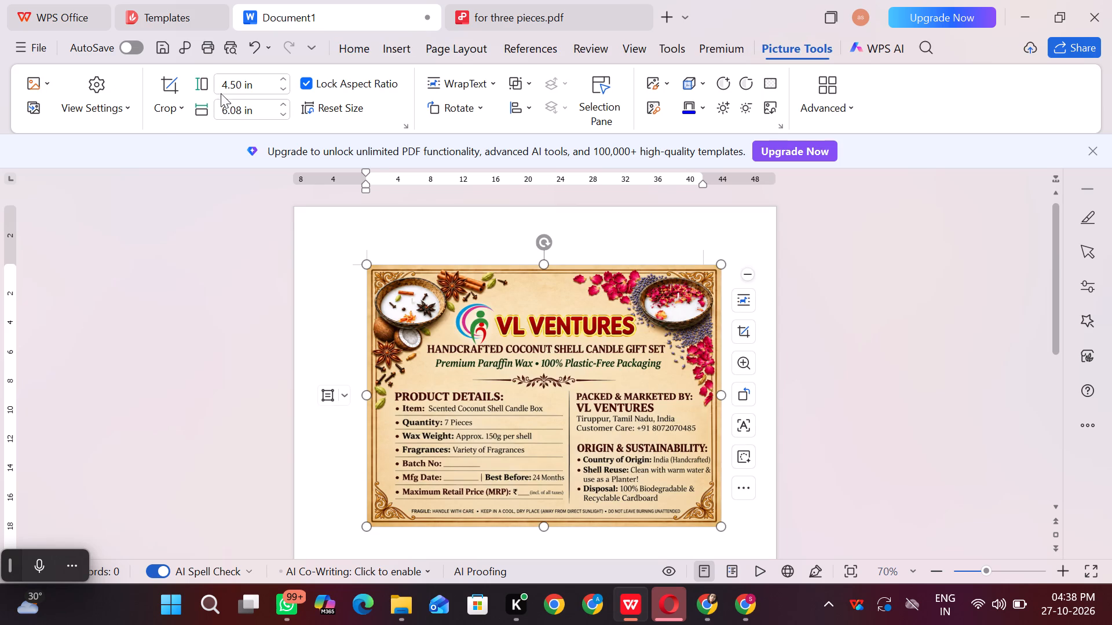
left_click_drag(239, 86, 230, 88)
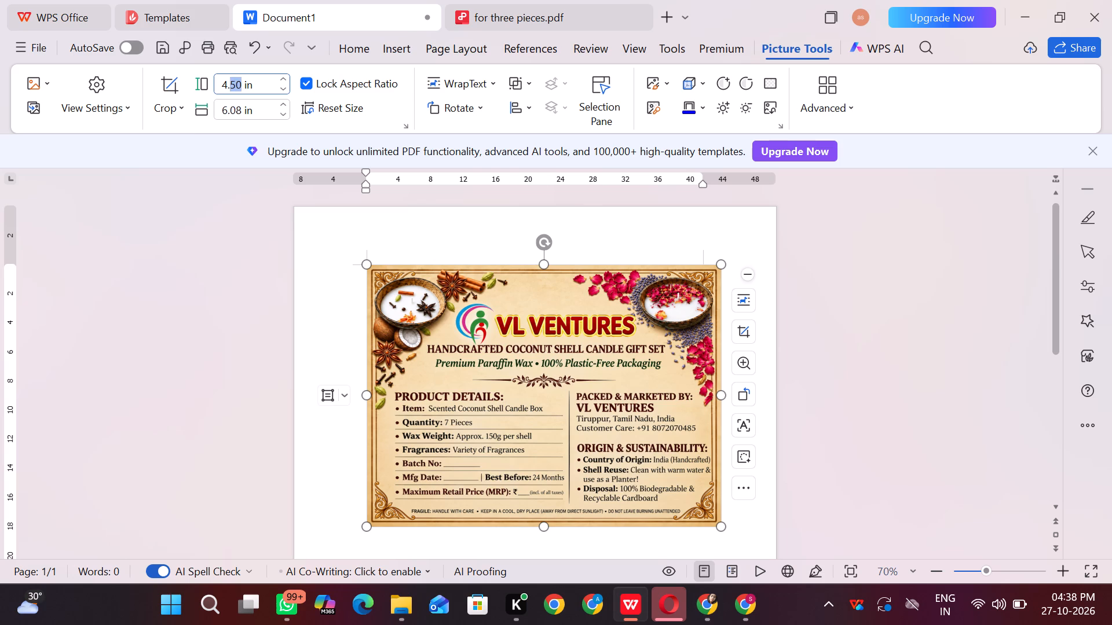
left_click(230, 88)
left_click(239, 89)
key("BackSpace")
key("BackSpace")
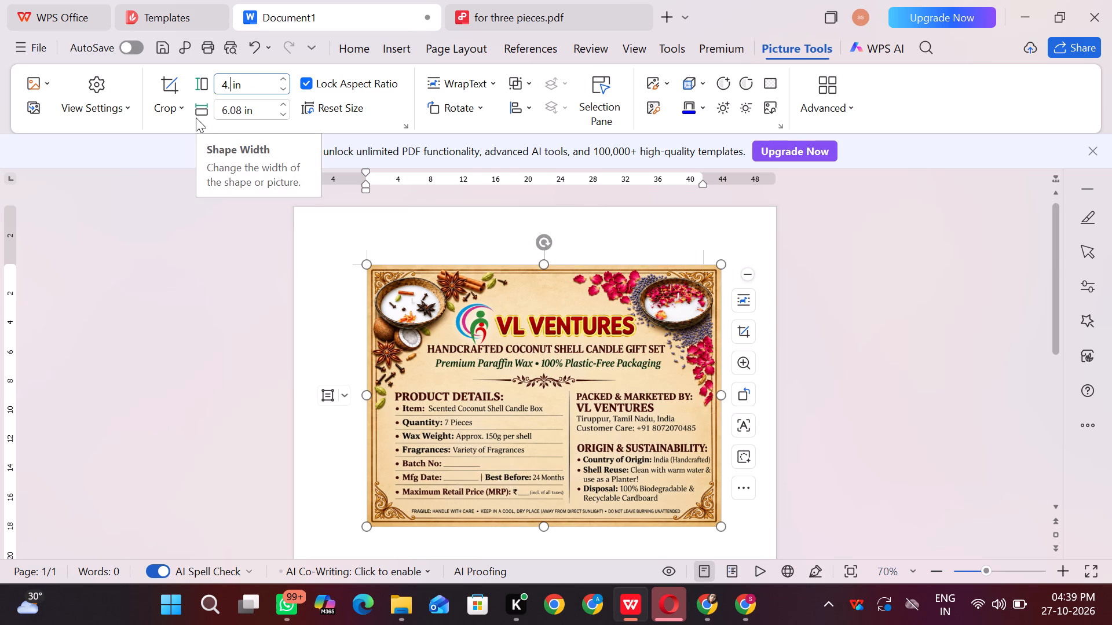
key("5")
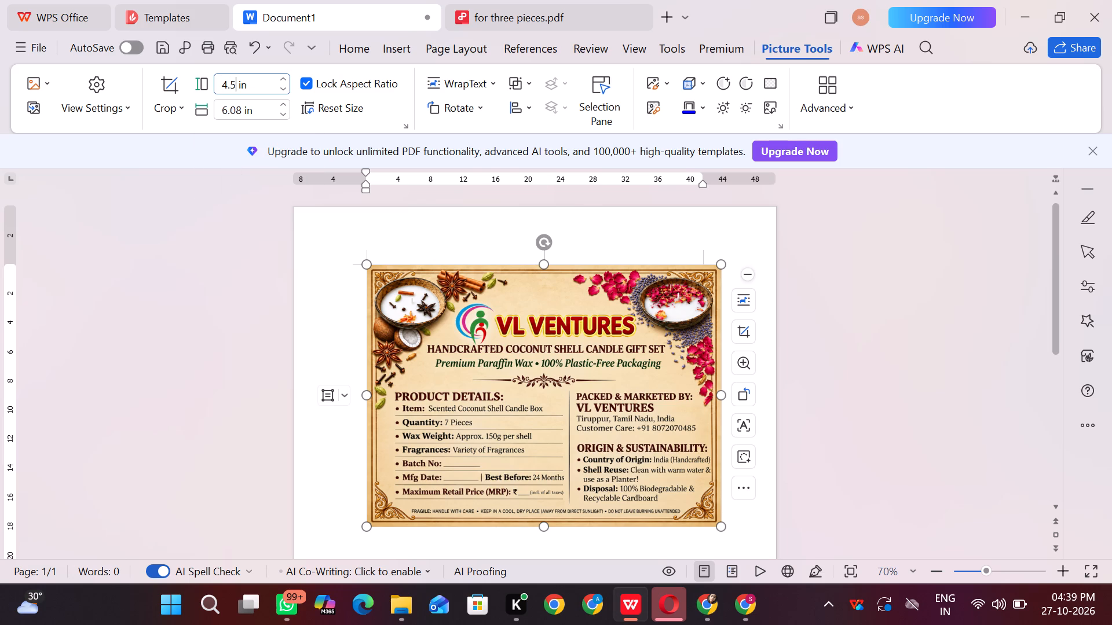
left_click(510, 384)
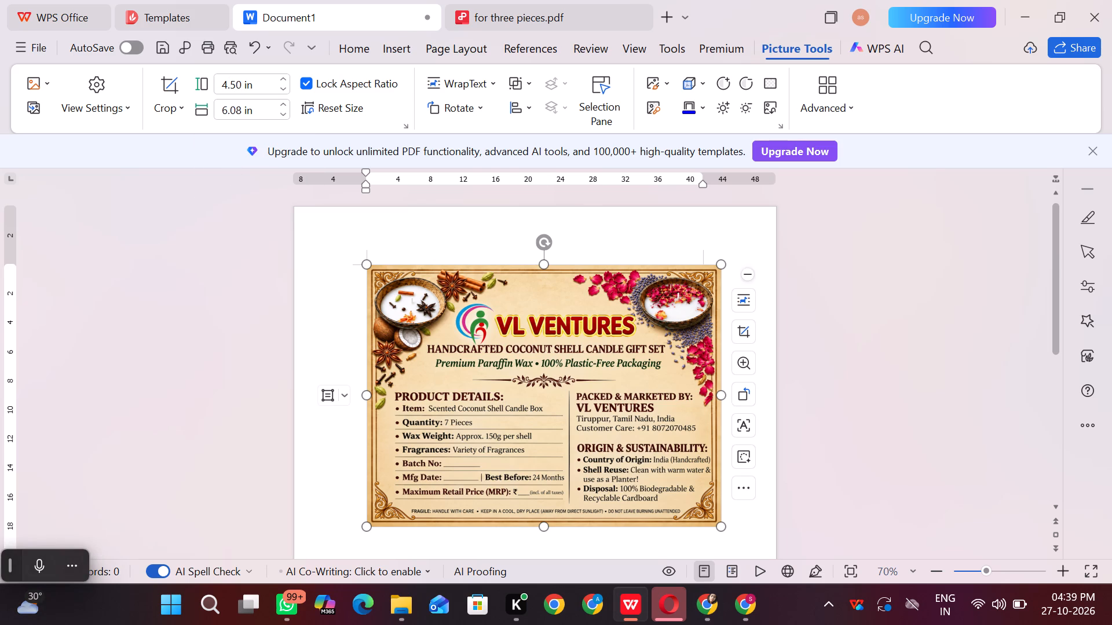
Set the label picture's height to 4.05 in with the aspect ratio locked.
left_click(240, 86)
key("BackSpace")
key("BackSpace")
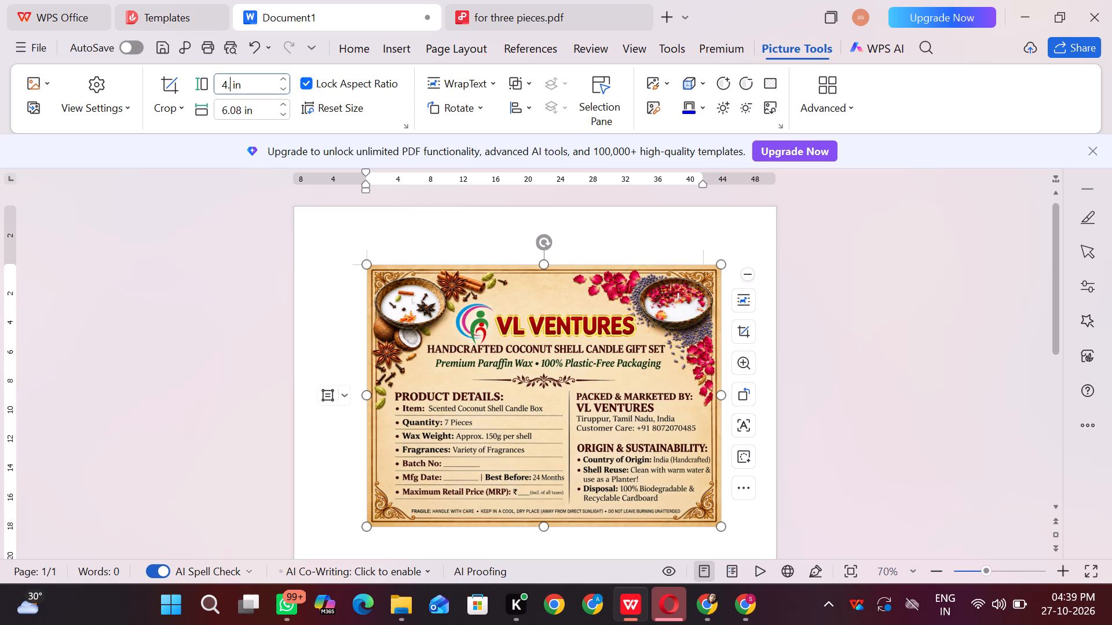
key("0")
key("5")
left_click(220, 192)
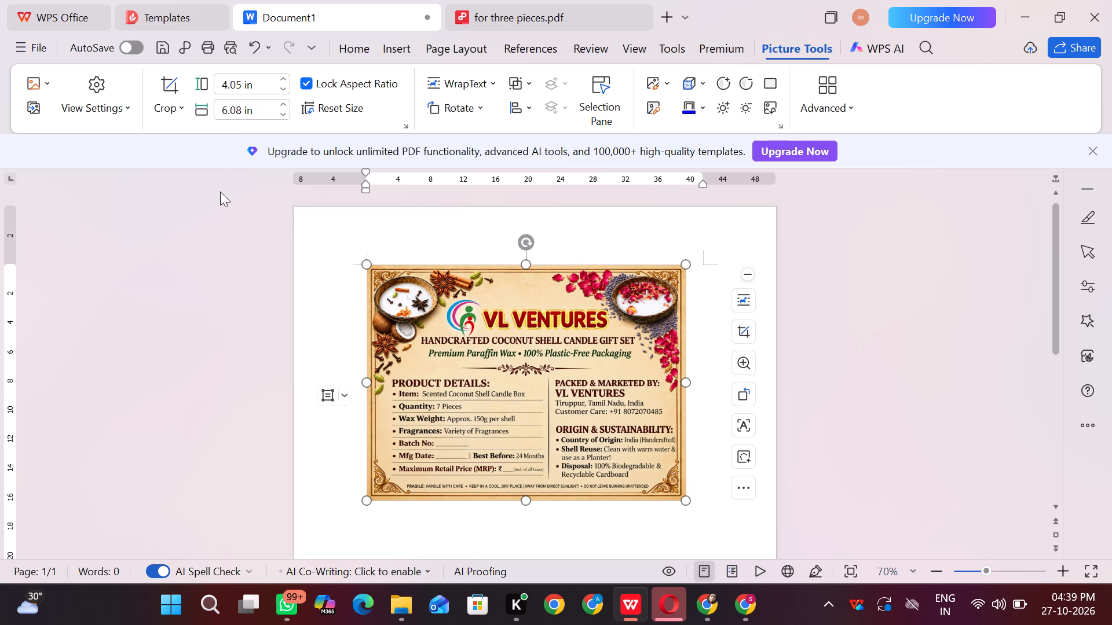
Stretch the label picture horizontally to about 5.99 in wide, keeping the 4.05 in height.
left_click(473, 299)
left_click_drag(686, 384, 693, 383)
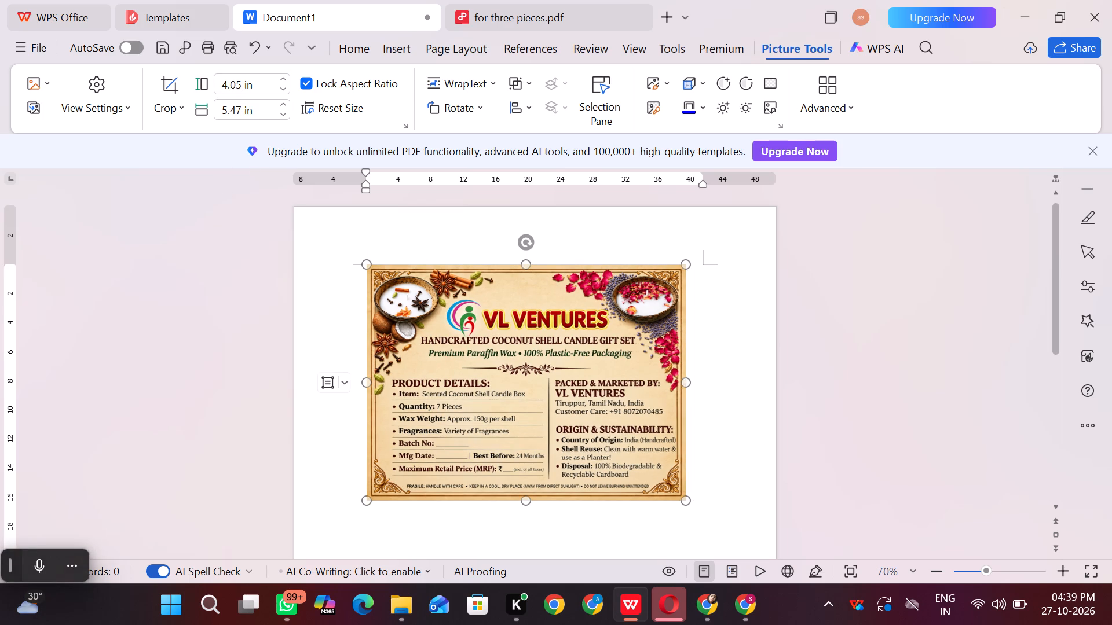
left_click_drag(693, 383, 699, 383)
left_click_drag(699, 383, 711, 383)
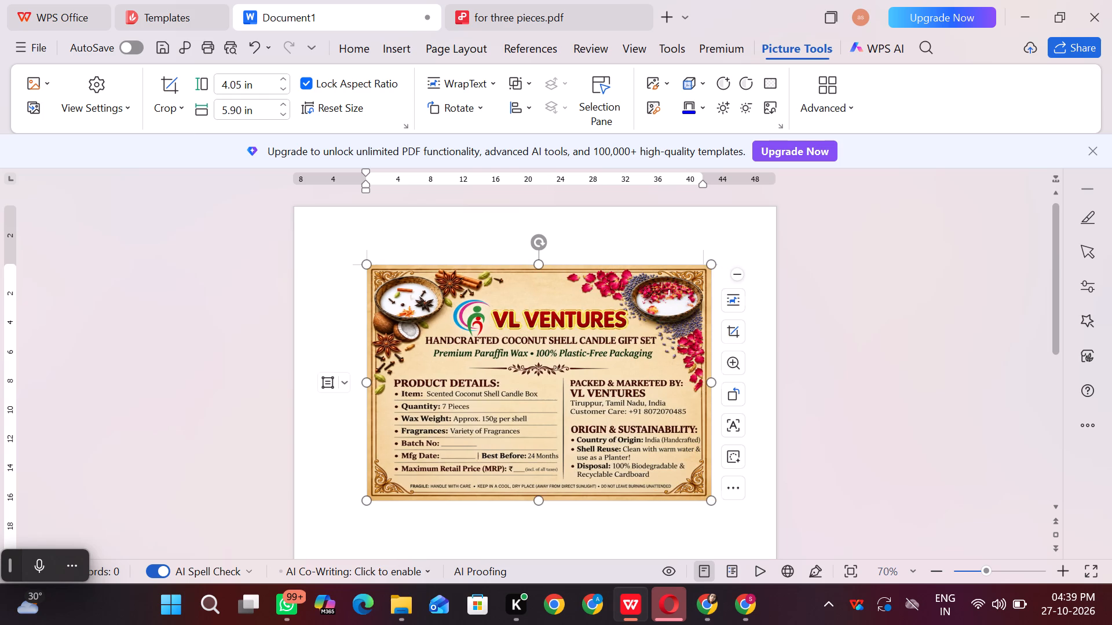
left_click_drag(711, 383, 718, 382)
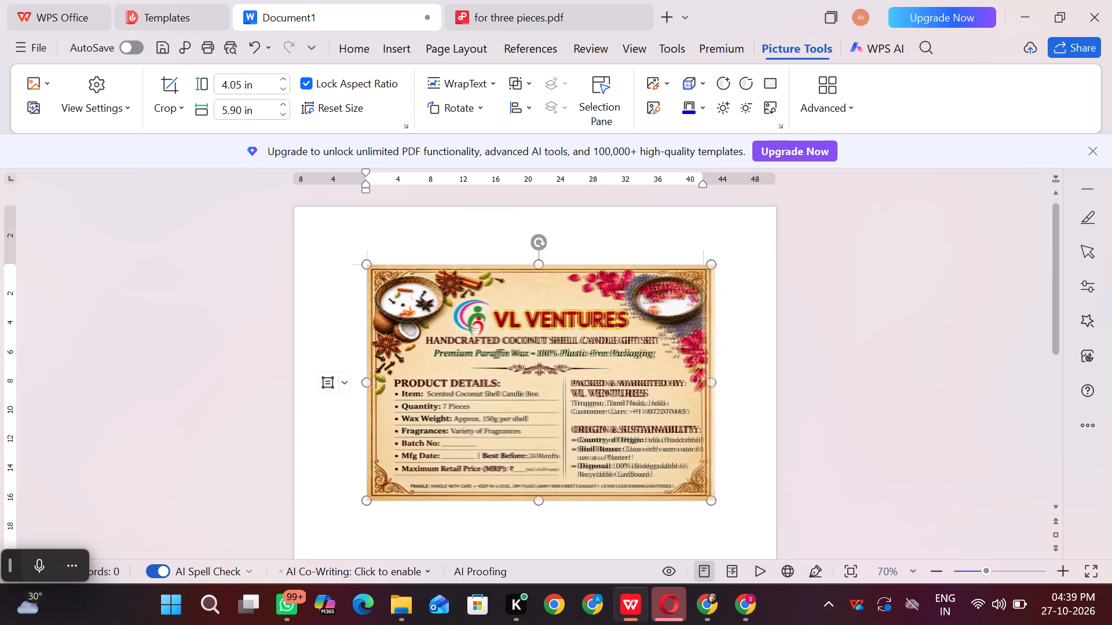
left_click_drag(718, 382, 711, 382)
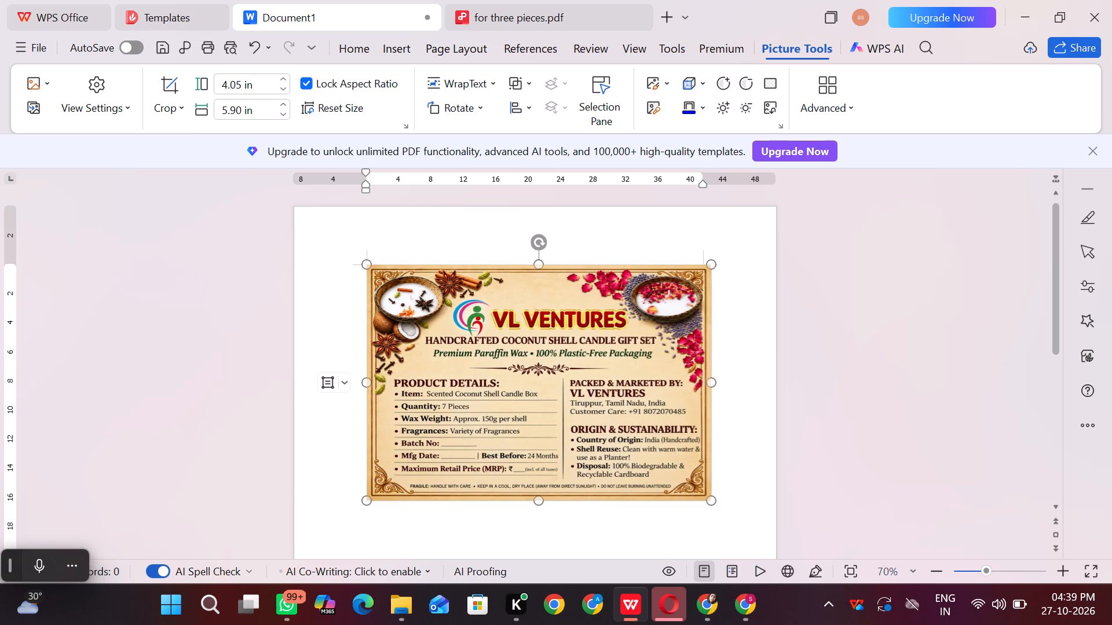
left_click_drag(711, 382, 721, 380)
left_click(721, 380)
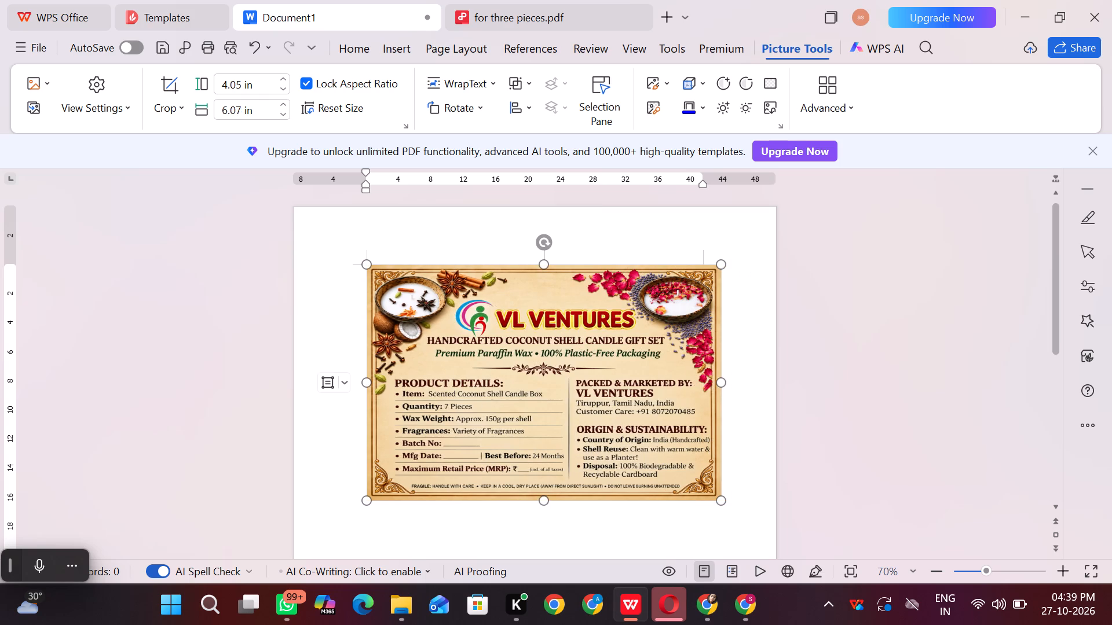
left_click(719, 380)
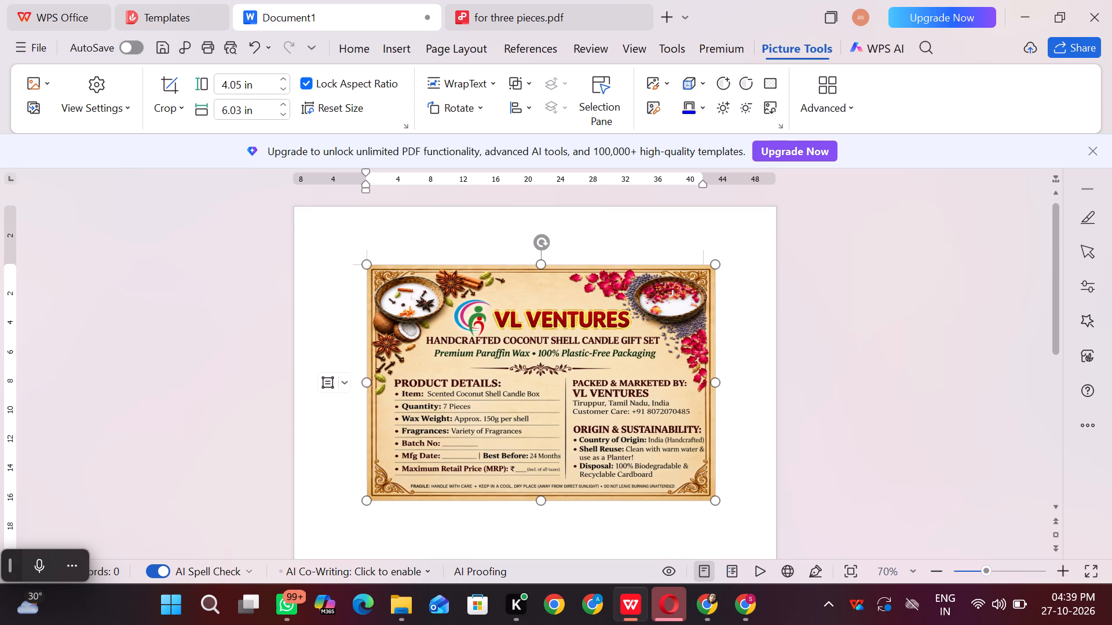
left_click(715, 380)
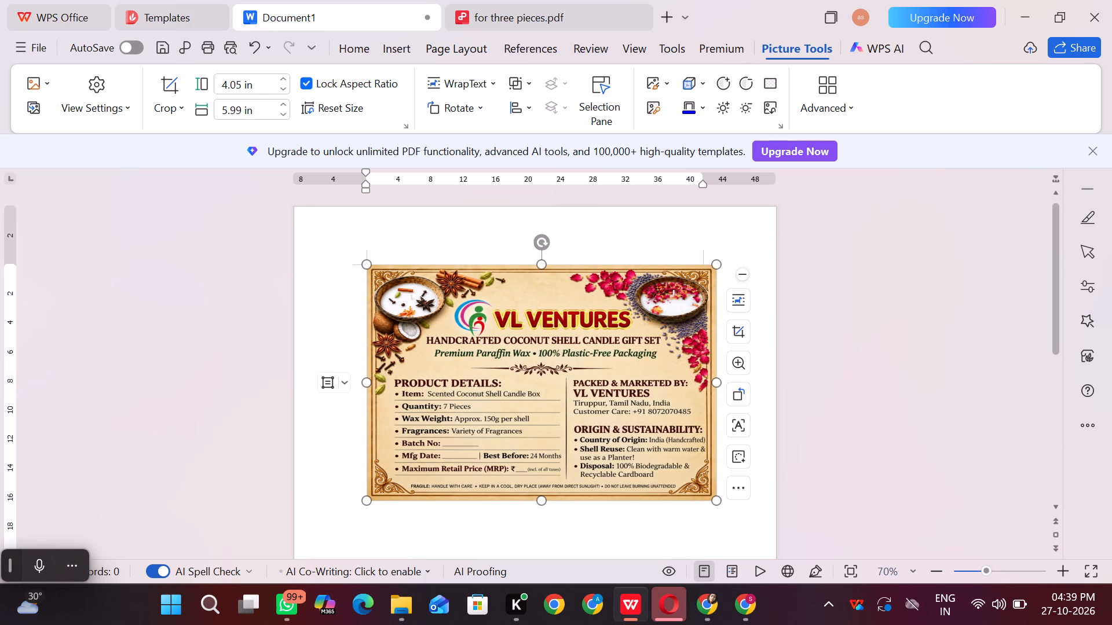
Copy the resized label picture and paste it into the 13 x 19 in Canva design in Chrome.
right_click(577, 389)
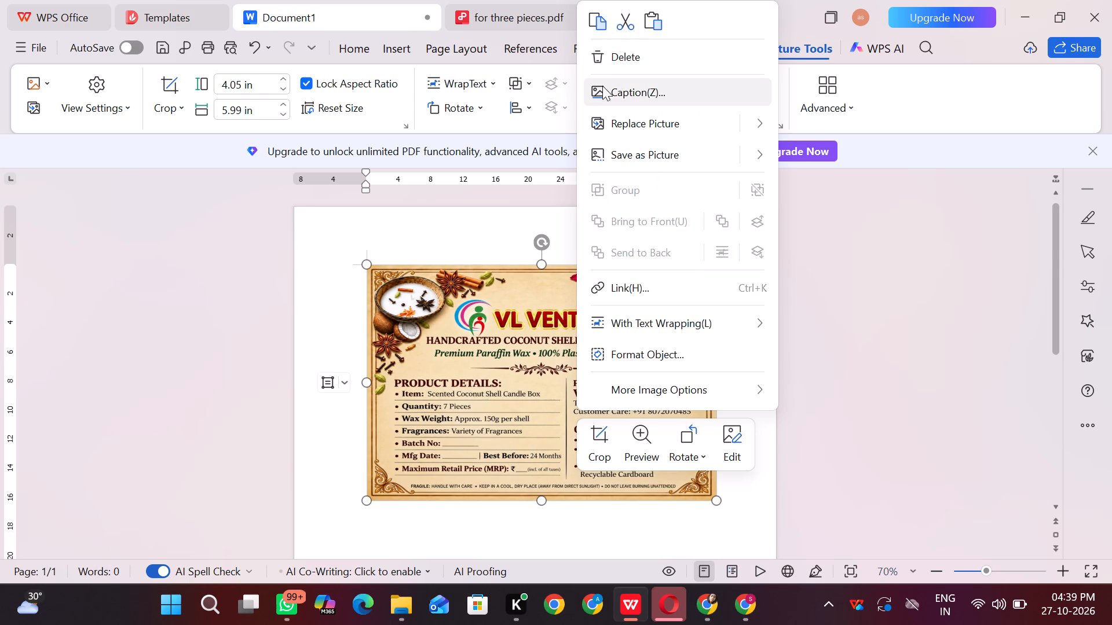
left_click(595, 27)
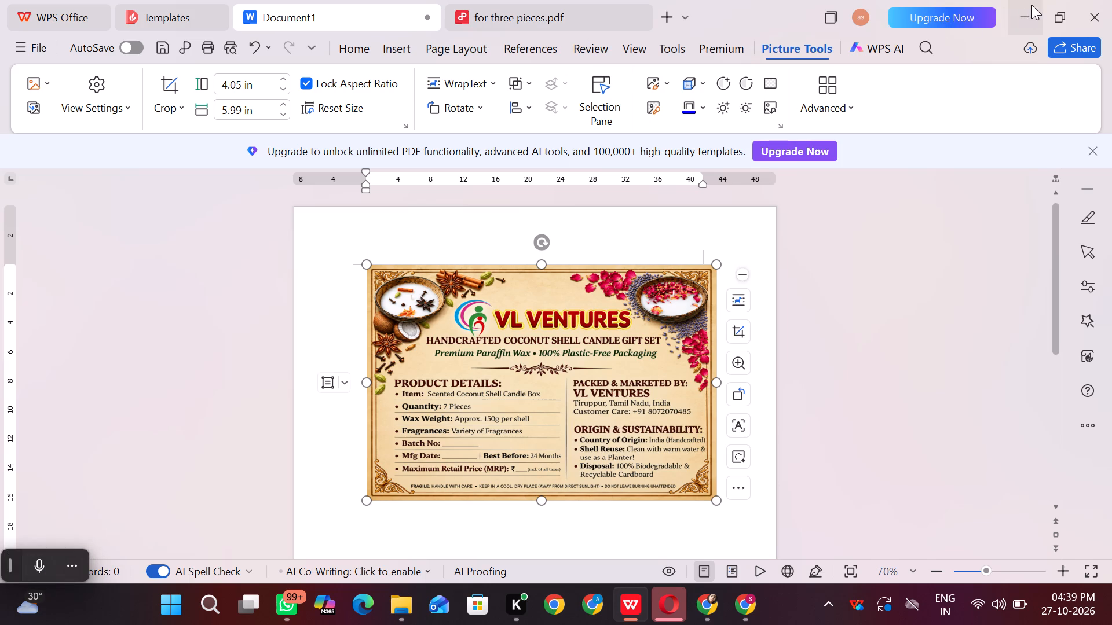
left_click(1031, 5)
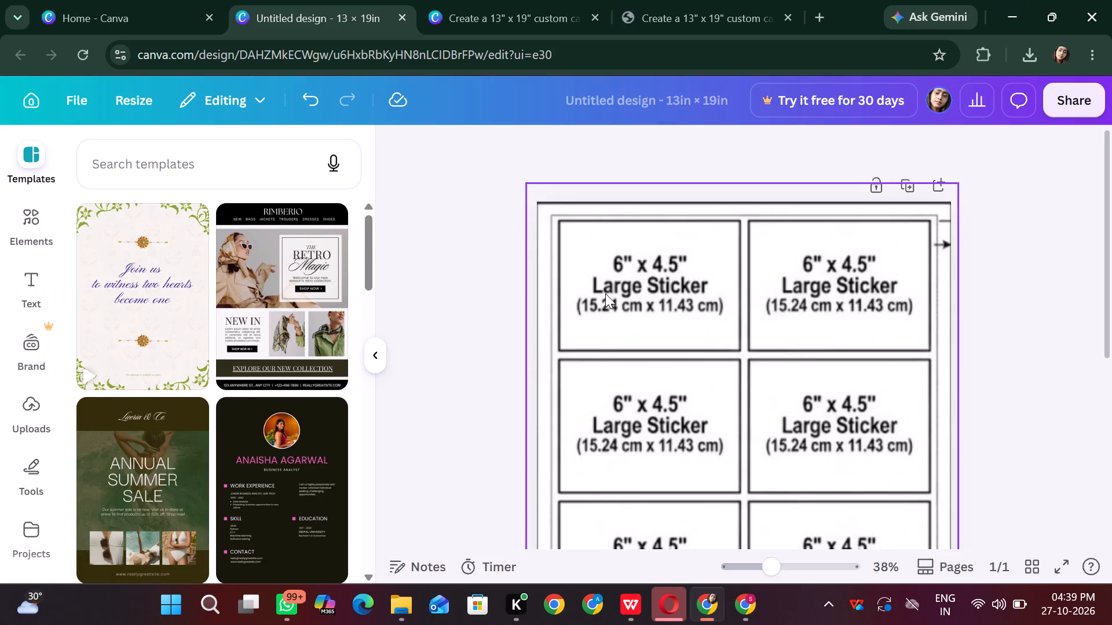
key("ctrl+v")
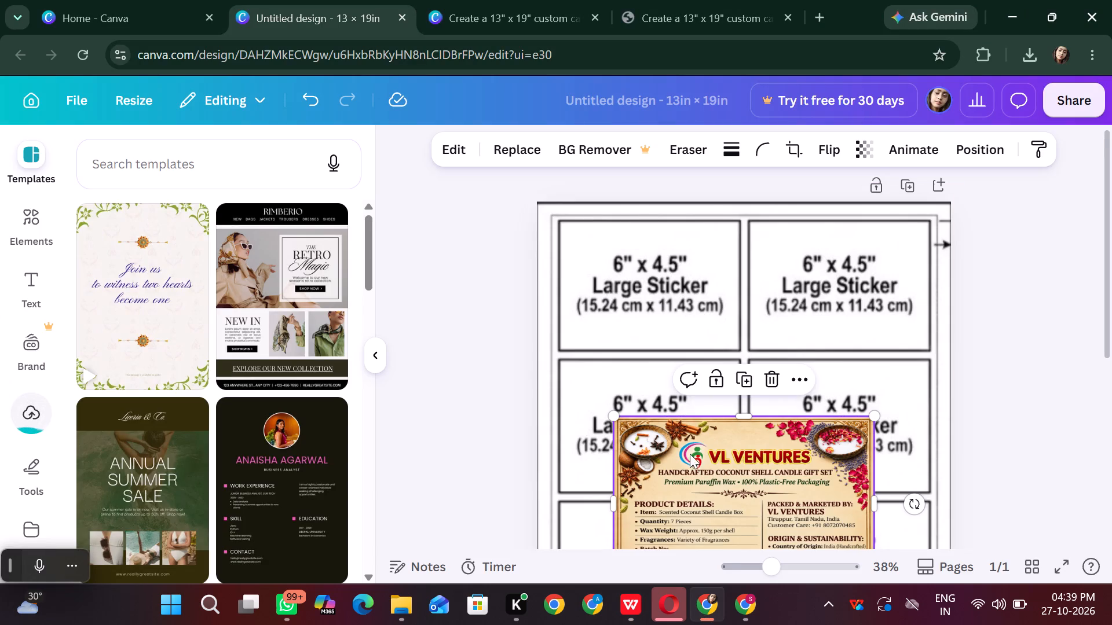
Move the pasted label over the first sticker cell and scale it to roughly fill the cell's border.
left_click_drag(704, 466, 666, 263)
left_click(666, 263)
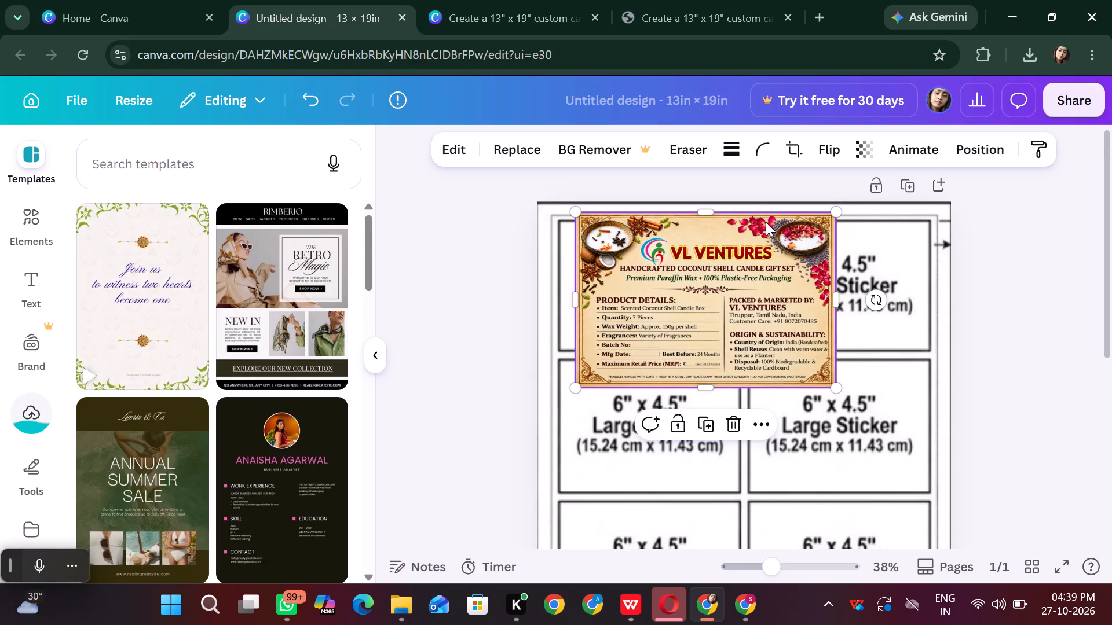
left_click(815, 234)
left_click_drag(836, 209, 753, 276)
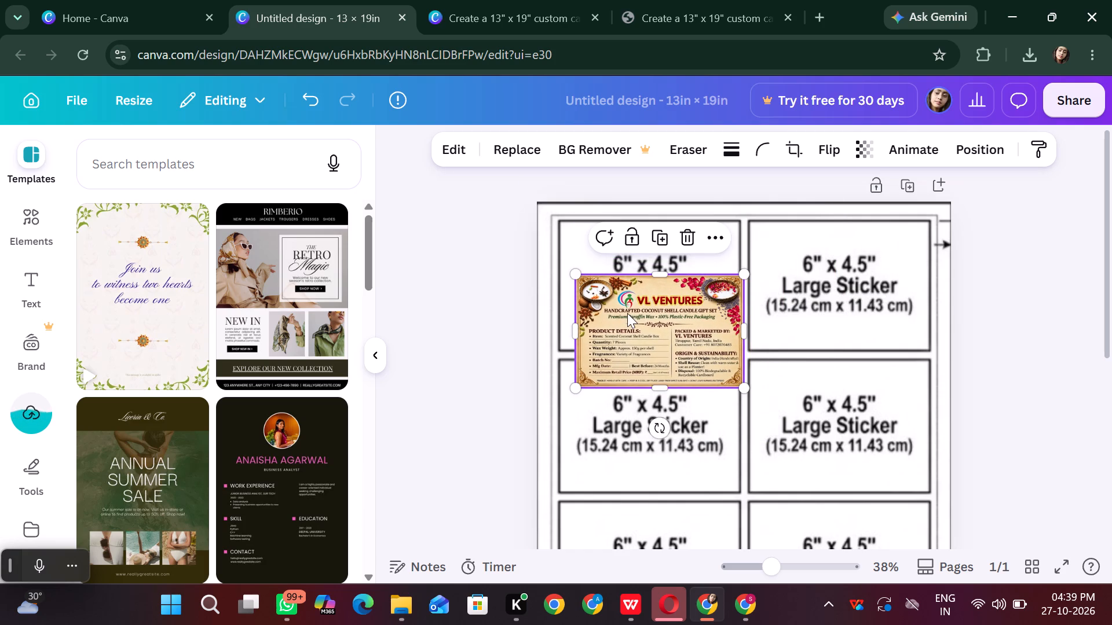
left_click_drag(627, 313, 613, 262)
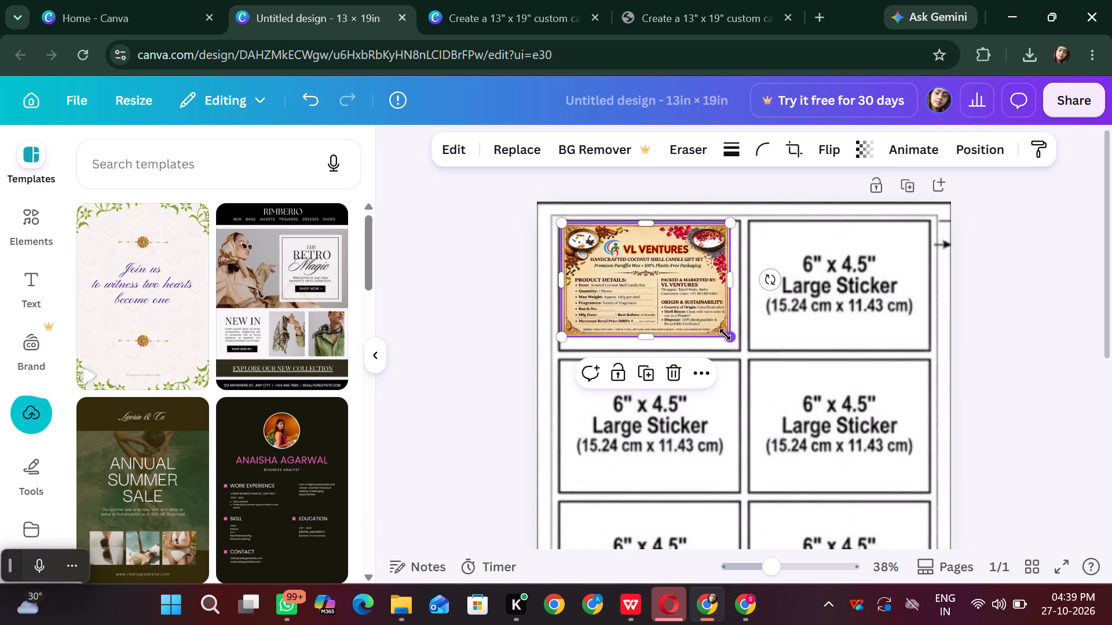
left_click_drag(725, 334, 730, 344)
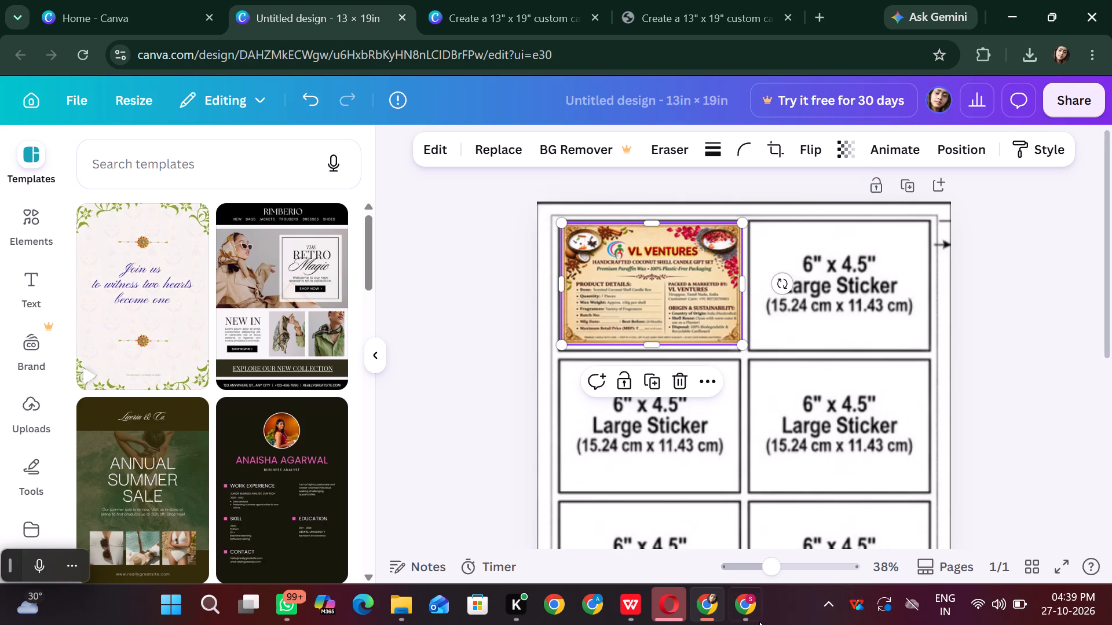
Switch back to Document1 in WPS Office and narrow the label picture to about 5.66 in wide.
left_click(642, 611)
left_click(625, 375)
left_click_drag(715, 386, 697, 391)
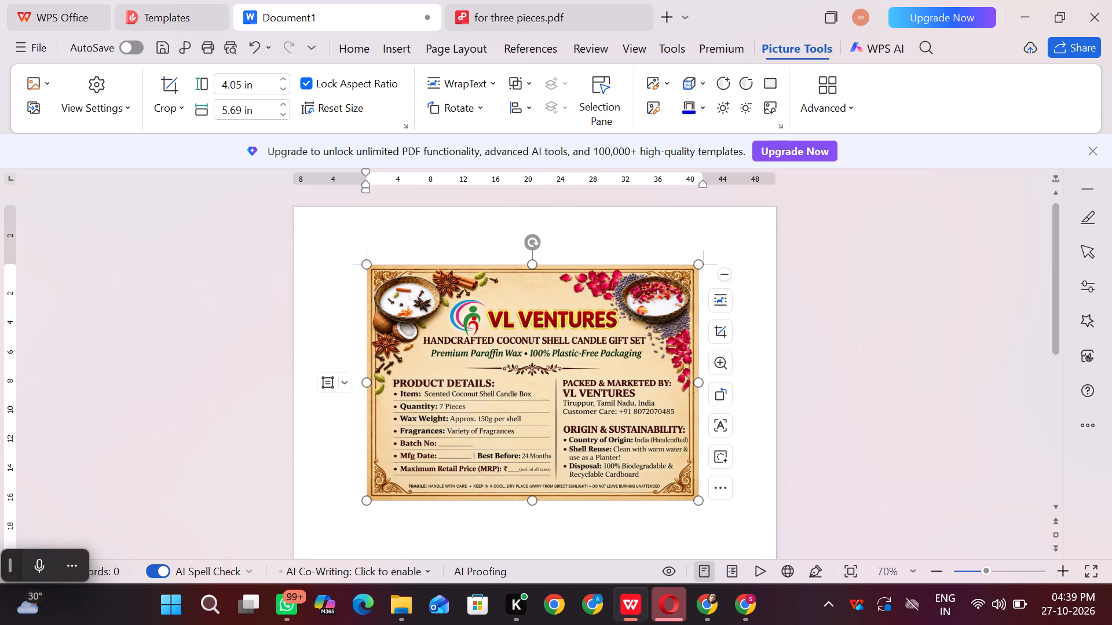
left_click(697, 382)
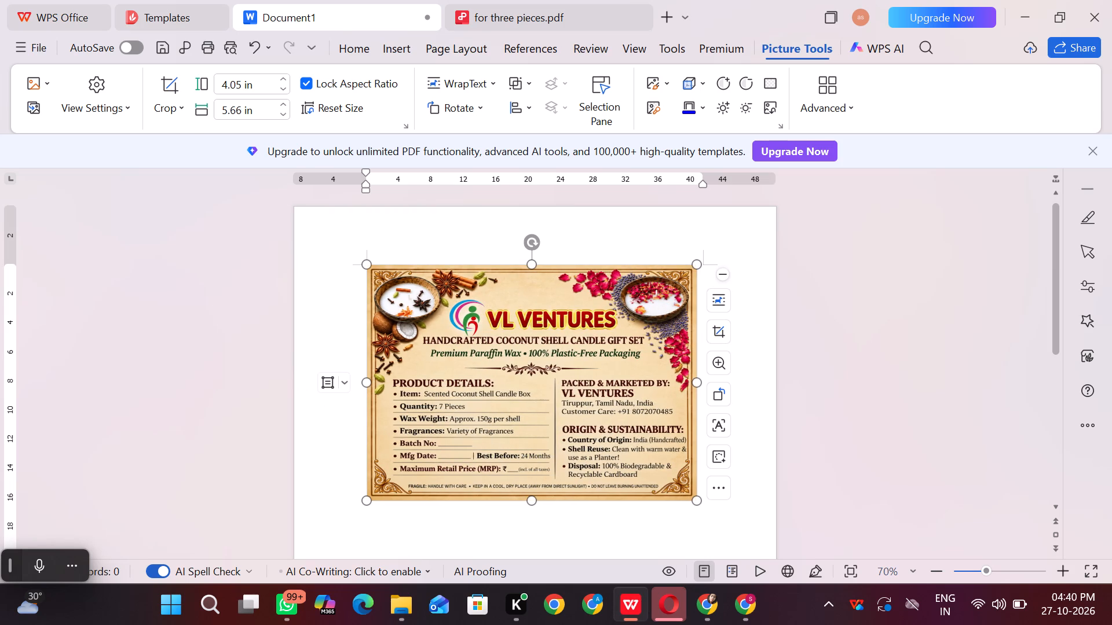
Widen the label picture to about 5.71 in, keeping the 4.05 in height, and copy it.
left_click(695, 382)
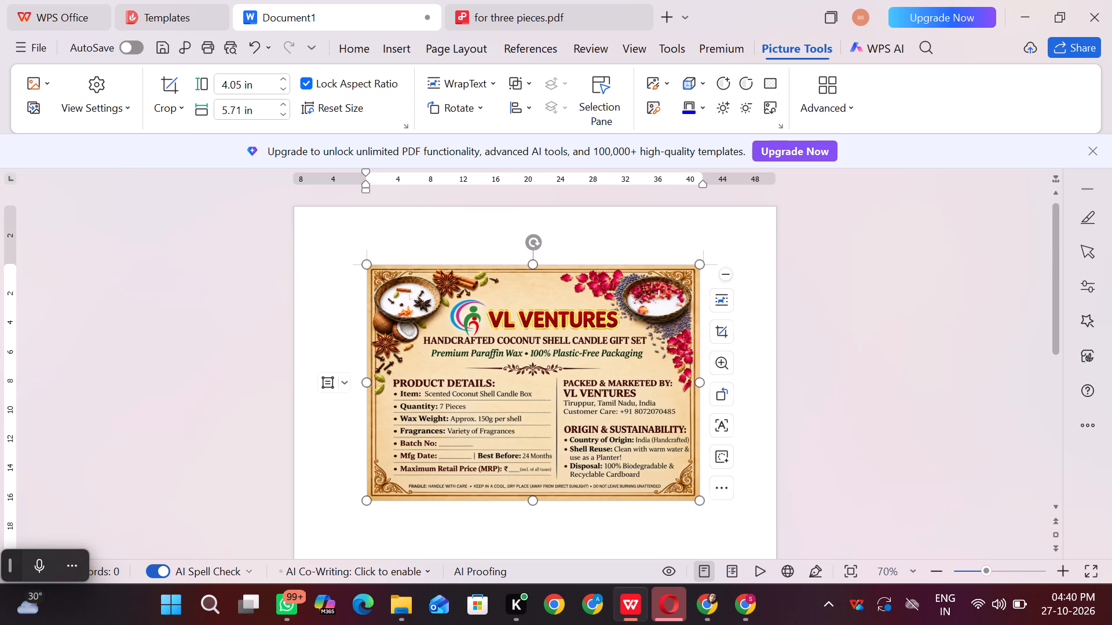
left_click(698, 382)
right_click(621, 386)
left_click(648, 23)
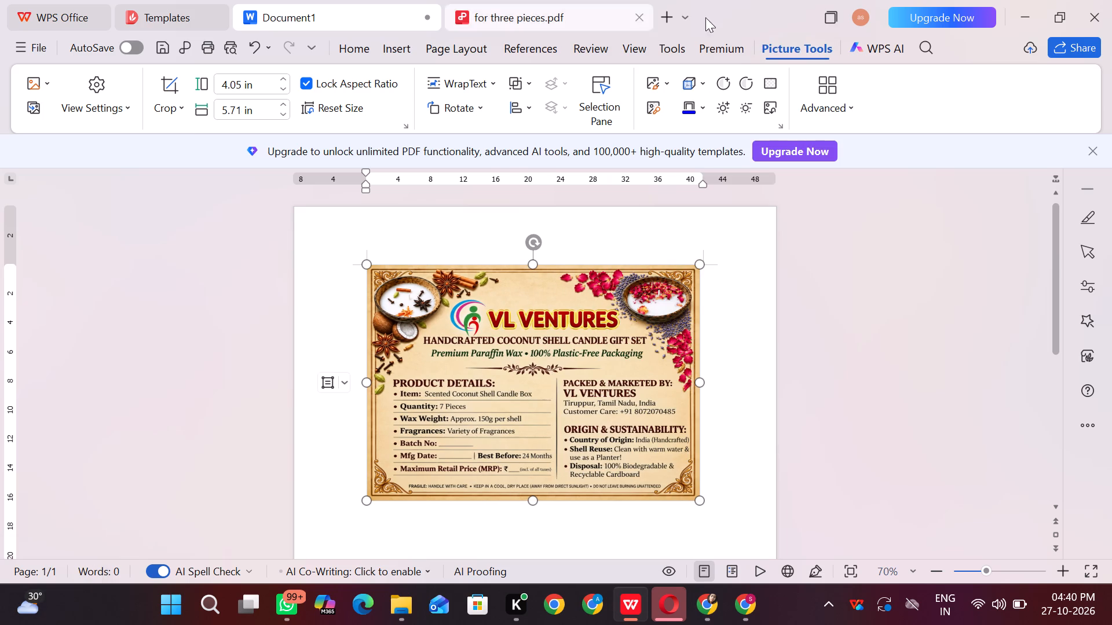
Switch to the 13 x 19 in Canva design in Chrome and delete the old label from the first sticker cell.
left_click(1036, 9)
left_click(665, 295)
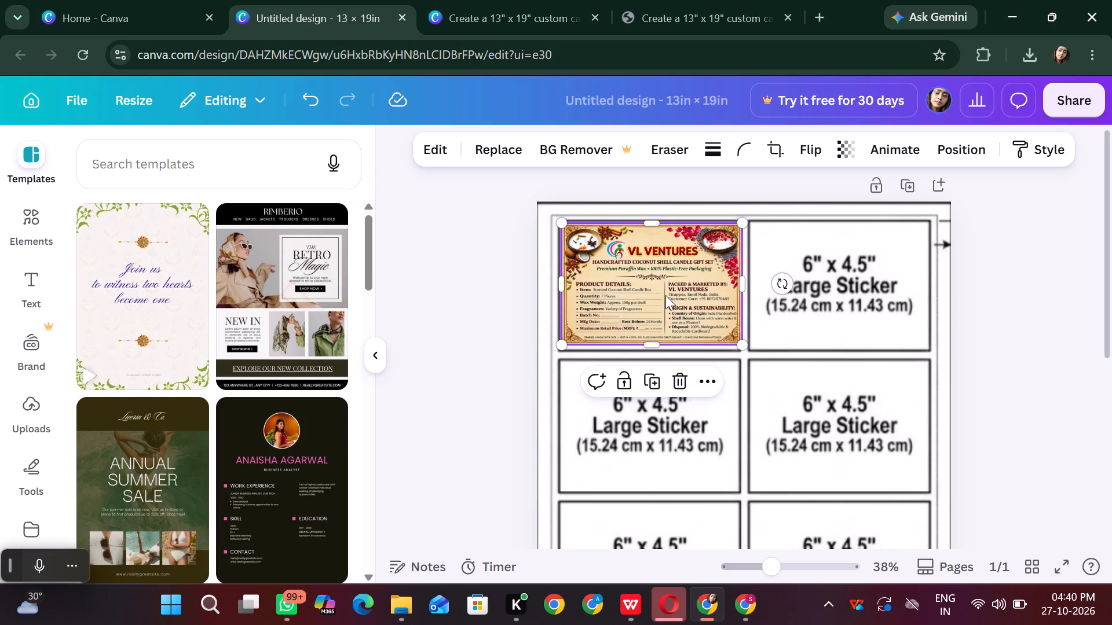
left_click(705, 297)
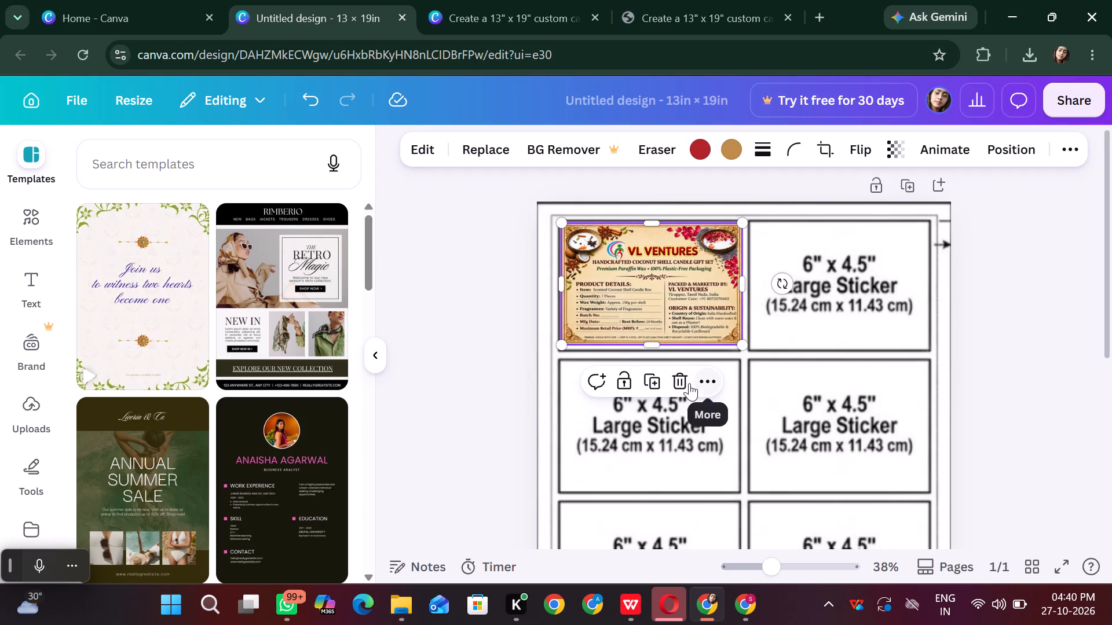
left_click(687, 383)
Paste the copied label into the design and scale it down to about 5.5 x 3.9 in.
key("ctrl+v")
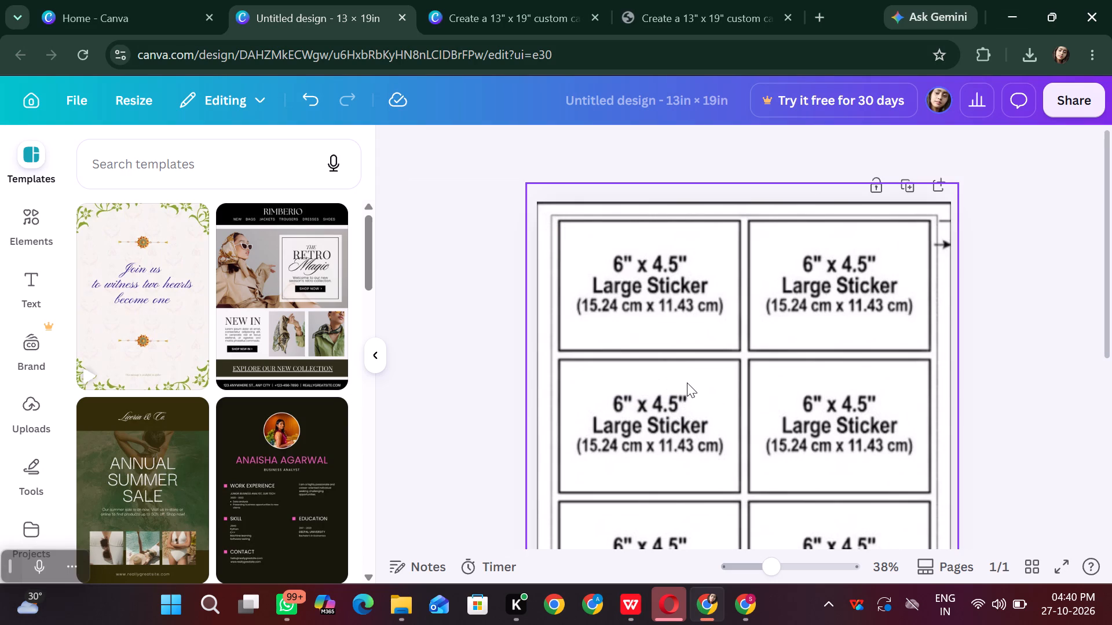
left_click_drag(739, 449, 698, 293)
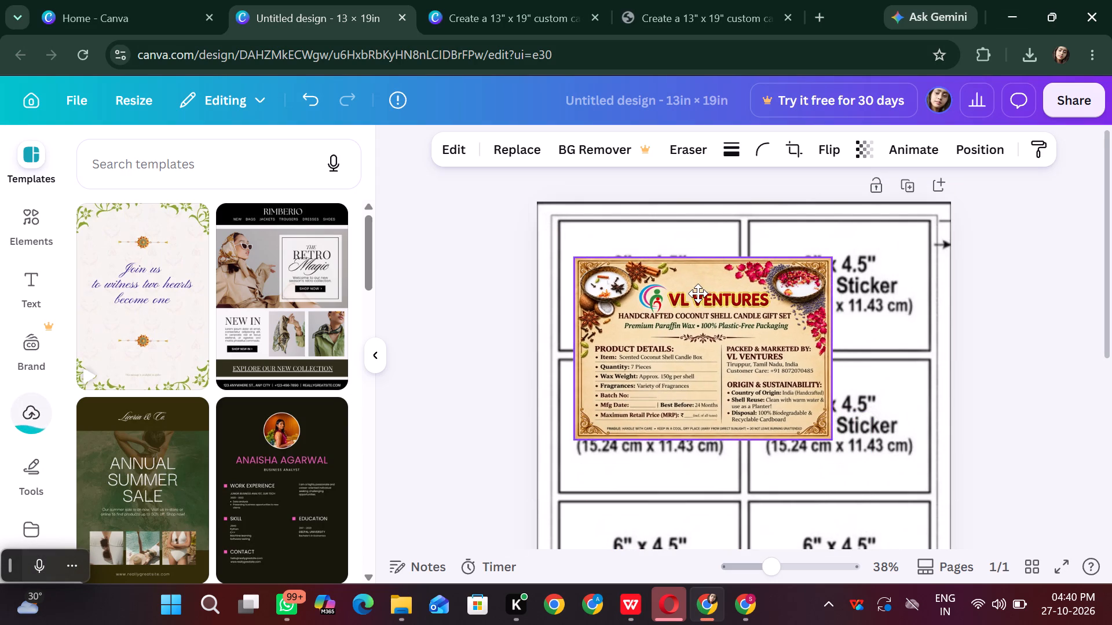
left_click_drag(698, 293, 692, 273)
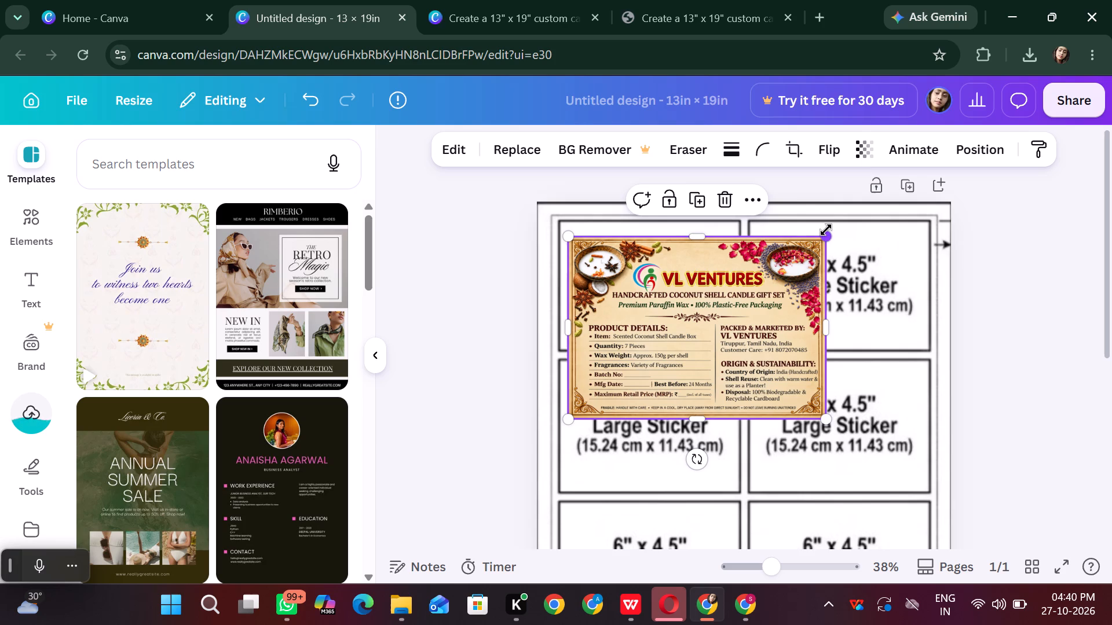
left_click_drag(826, 230, 745, 319)
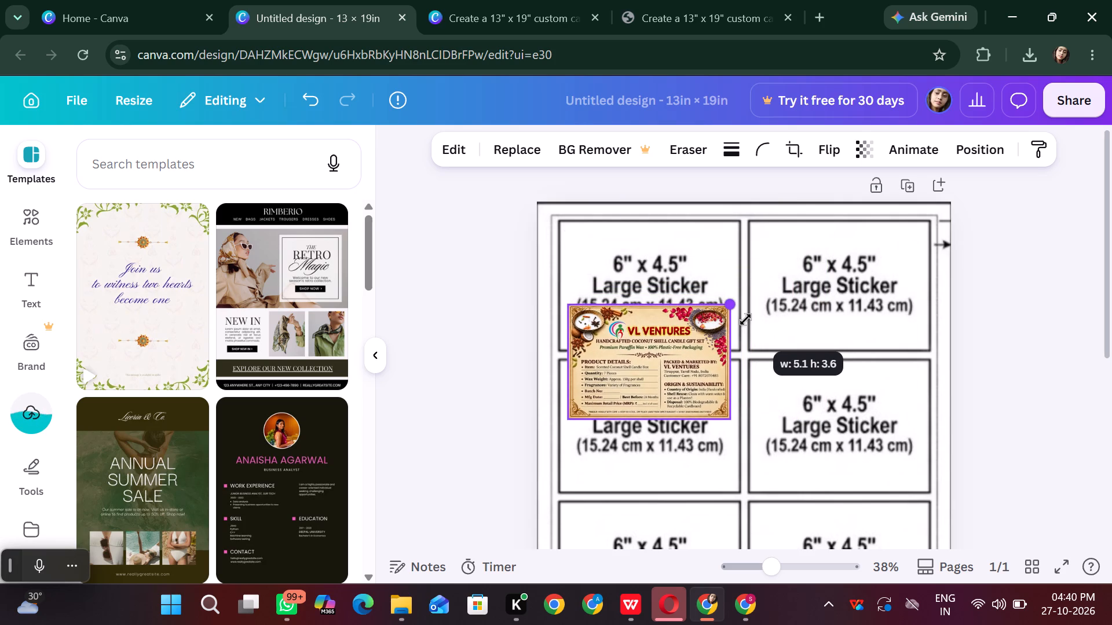
left_click_drag(745, 319, 759, 311)
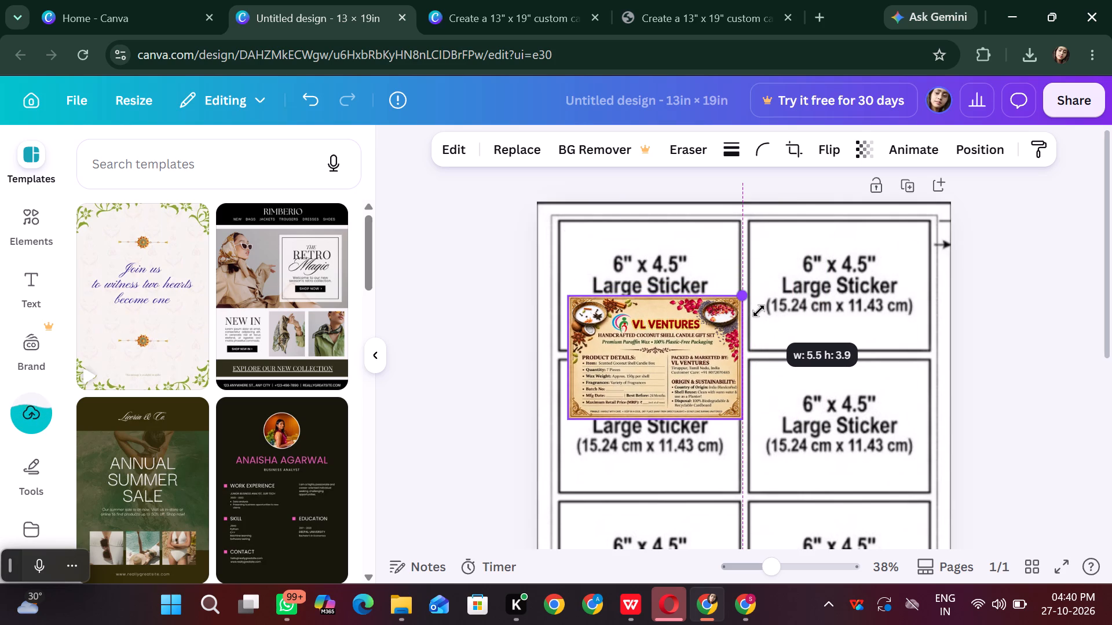
left_click_drag(759, 311, 762, 308)
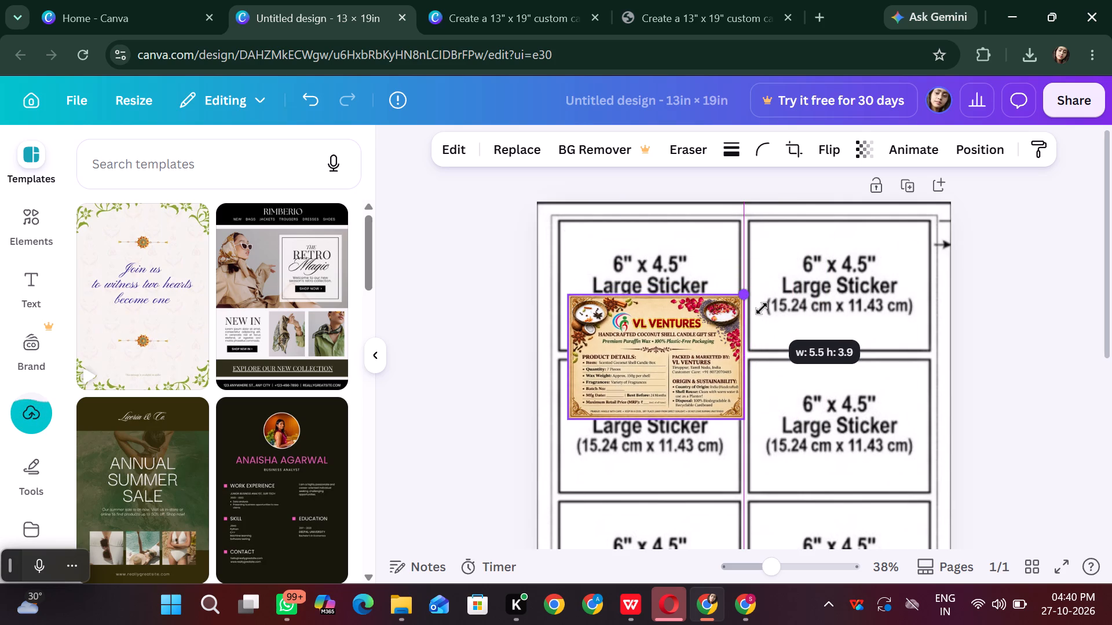
left_click_drag(762, 308, 764, 307)
Move the label over the first sticker cell and enlarge it slightly to fit inside the cell's border.
left_click_drag(667, 350, 663, 297)
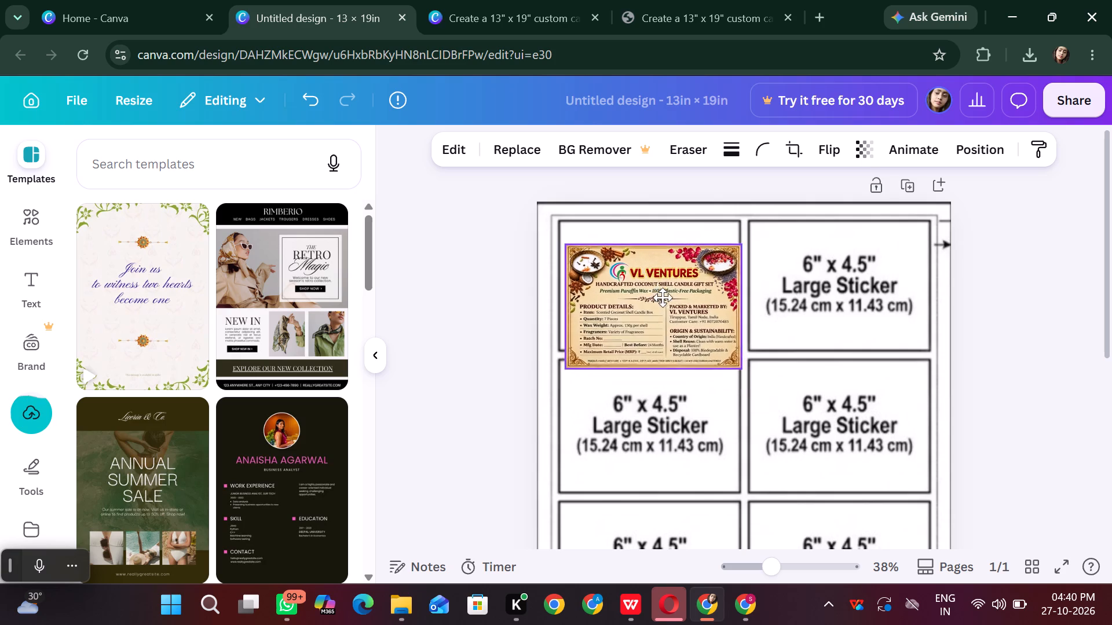
left_click_drag(663, 297, 659, 277)
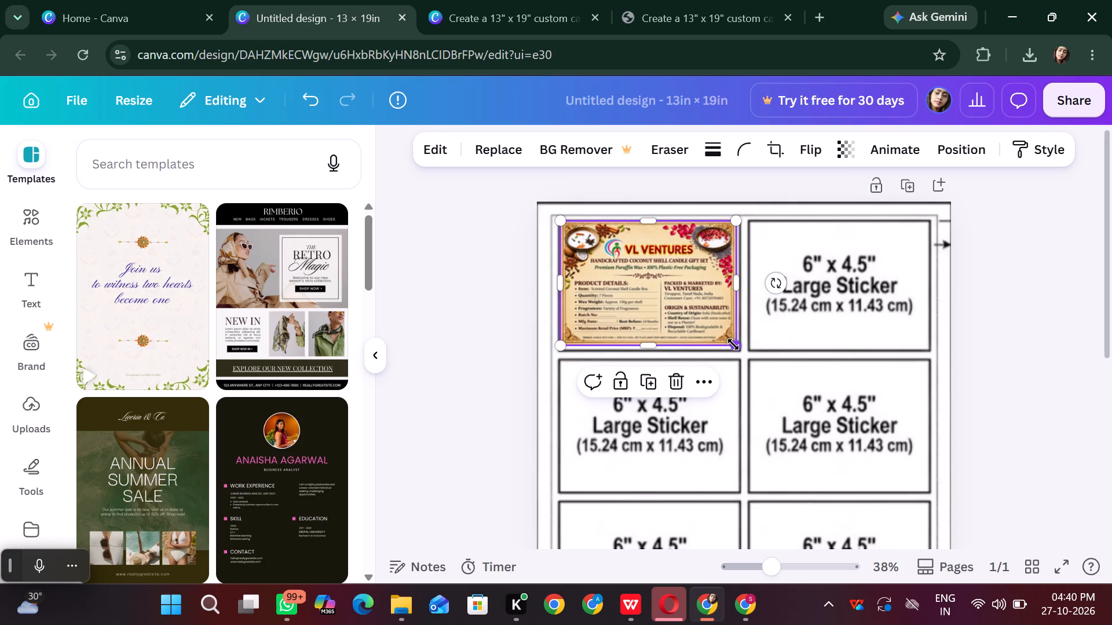
left_click_drag(734, 345, 737, 348)
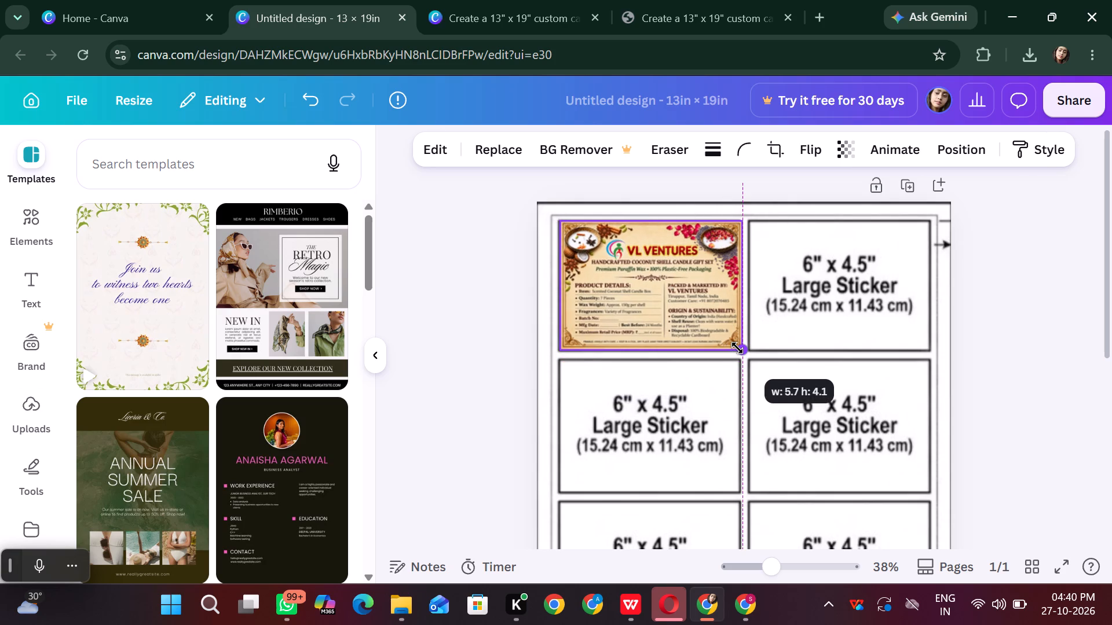
left_click_drag(737, 348, 733, 350)
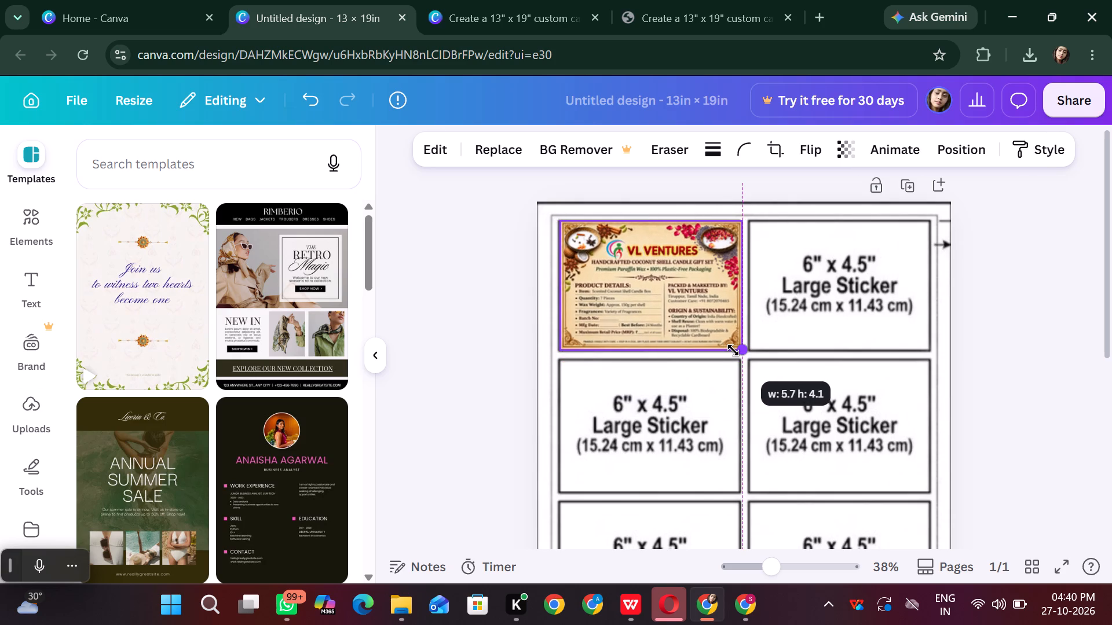
left_click_drag(733, 350, 733, 351)
left_click(678, 318)
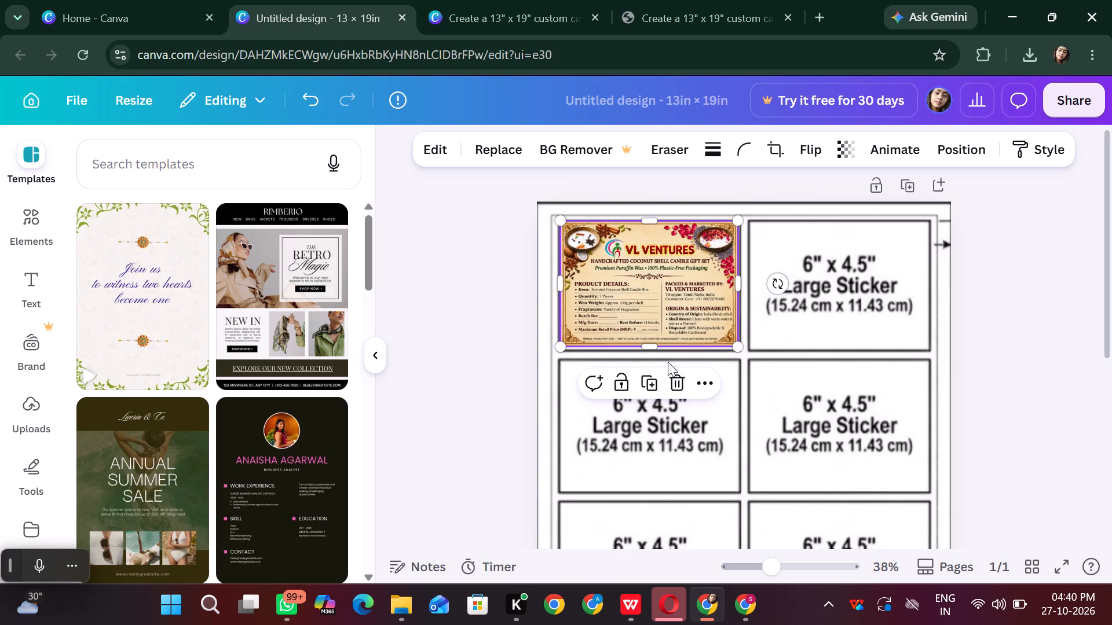
Duplicate the label and place the copy in the second cell of the left column, aligned with the one above.
left_click(661, 305)
left_click(653, 373)
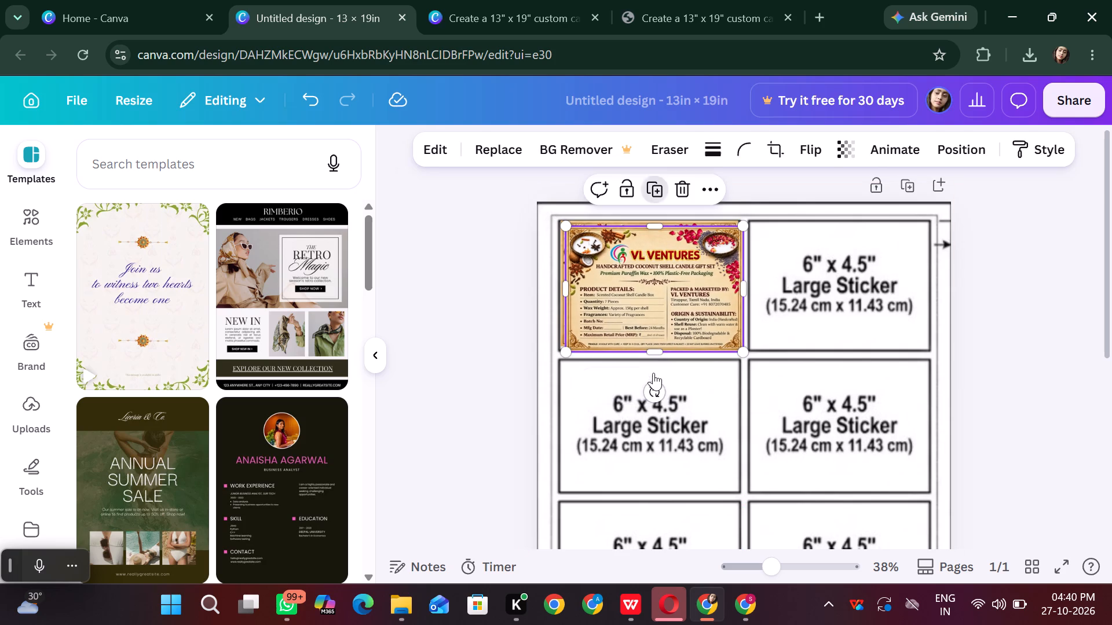
left_click_drag(666, 312, 657, 448)
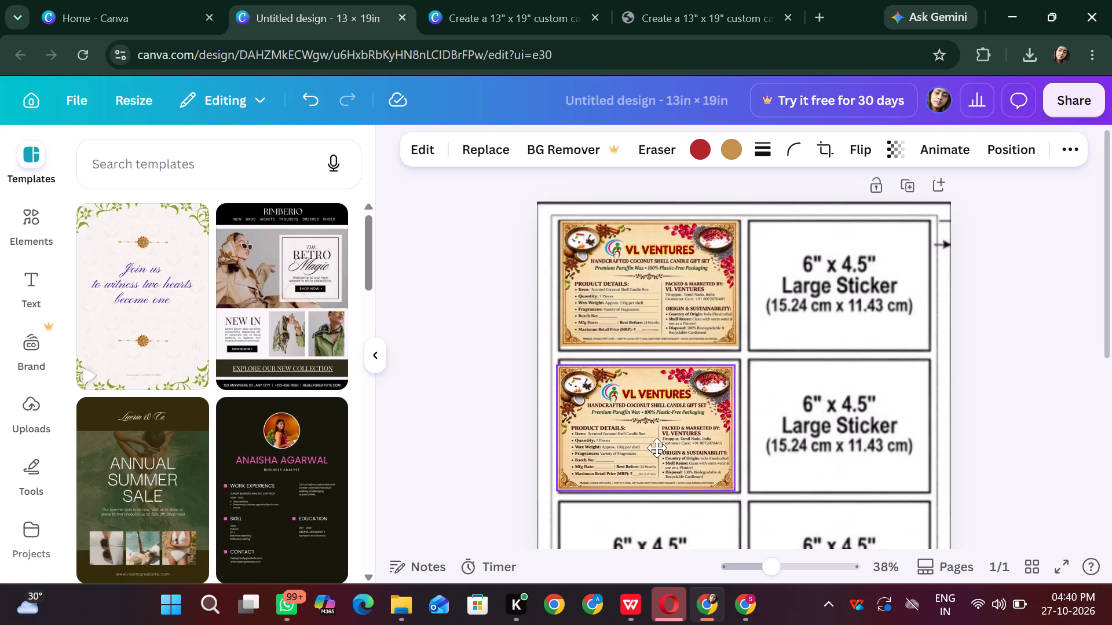
left_click_drag(657, 448, 657, 449)
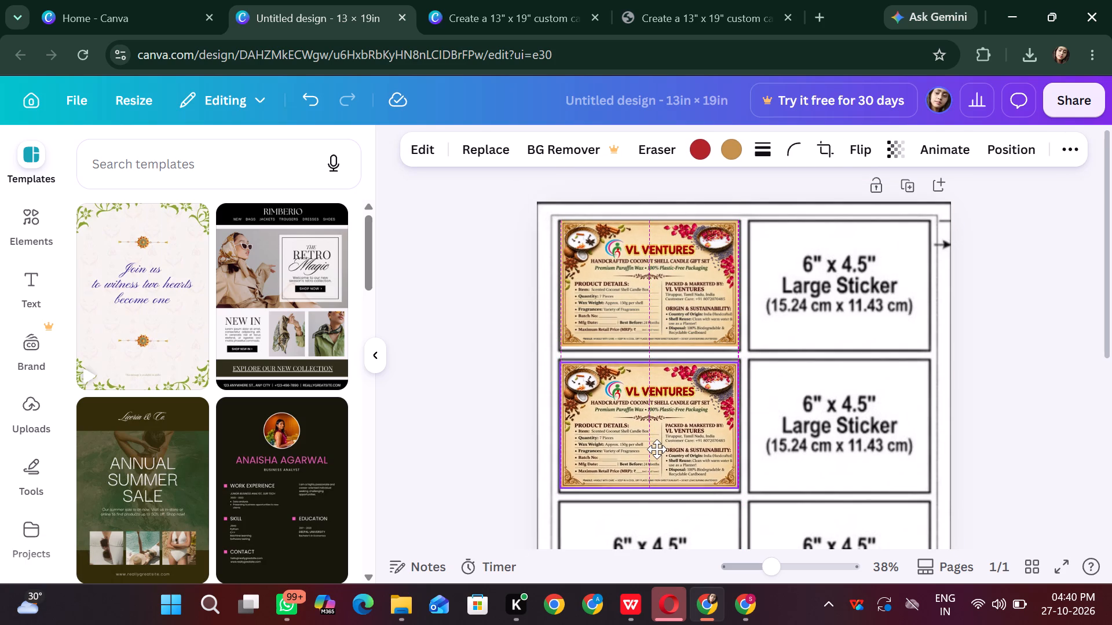
left_click_drag(657, 449, 657, 450)
Duplicate the label twice more at the same spacing to fill the third and fourth cells of the left column.
scroll(833, 308, "down", 2)
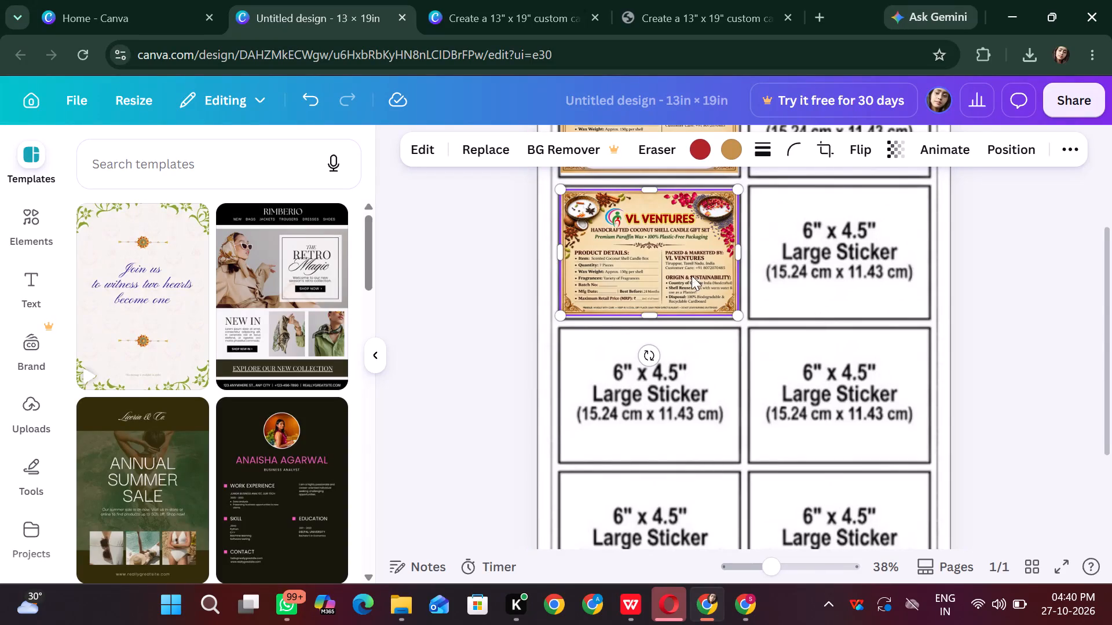
key("ctrl+d")
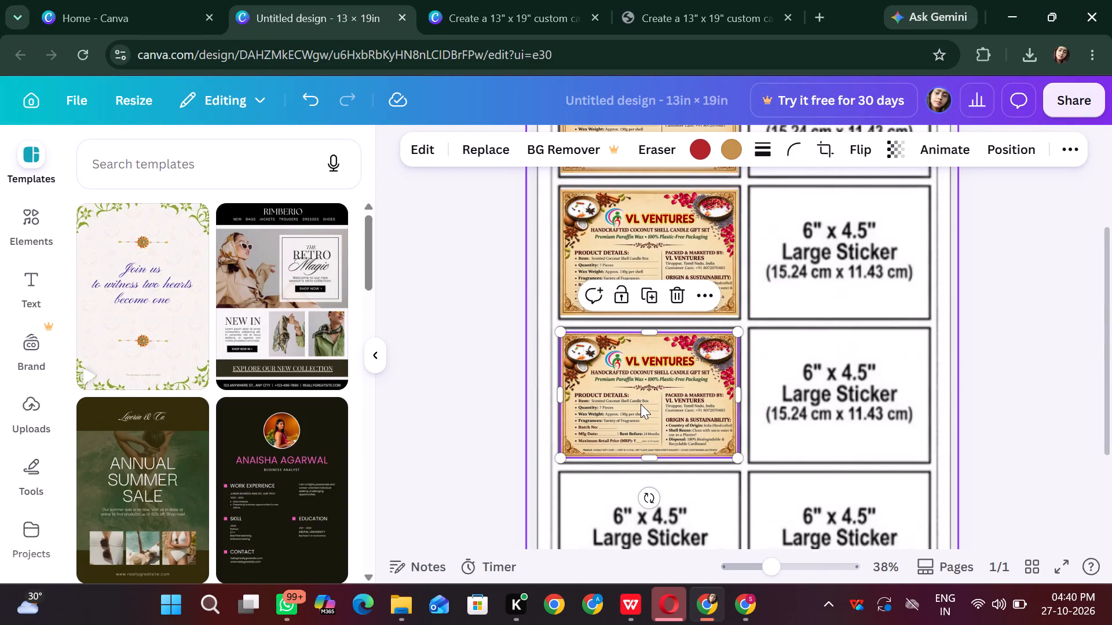
key("ctrl+d")
scroll(666, 381, "down", 1)
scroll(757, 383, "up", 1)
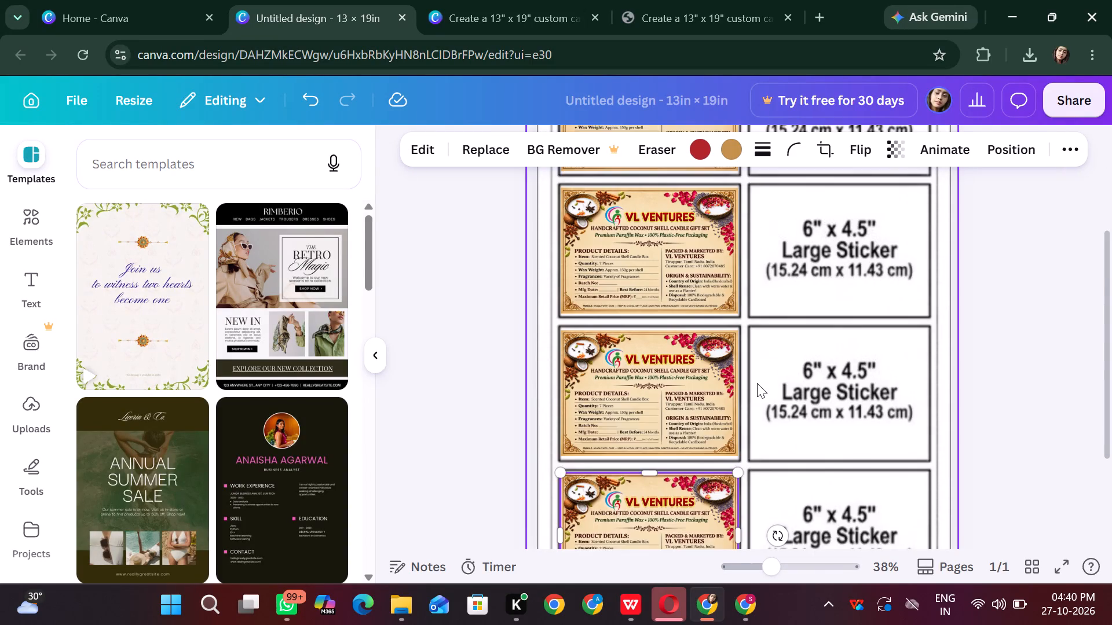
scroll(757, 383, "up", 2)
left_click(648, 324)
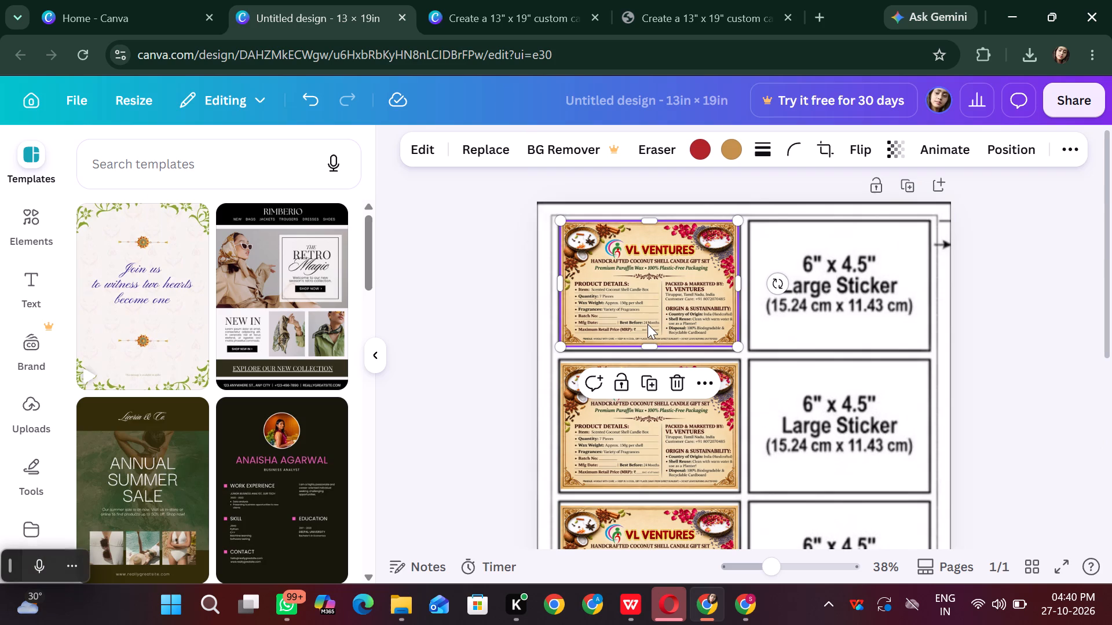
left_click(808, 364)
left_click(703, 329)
Switch to Document1 in WPS Office and set the label picture's height to 4.5 in with the aspect ratio locked.
left_click(649, 610)
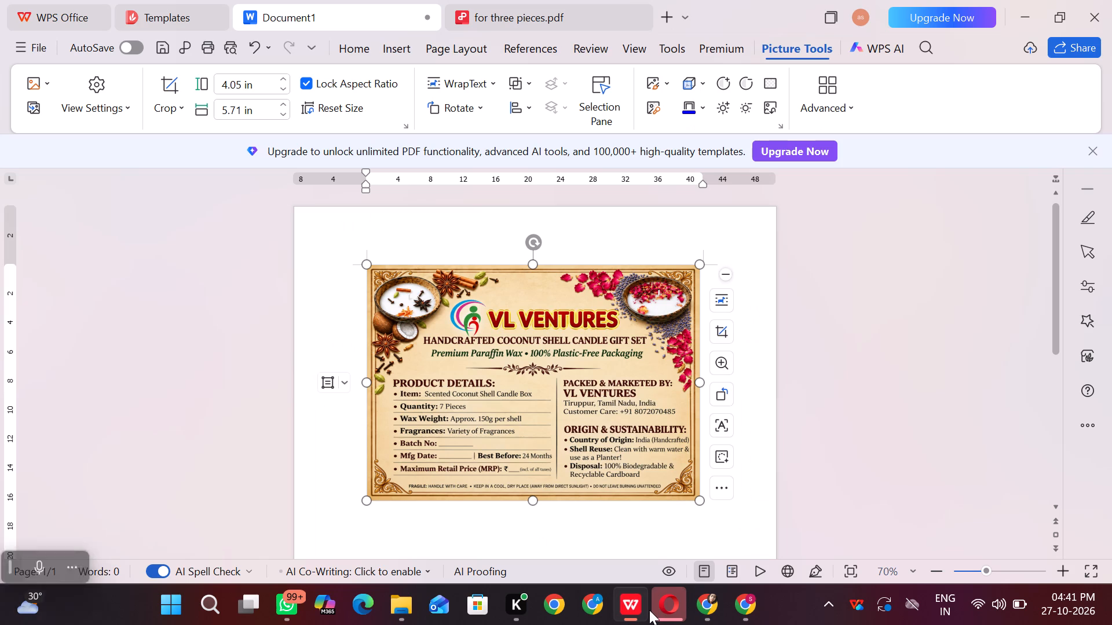
left_click(241, 87)
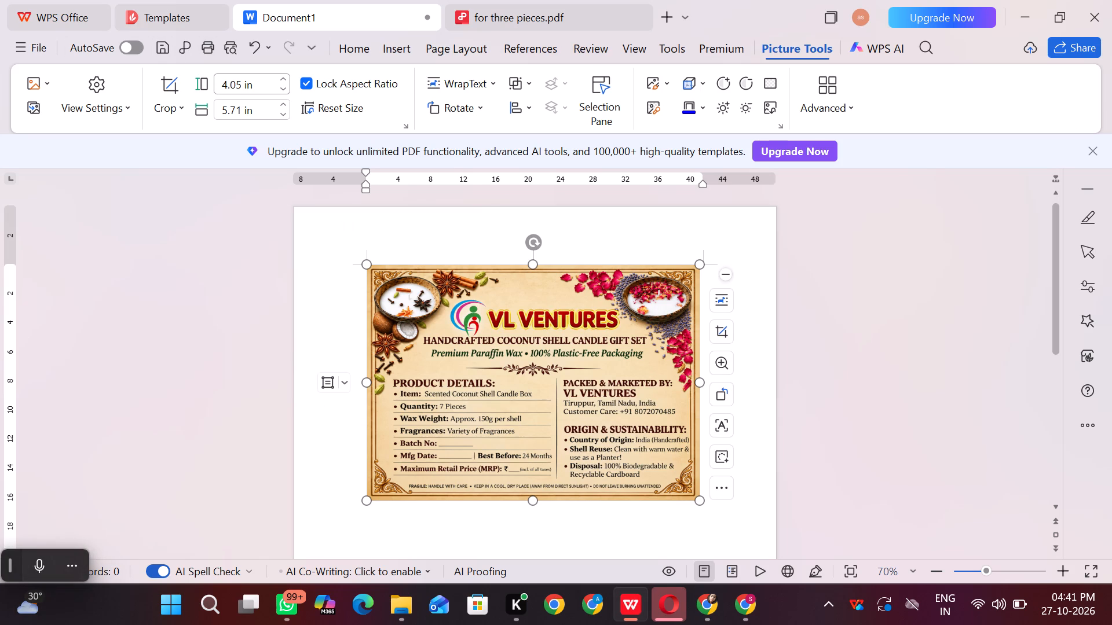
key("BackSpace")
key("BackSpace")
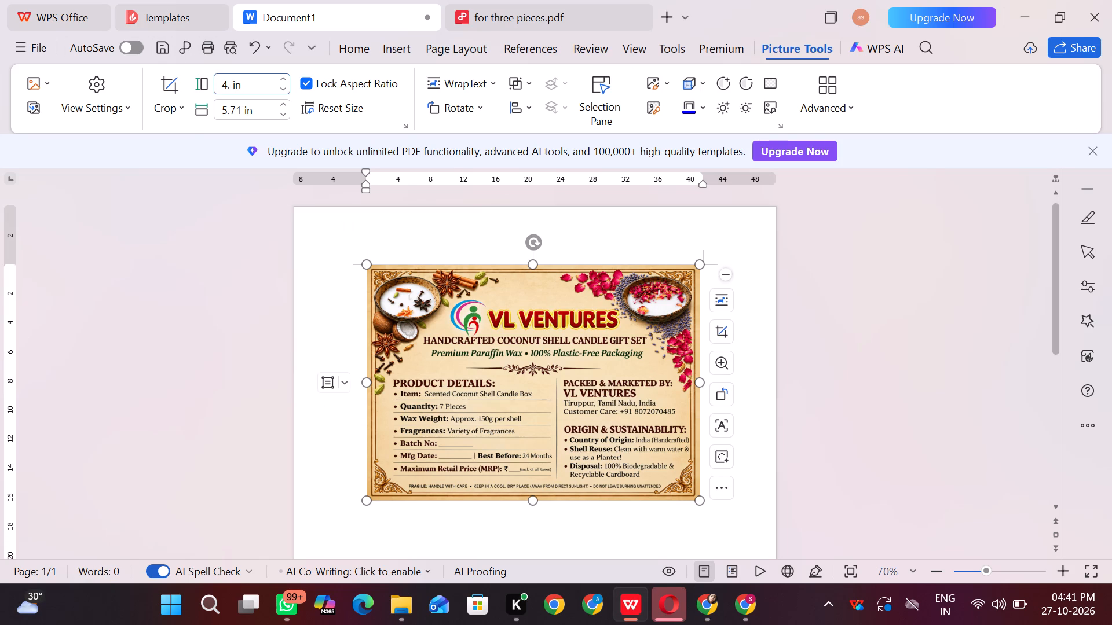
key("5")
left_click(215, 364)
left_click(492, 356)
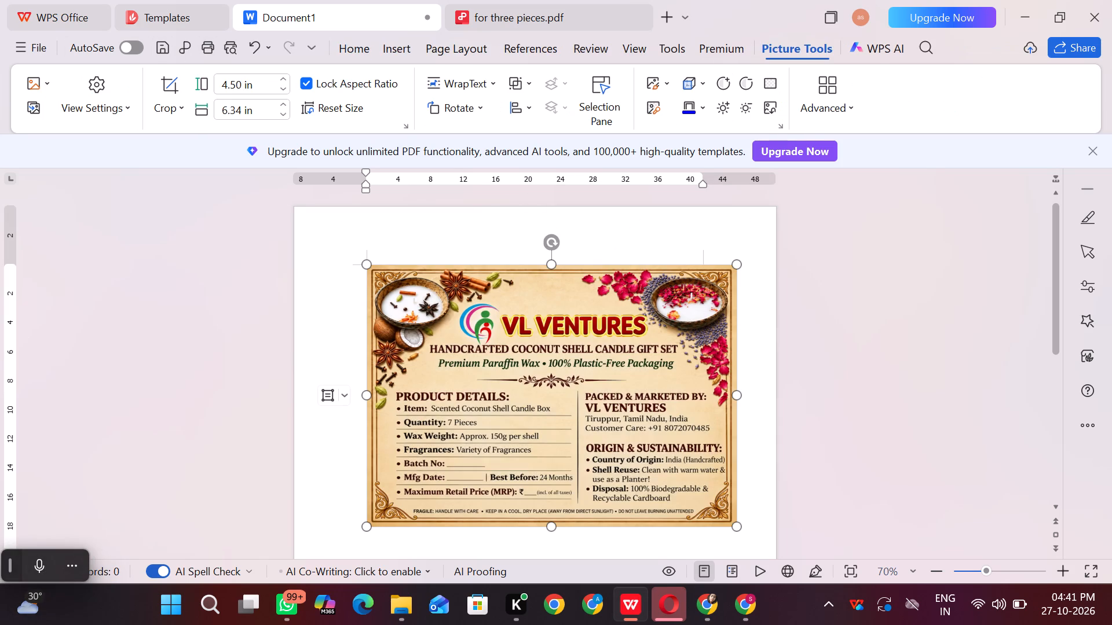
Narrow the label picture horizontally to about 6.10 in wide, keeping the 4.50 in height.
left_click(736, 394)
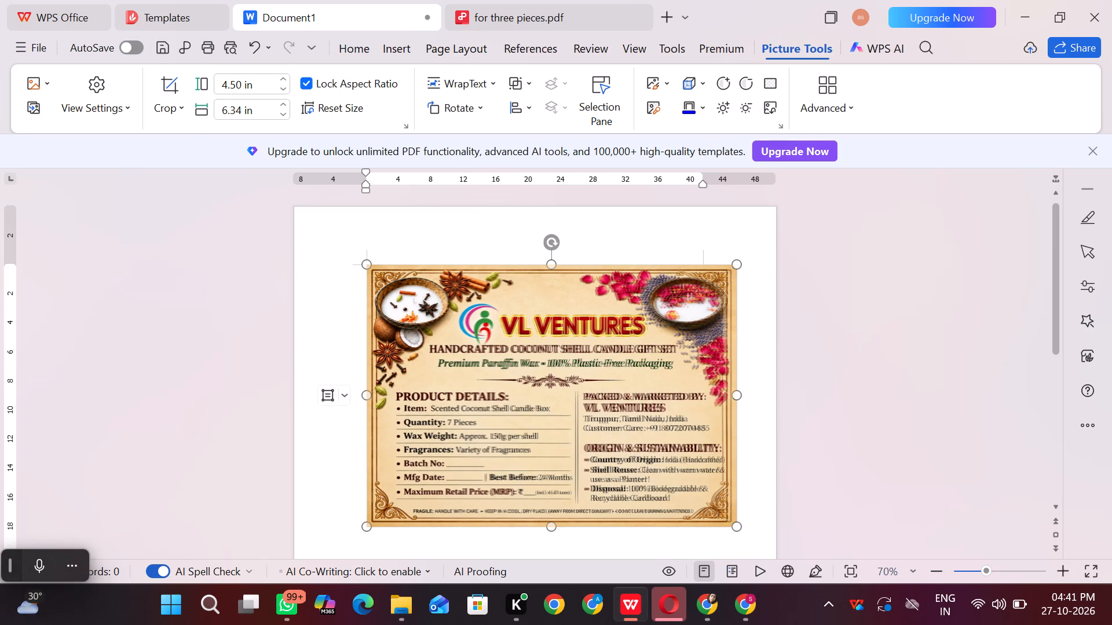
left_click_drag(732, 395, 723, 399)
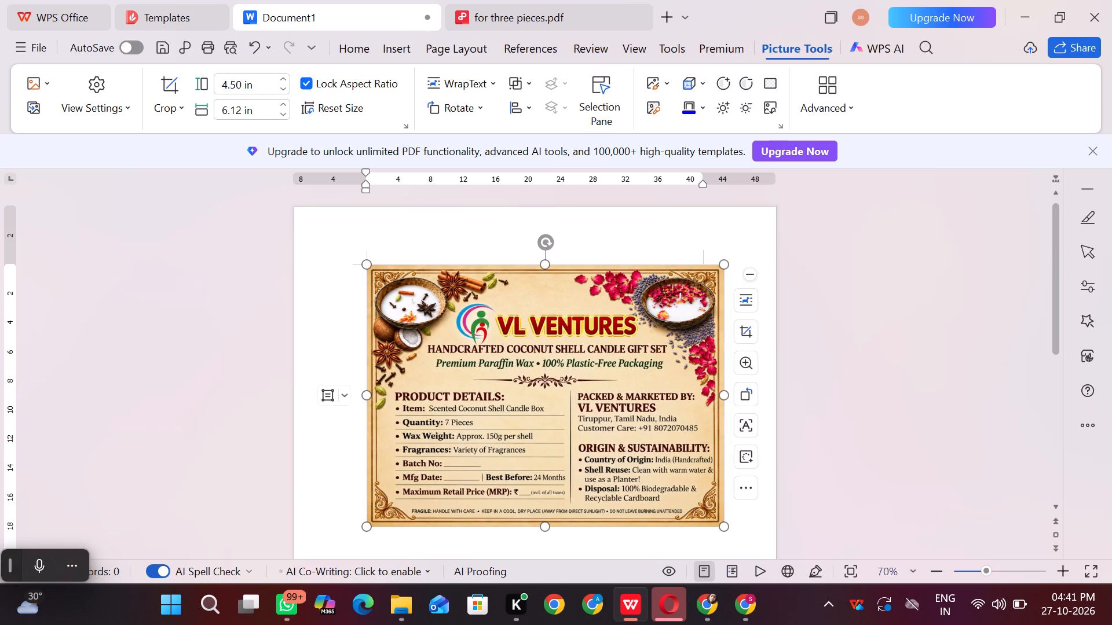
left_click_drag(723, 399, 725, 399)
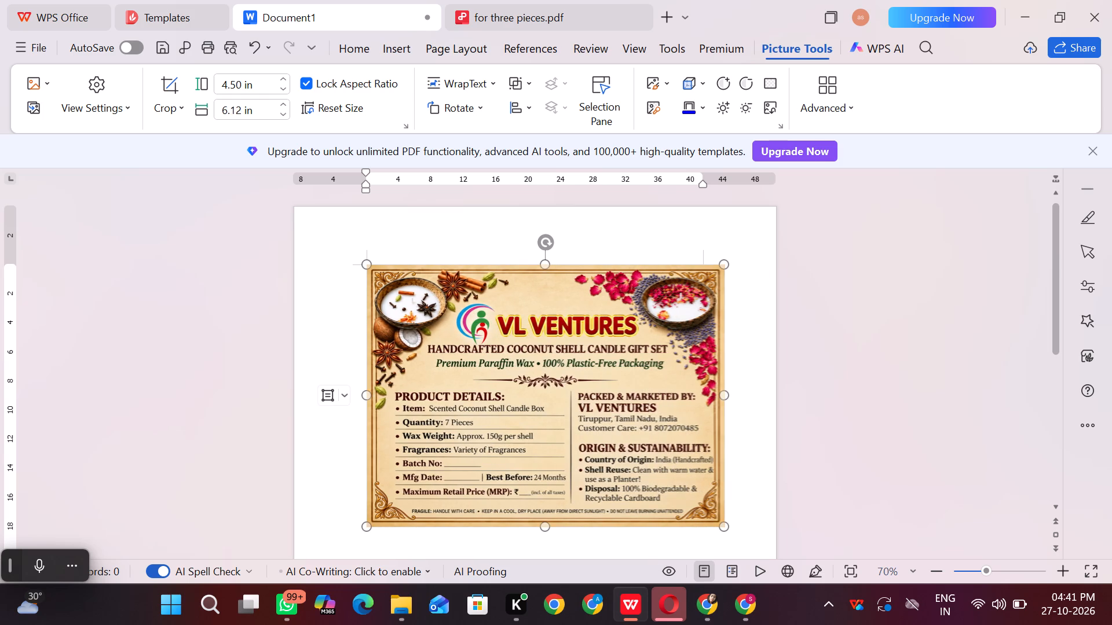
left_click_drag(725, 399, 729, 399)
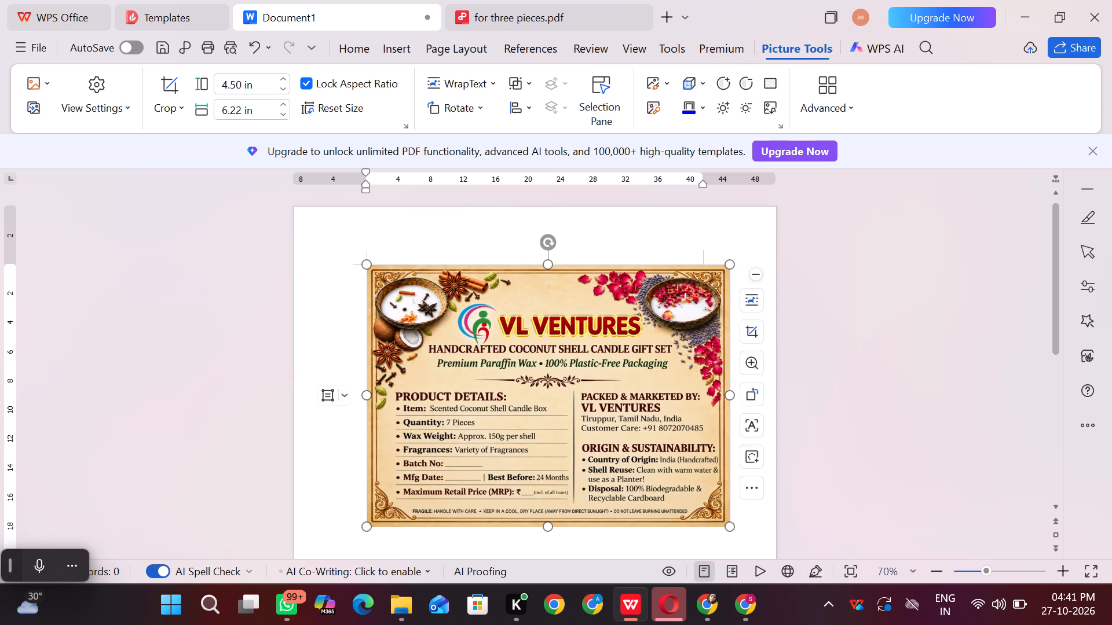
left_click(729, 399)
left_click(726, 399)
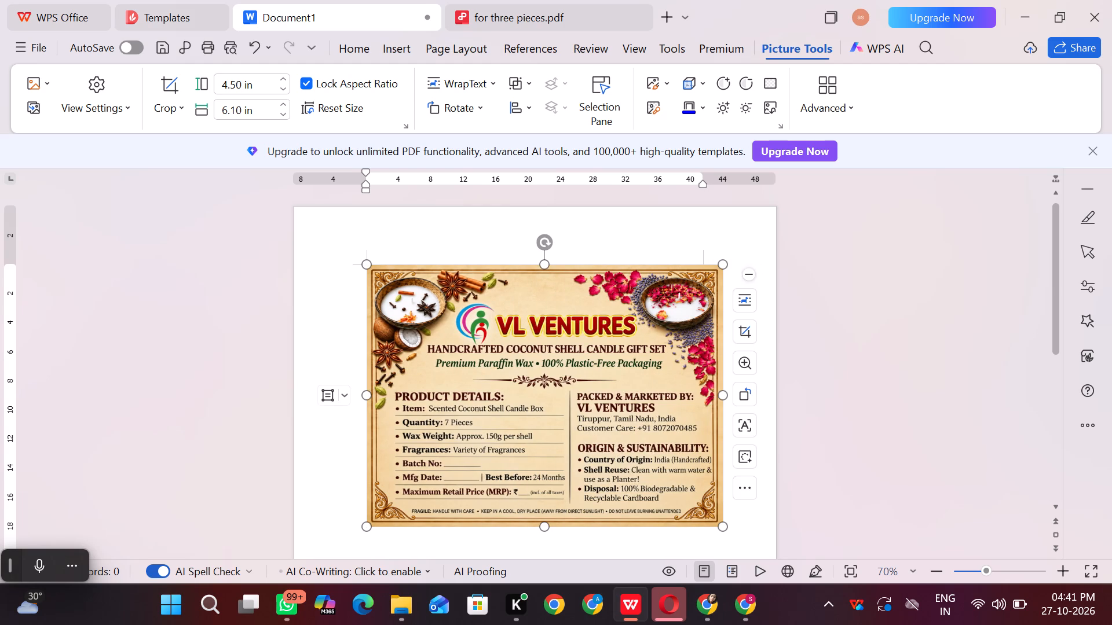
Copy the 6.10 x 4.50 in label from WPS Office and paste it into the Canva sheet, deleting the existing label in the top-left cell.
right_click(577, 391)
left_click(599, 14)
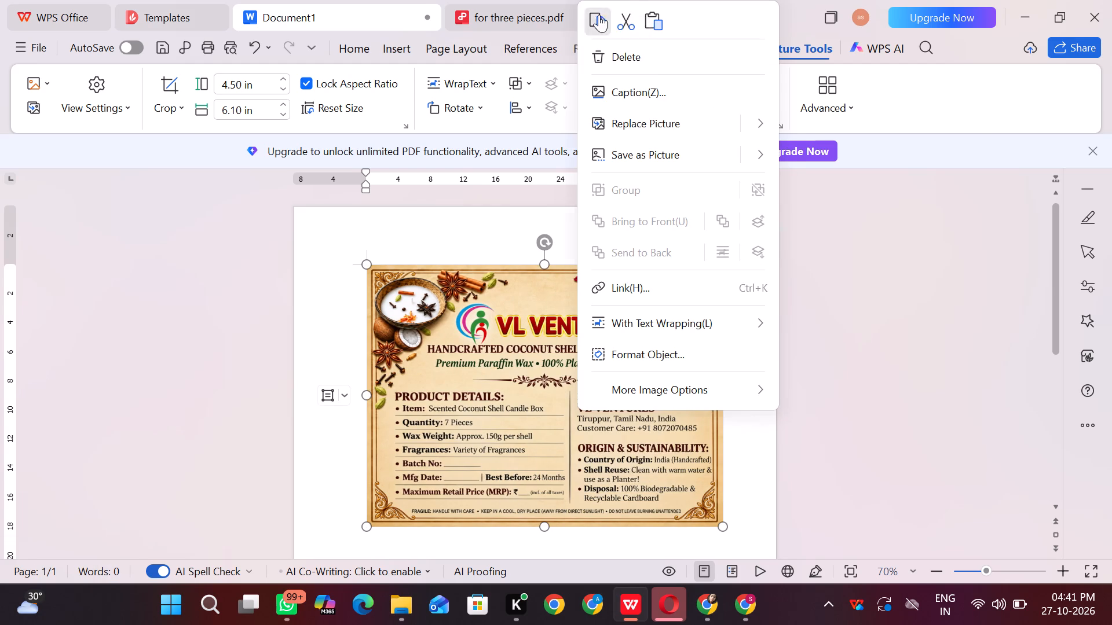
left_click(1019, 2)
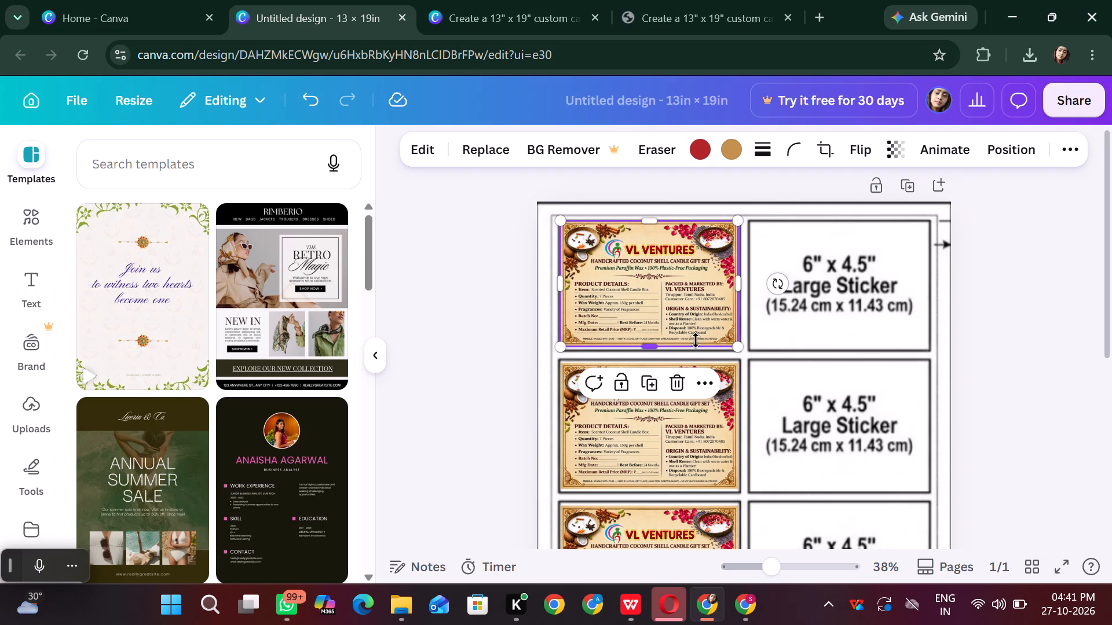
left_click(702, 325)
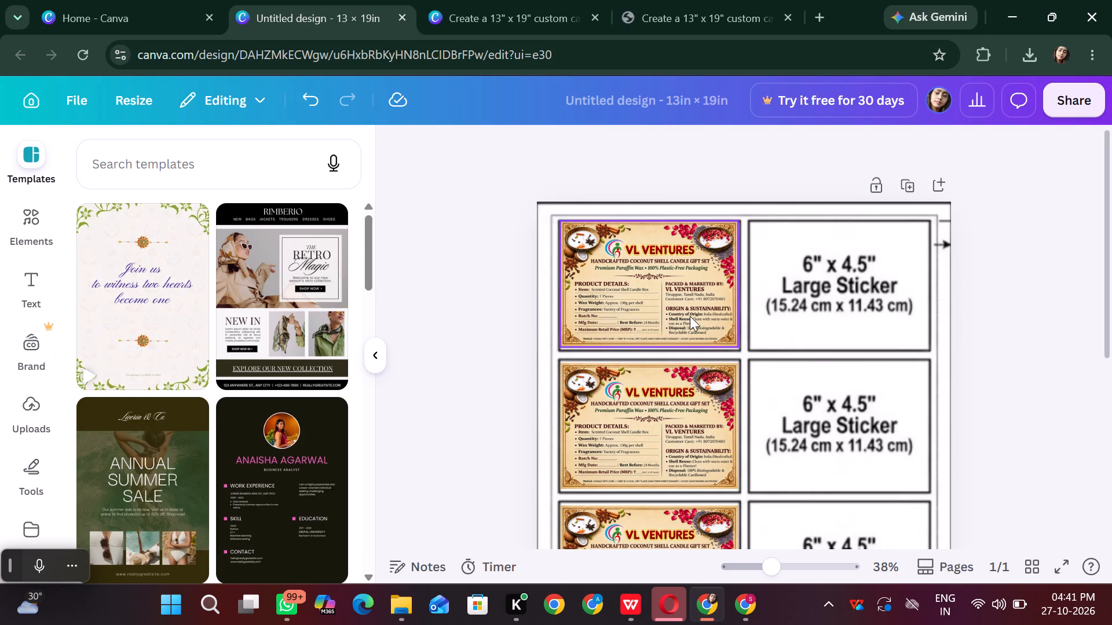
left_click(690, 316)
left_click(674, 380)
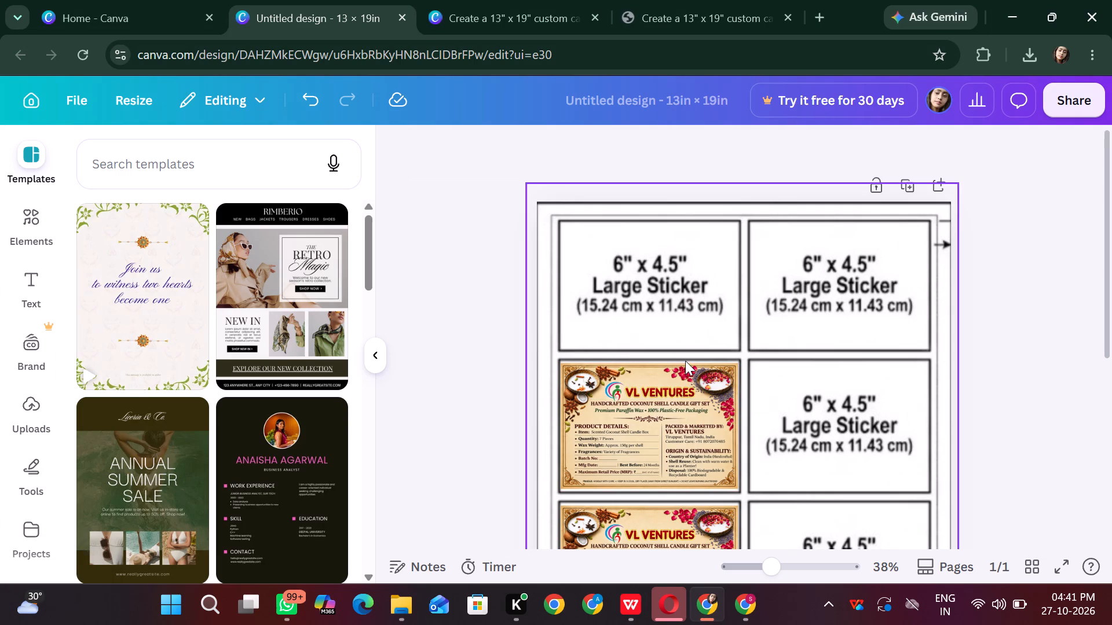
key("ctrl+v")
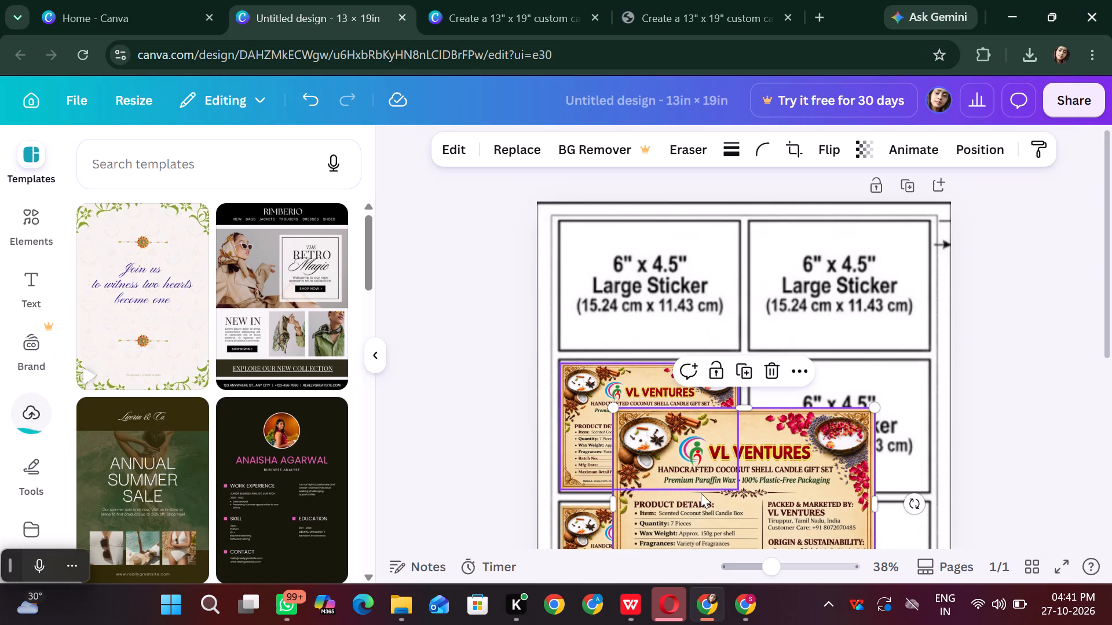
Scale down the pasted label and fit it inside the emptied first cell of the left column.
left_click_drag(726, 488, 656, 310)
left_click(656, 310)
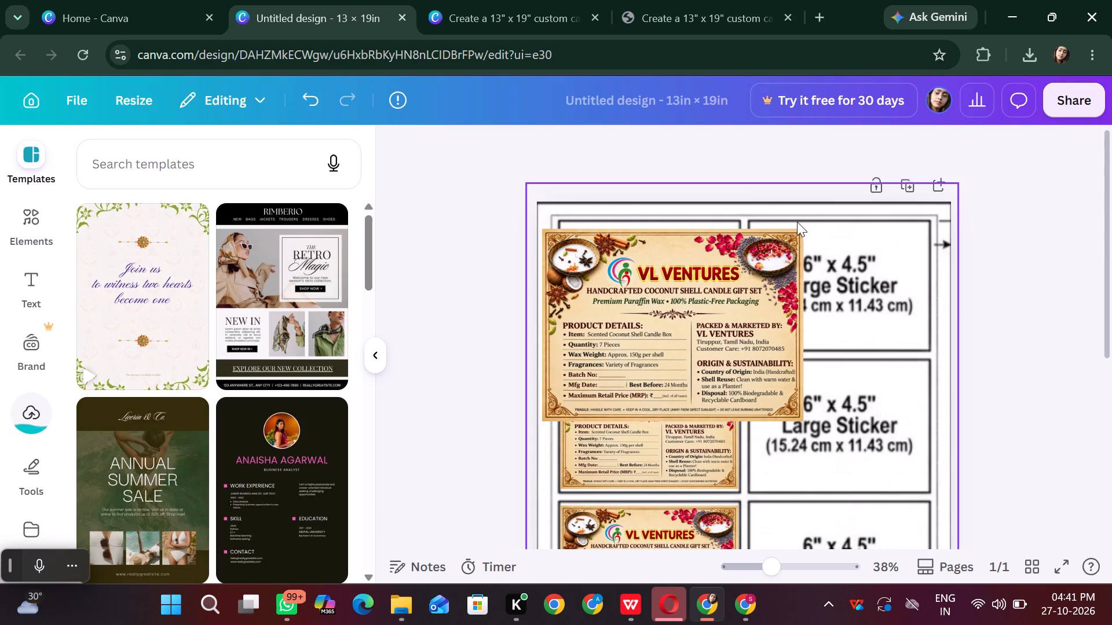
left_click(789, 238)
left_click_drag(801, 231, 756, 266)
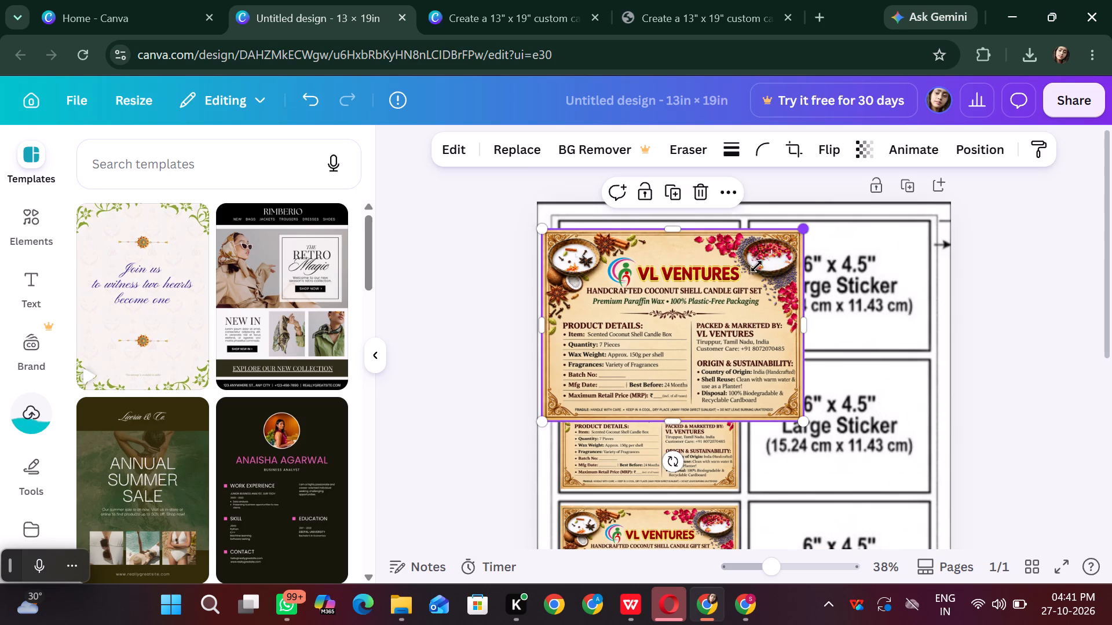
left_click_drag(756, 266, 723, 292)
left_click_drag(610, 355, 627, 334)
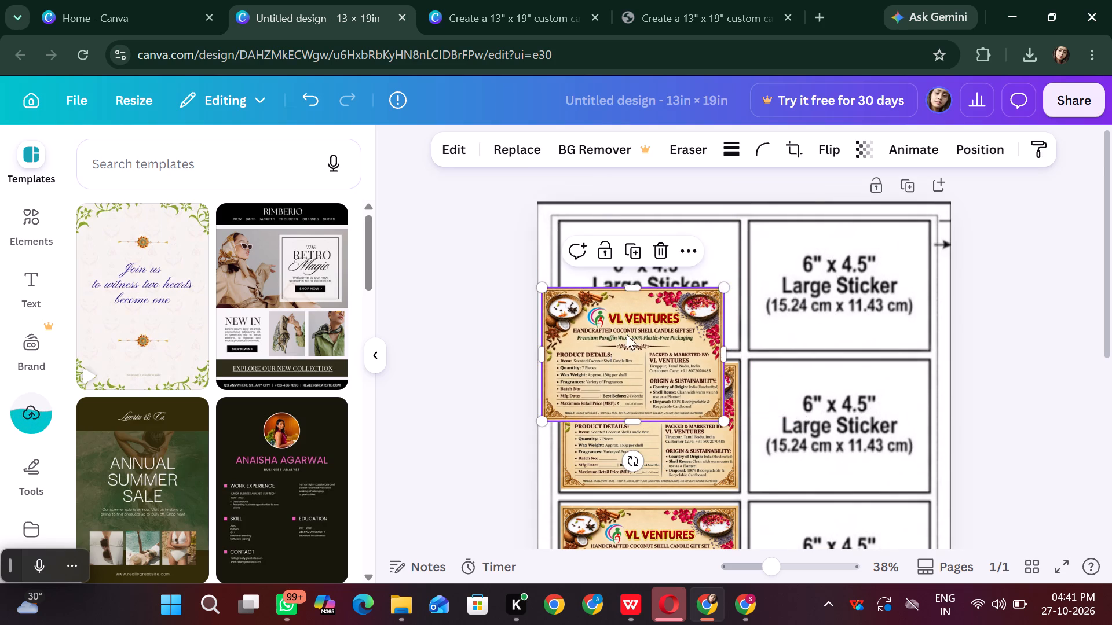
left_click_drag(627, 334, 628, 288)
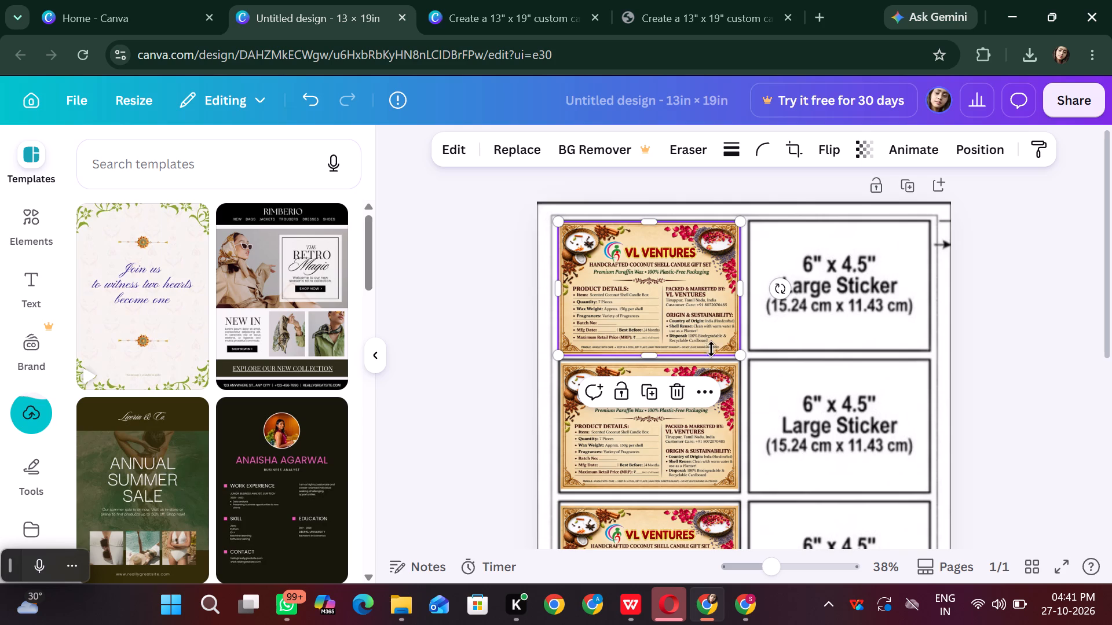
left_click_drag(741, 354, 733, 345)
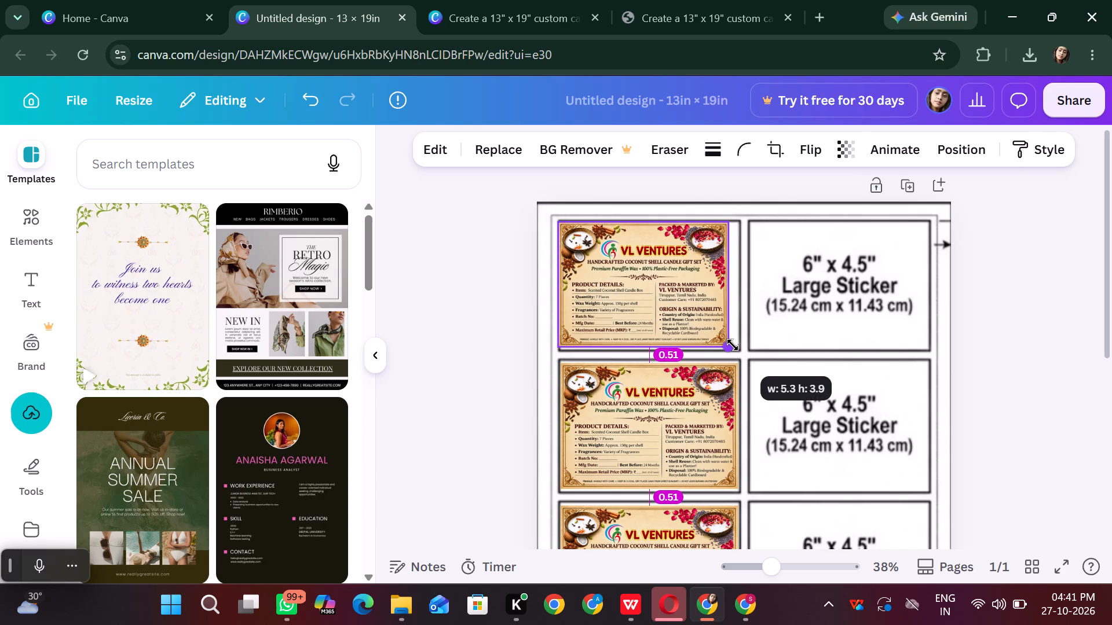
left_click_drag(733, 345, 734, 349)
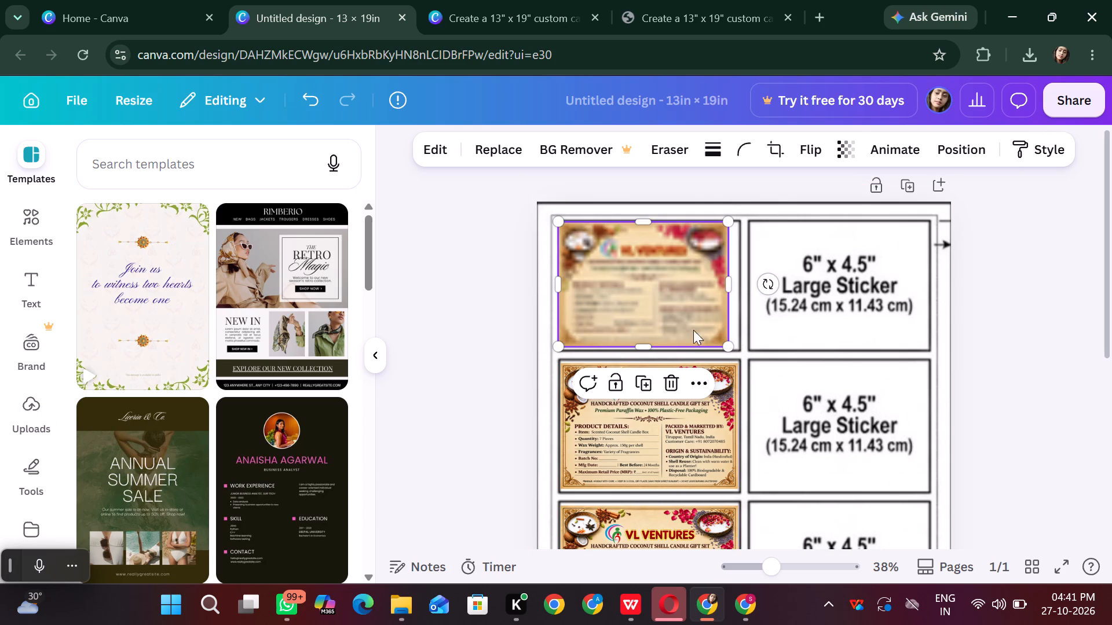
left_click_drag(727, 347, 726, 352)
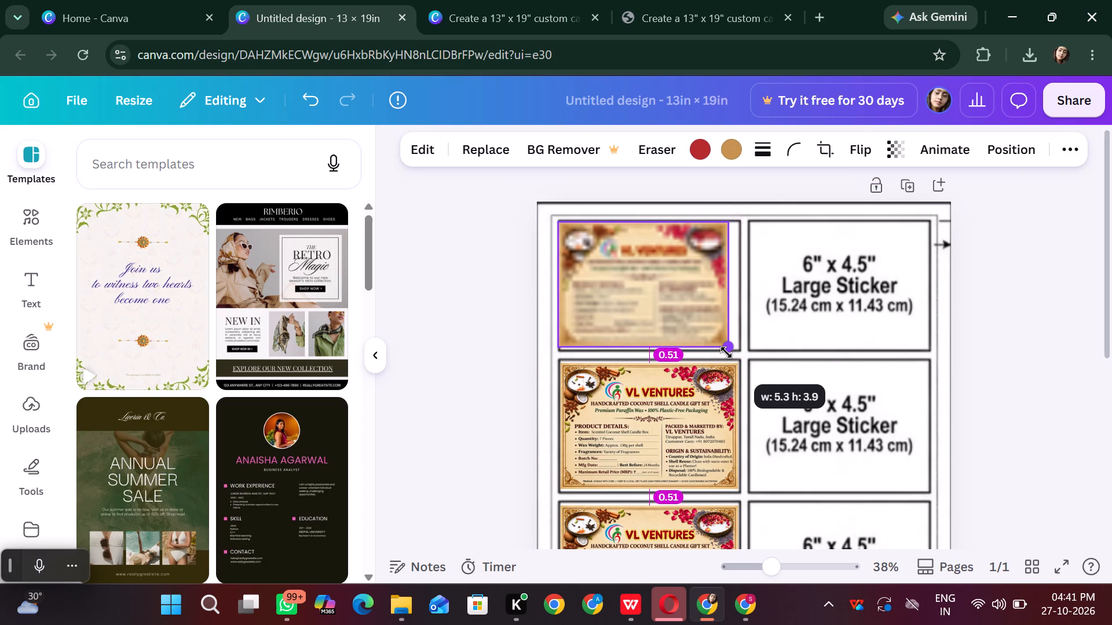
left_click_drag(726, 352, 729, 355)
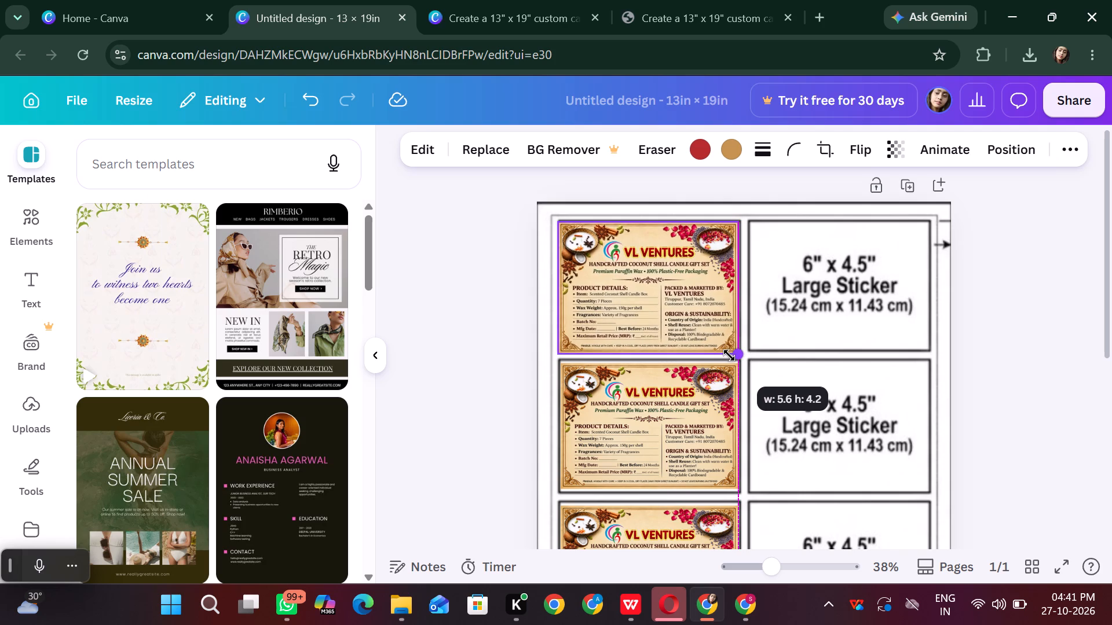
left_click_drag(729, 355, 728, 355)
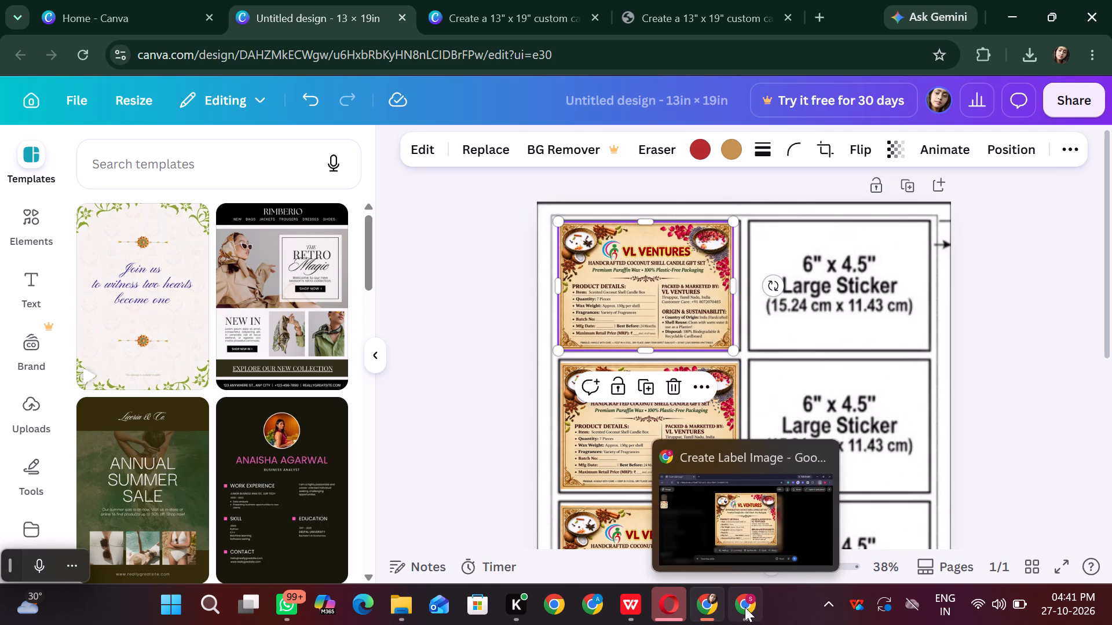
Switch back to WPS Office and widen the label picture to about 6.27 in, keeping the 4.50 in height.
left_click(745, 607)
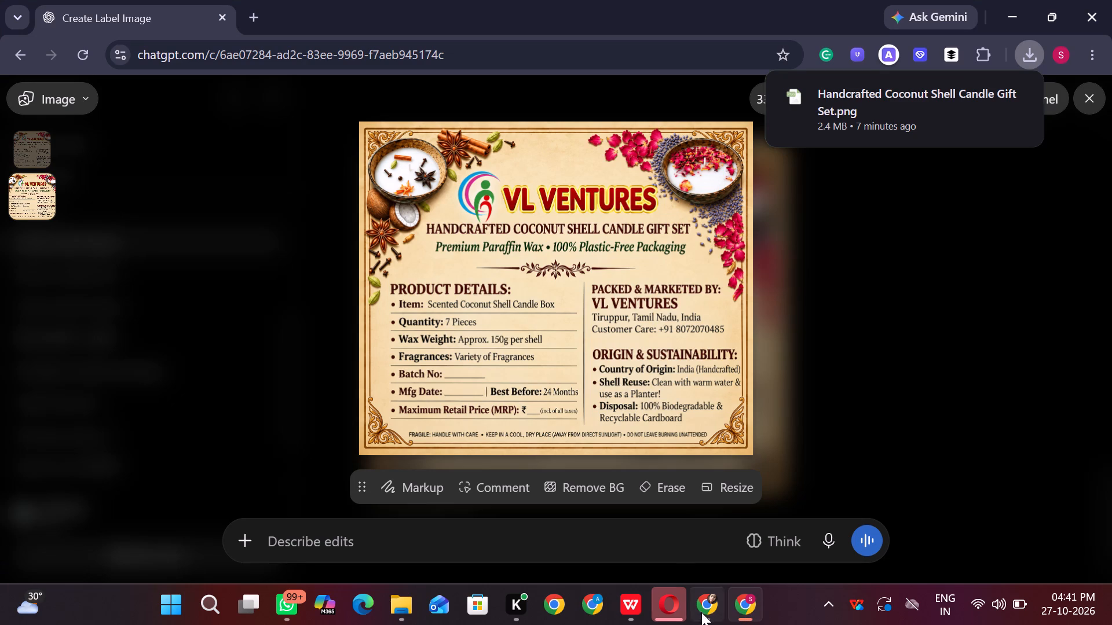
left_click(636, 613)
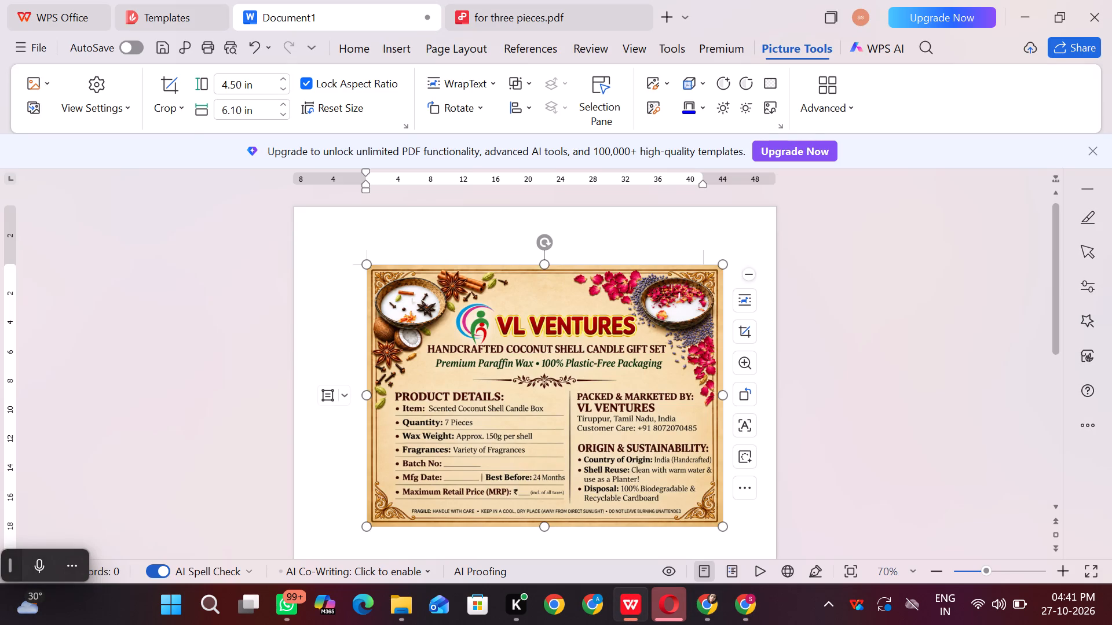
left_click_drag(722, 392, 730, 393)
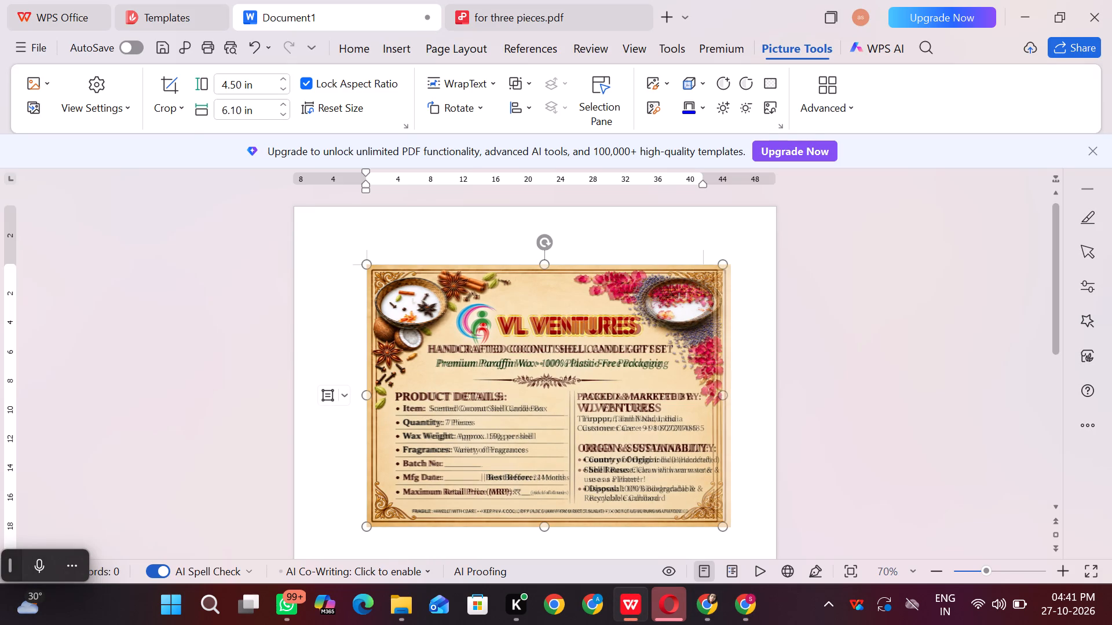
left_click_drag(730, 393, 731, 393)
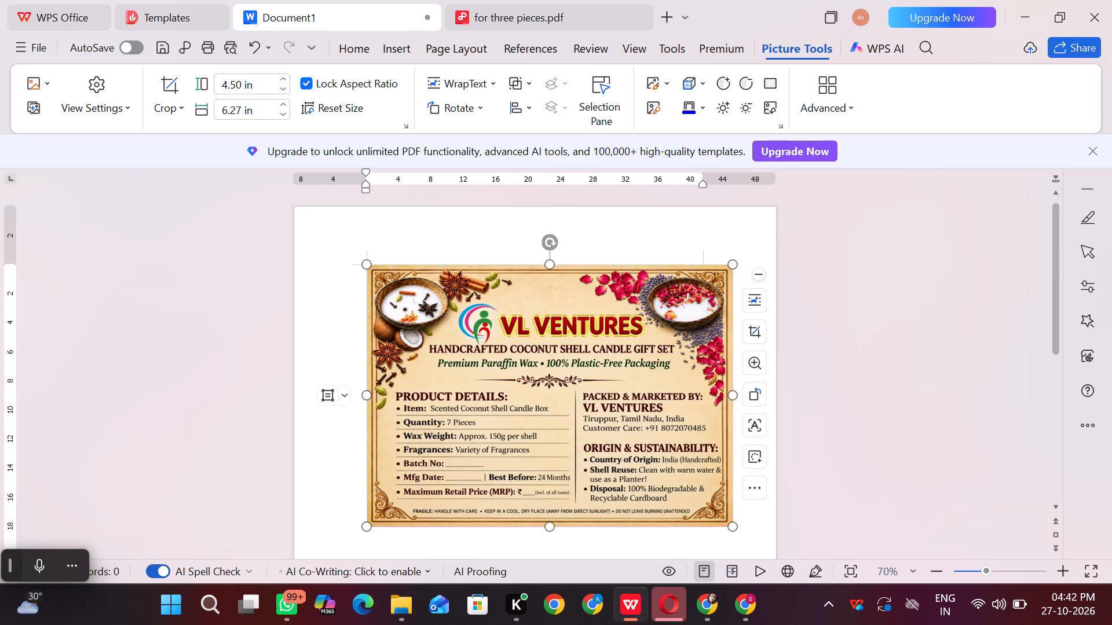
Copy the widened label from WPS Office and paste it into the Canva sheet.
right_click(580, 390)
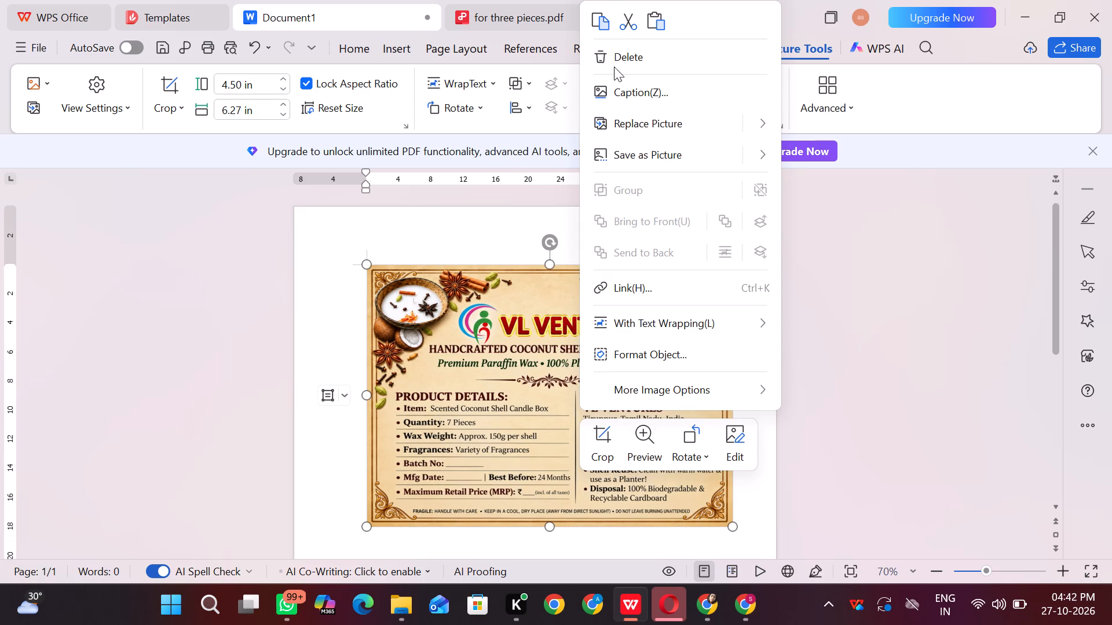
left_click(600, 32)
left_click(1013, 13)
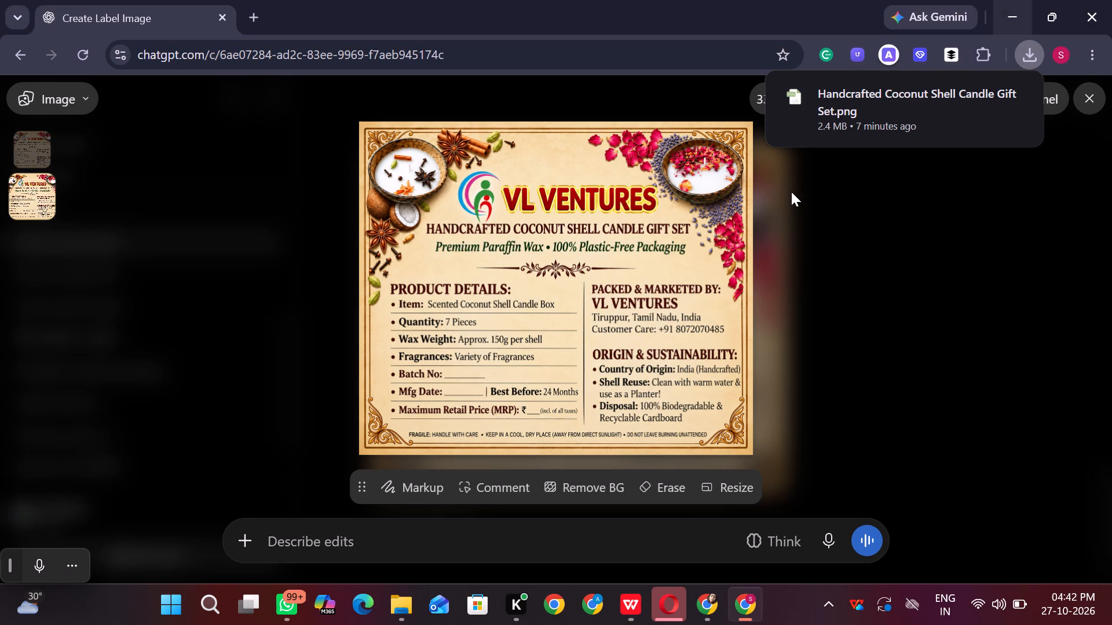
left_click(639, 604)
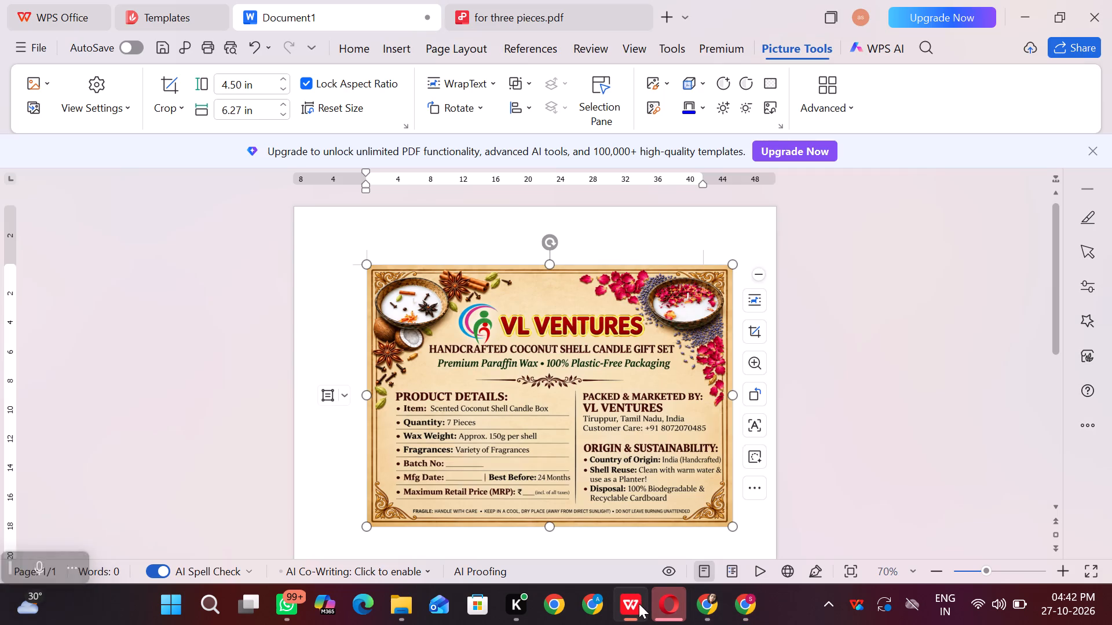
left_click(716, 607)
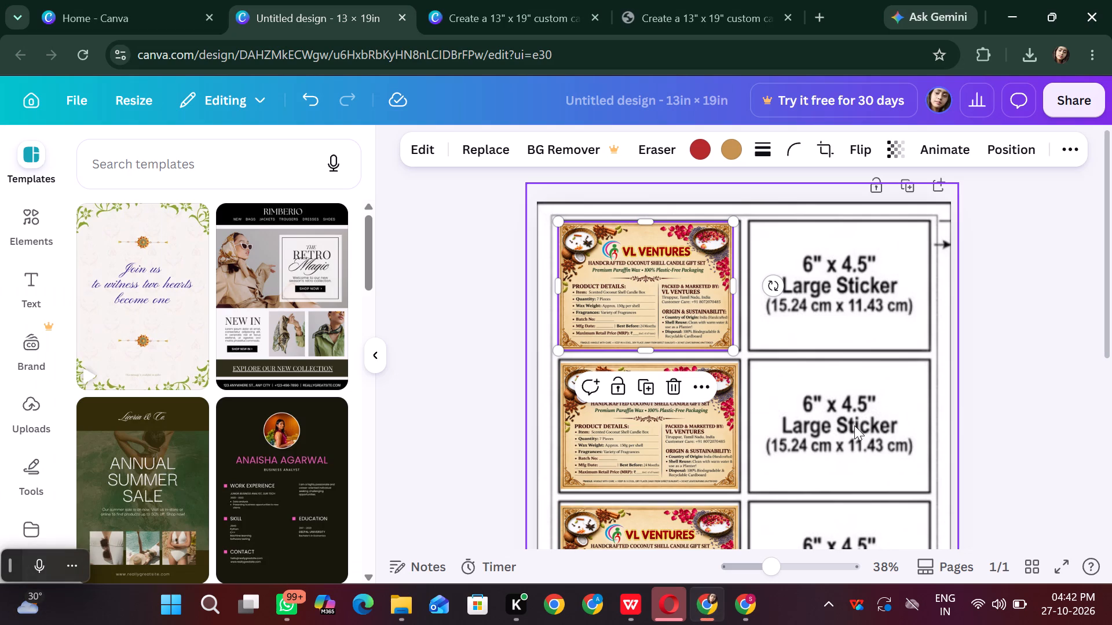
key("ctrl+v")
Scale the new label down to about 5.6 x 4 in and fit it into the first cell of the right column.
left_click_drag(751, 520, 818, 289)
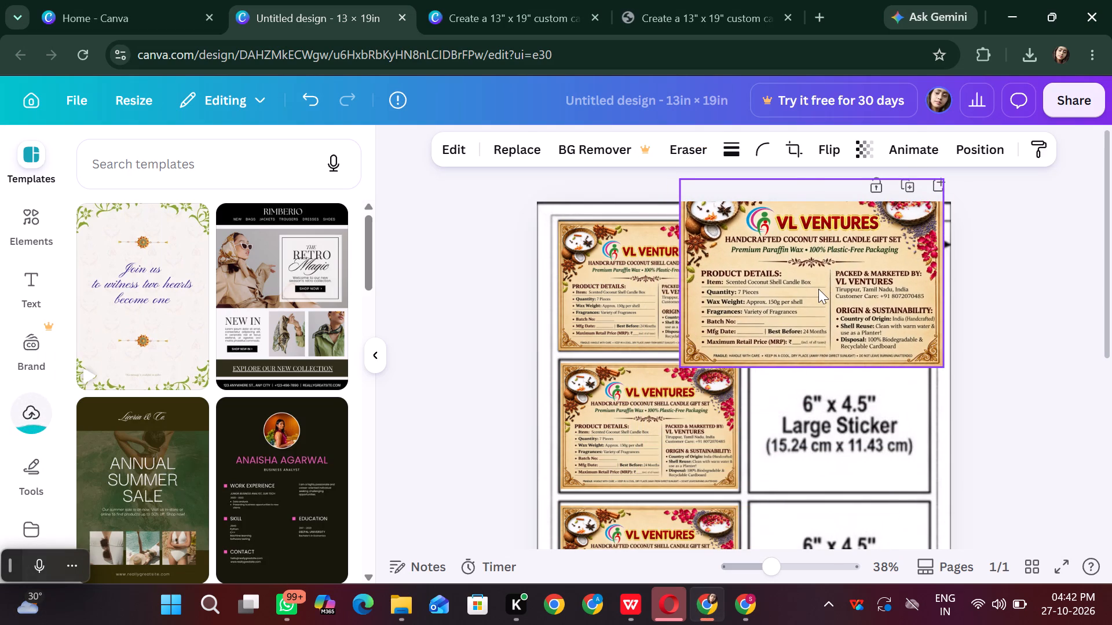
left_click(818, 289)
left_click(791, 267)
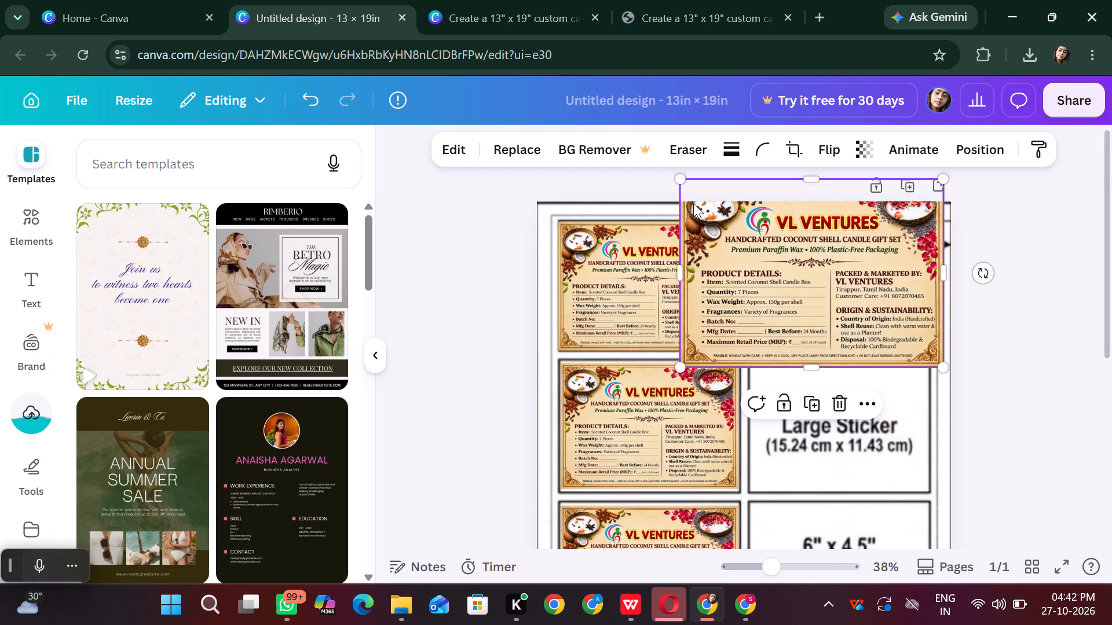
left_click_drag(677, 183, 769, 257)
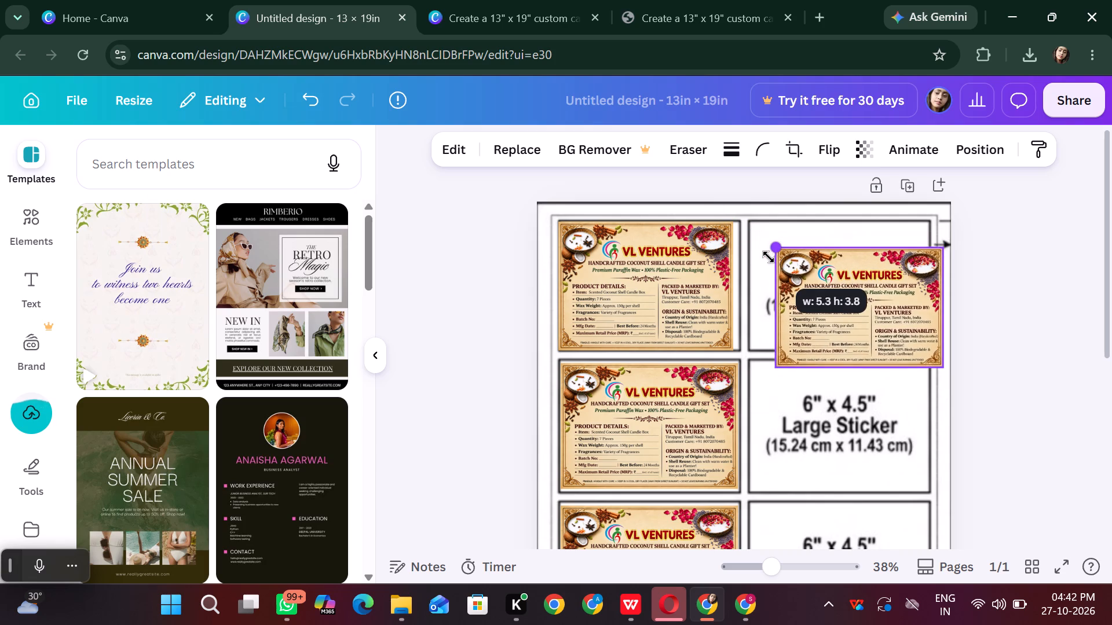
left_click_drag(769, 257, 745, 255)
left_click_drag(830, 276, 823, 277)
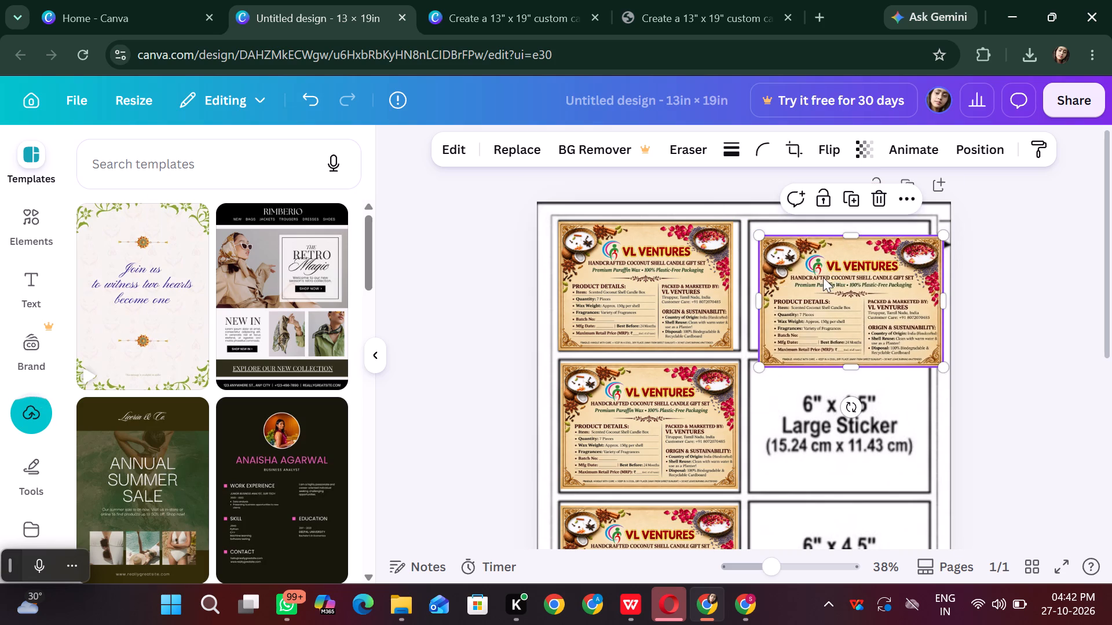
left_click_drag(823, 277, 820, 260)
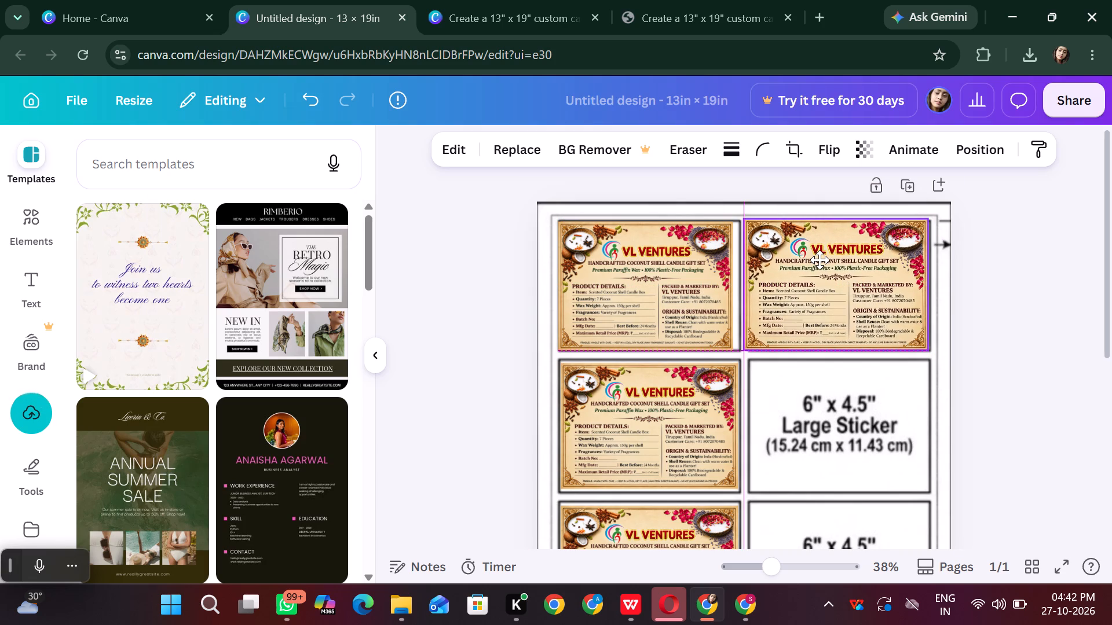
left_click_drag(820, 260, 820, 260)
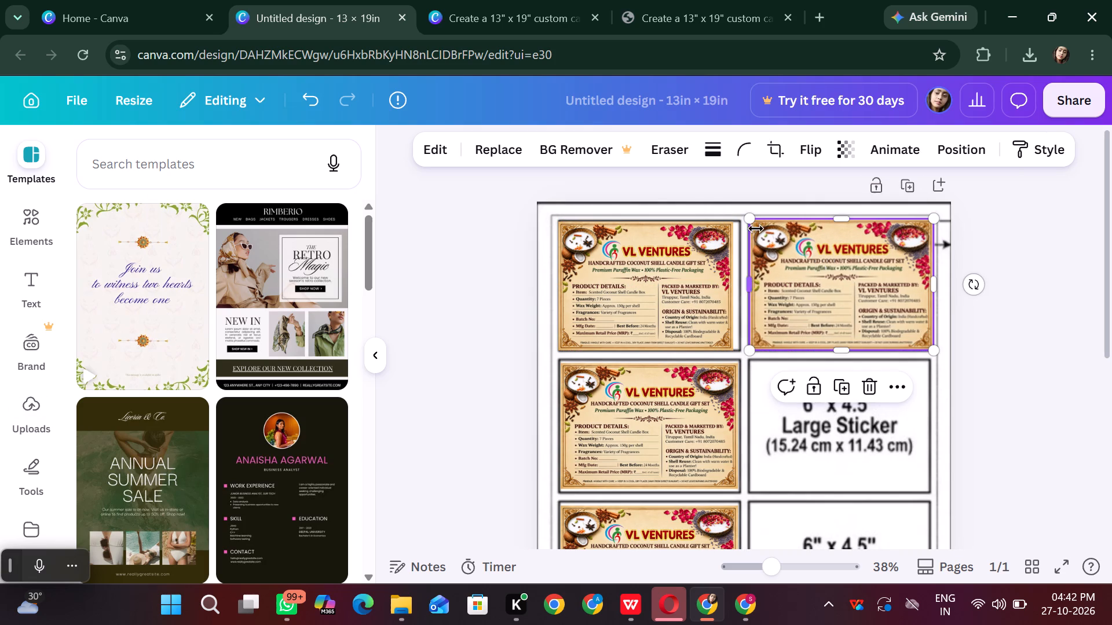
left_click(752, 221)
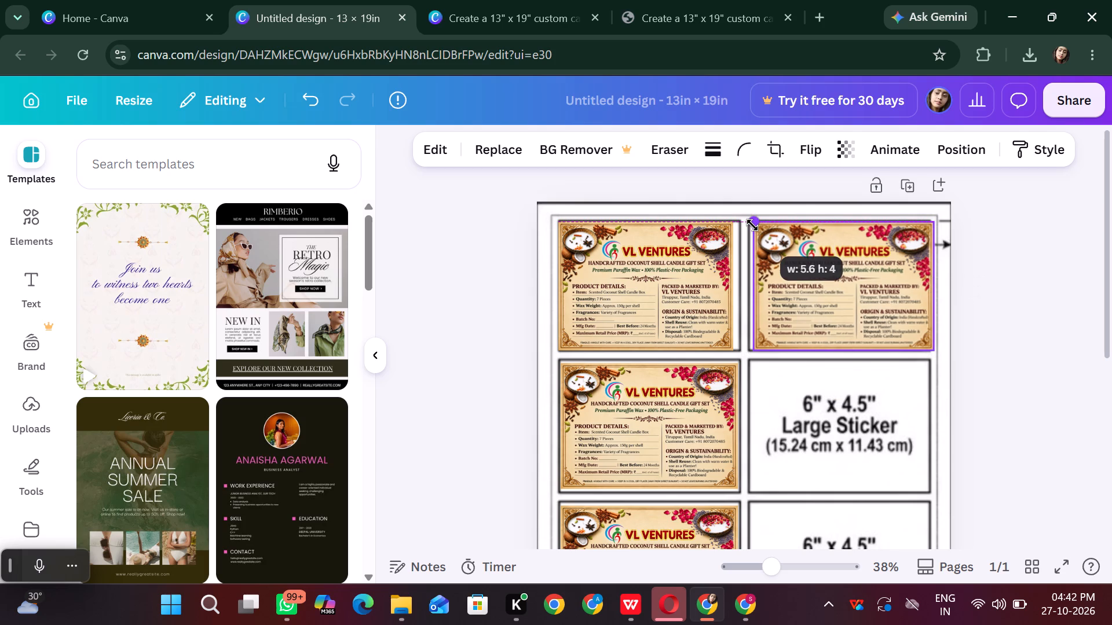
left_click(821, 280)
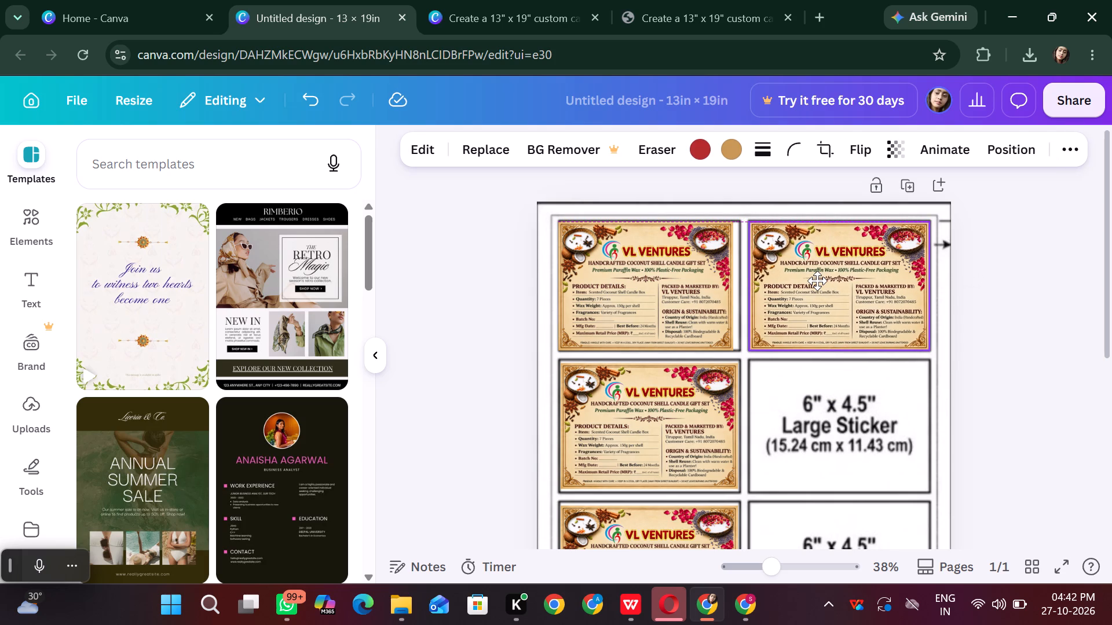
Make the top-right label mostly see-through so the placeholder cell shows beneath it.
left_click(884, 149)
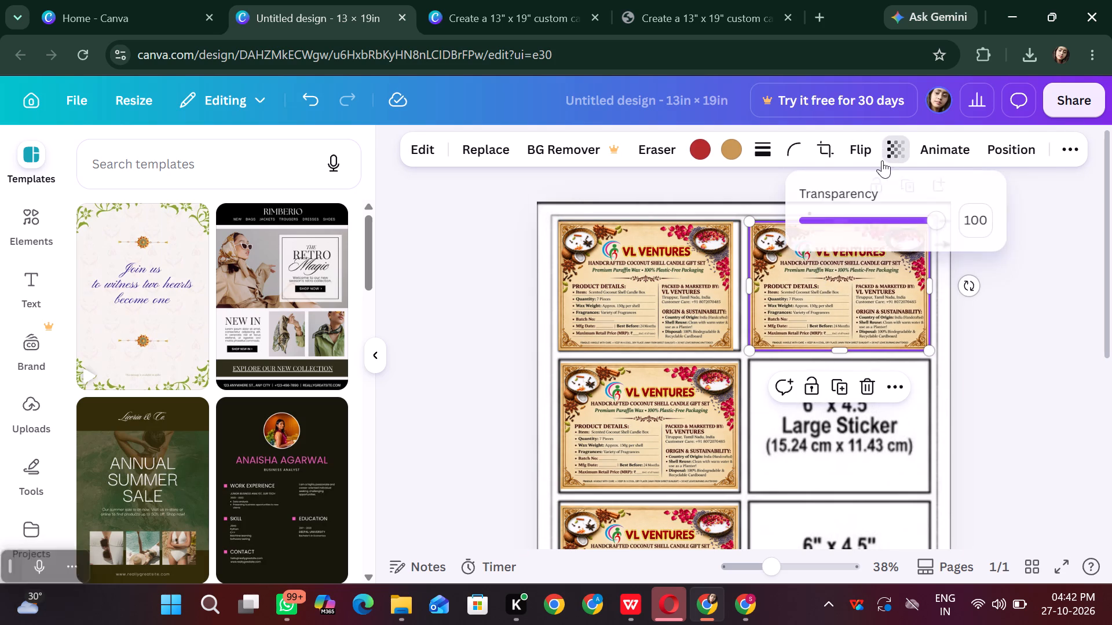
left_click(861, 221)
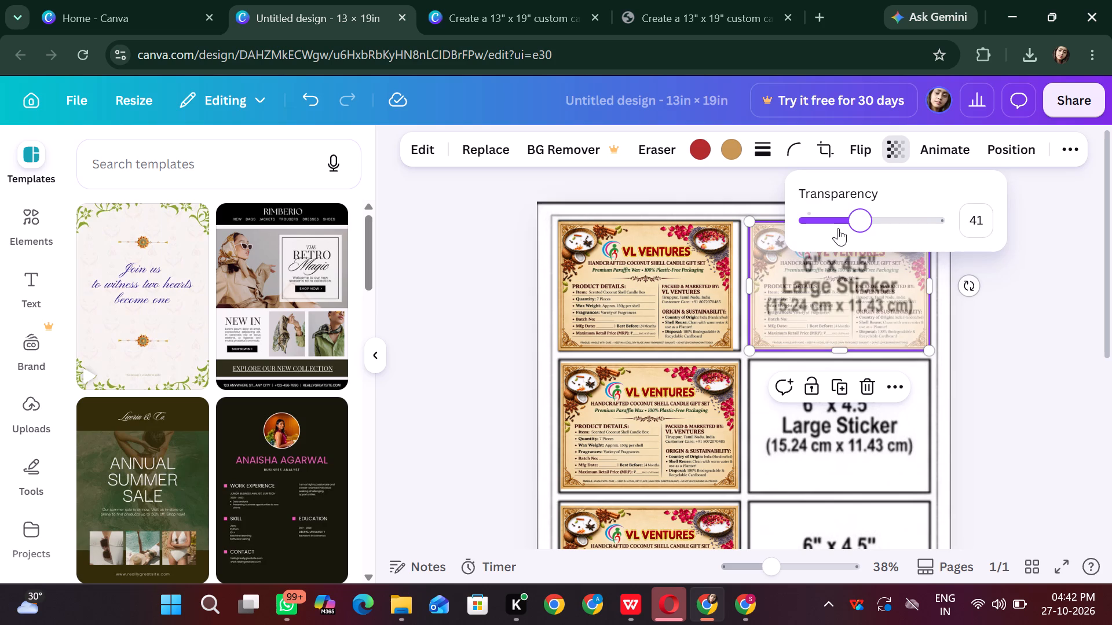
left_click(842, 227)
left_click(967, 373)
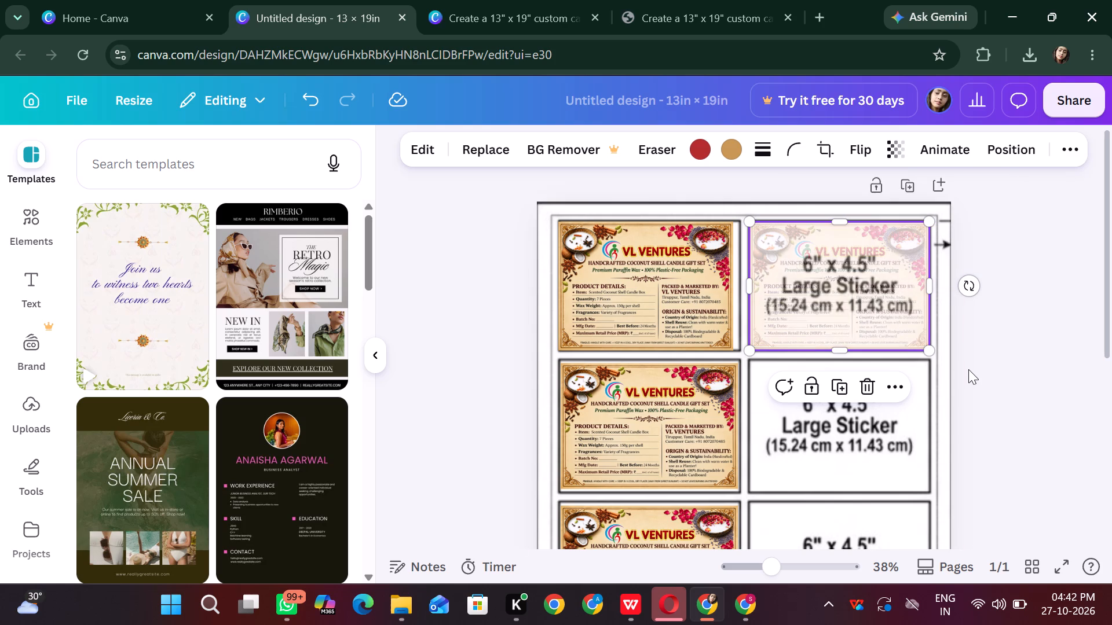
left_click(1032, 337)
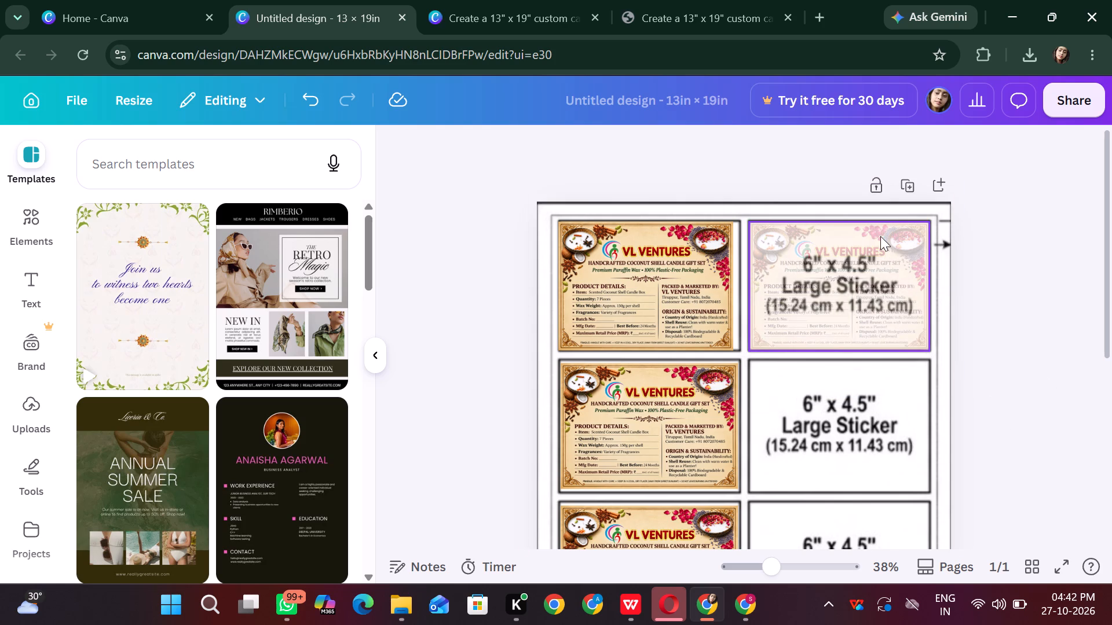
Restore the top-right label to full opacity by setting its transparency value to 100.
left_click(833, 293)
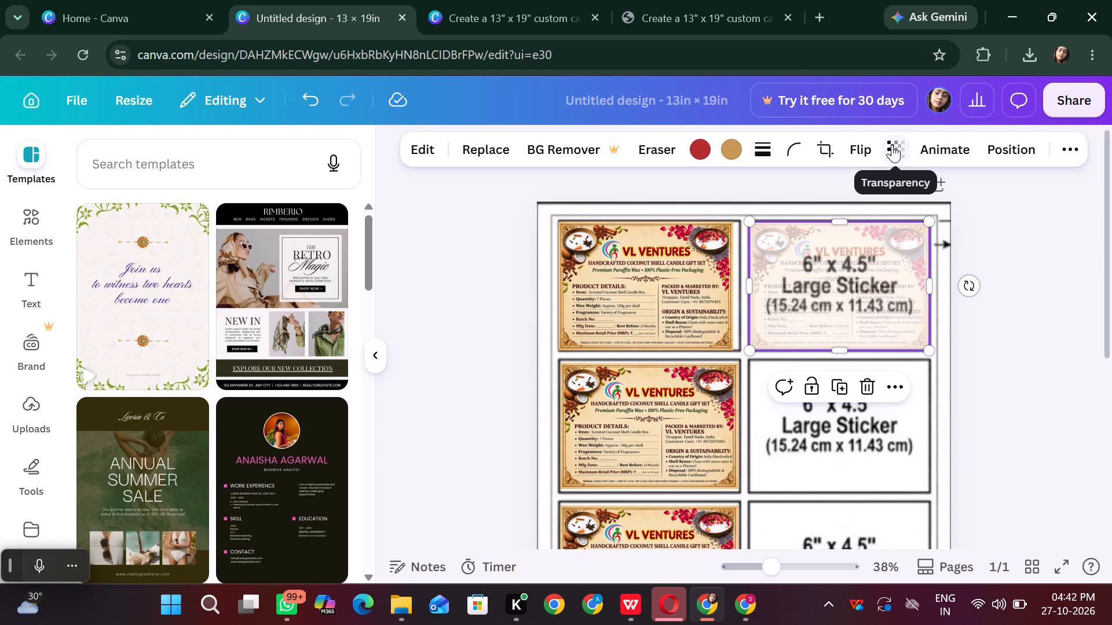
left_click(892, 145)
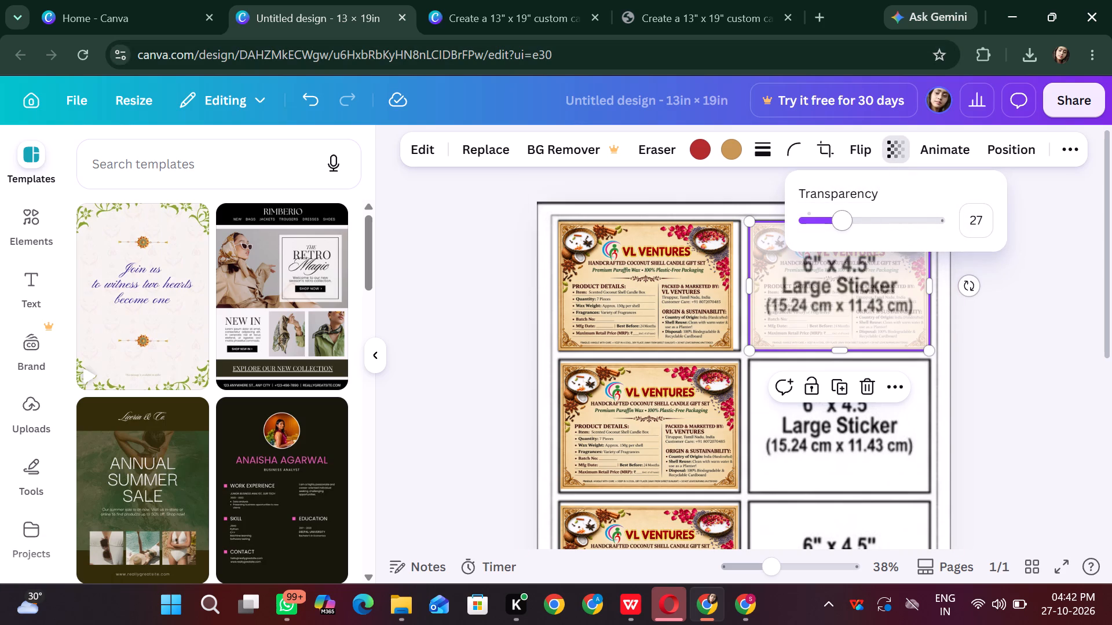
left_click_drag(843, 225, 995, 222)
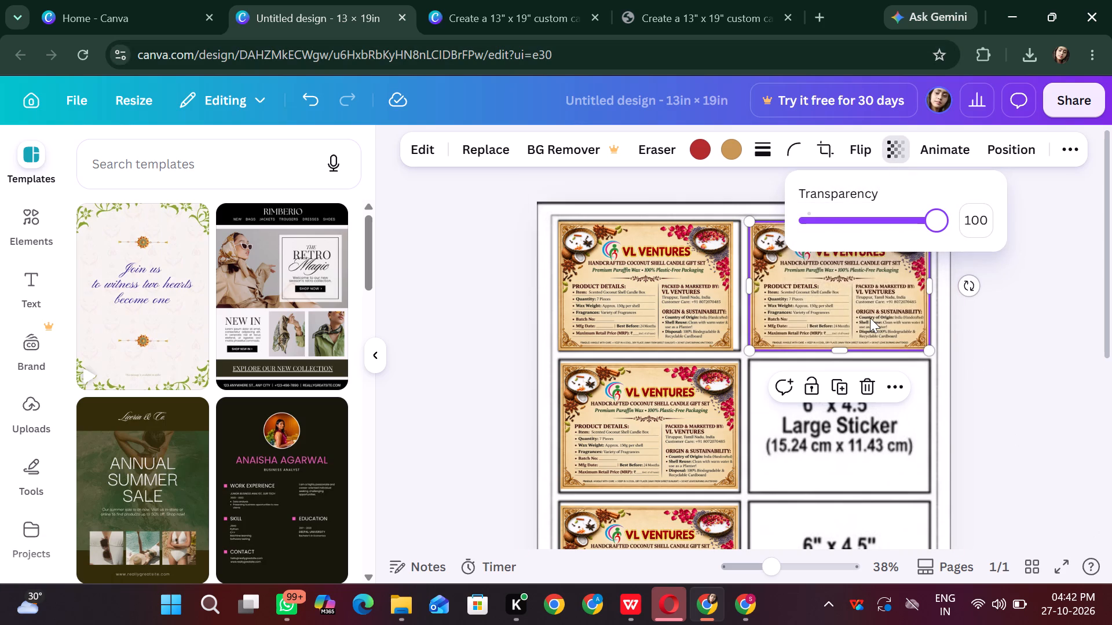
left_click(870, 318)
Duplicate the top-right label and fit the copy into the second cell of the right column.
left_click(861, 291)
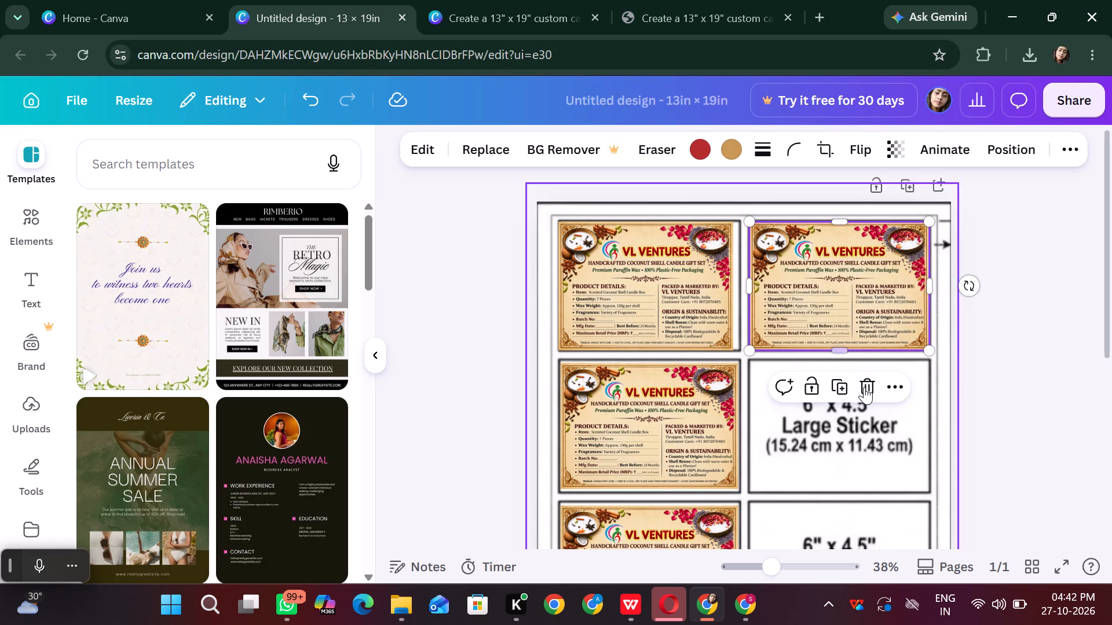
left_click(843, 389)
left_click_drag(854, 292, 851, 422)
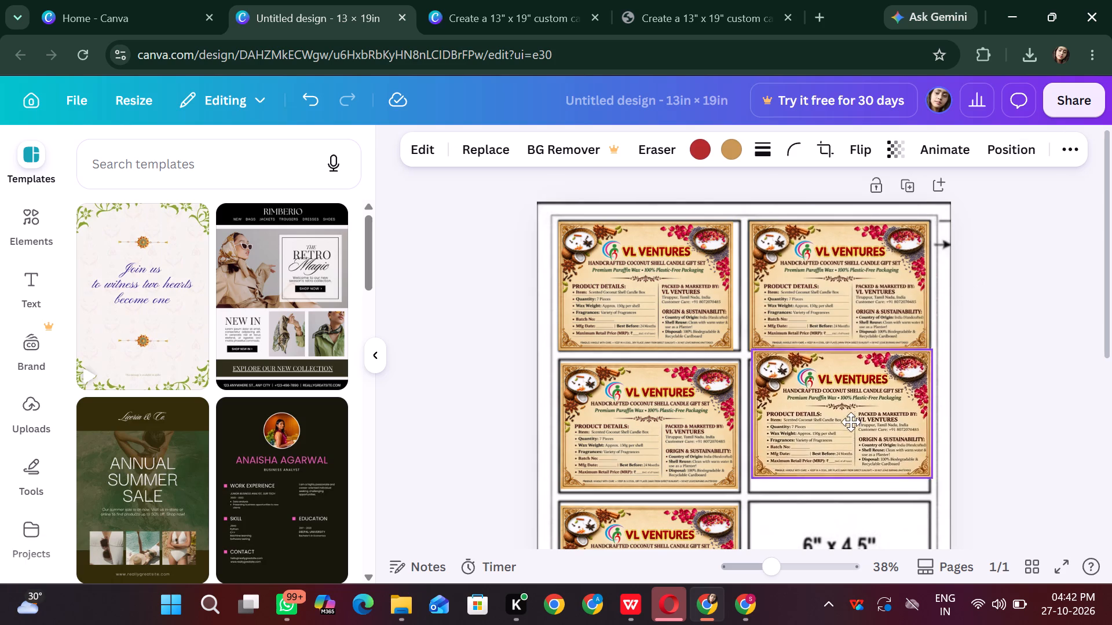
left_click_drag(851, 422, 846, 424)
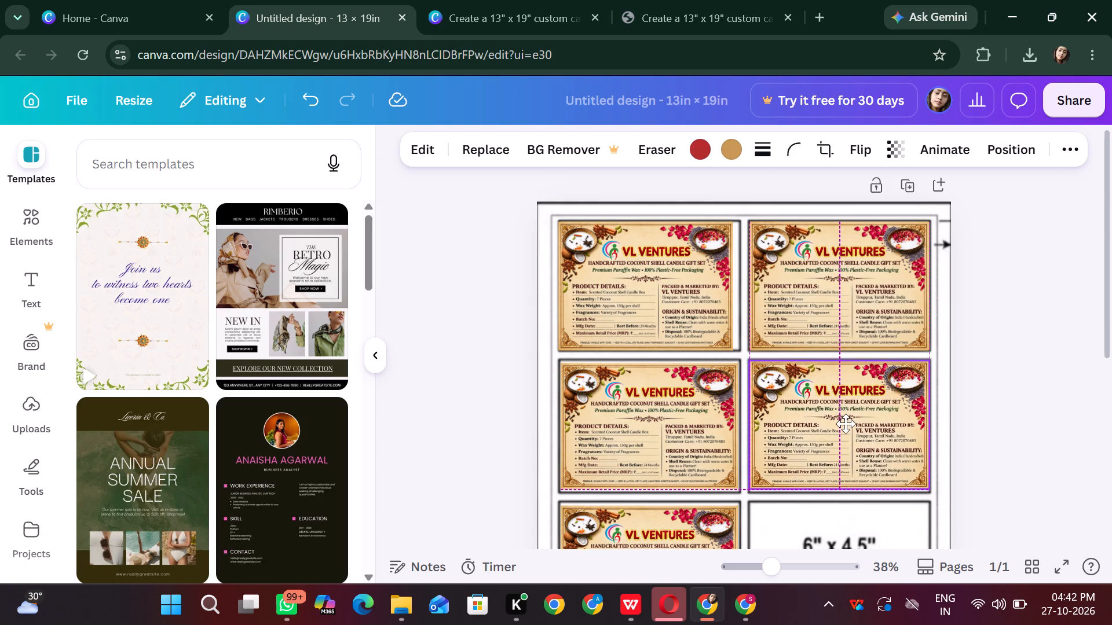
left_click_drag(846, 424, 846, 427)
left_click(846, 427)
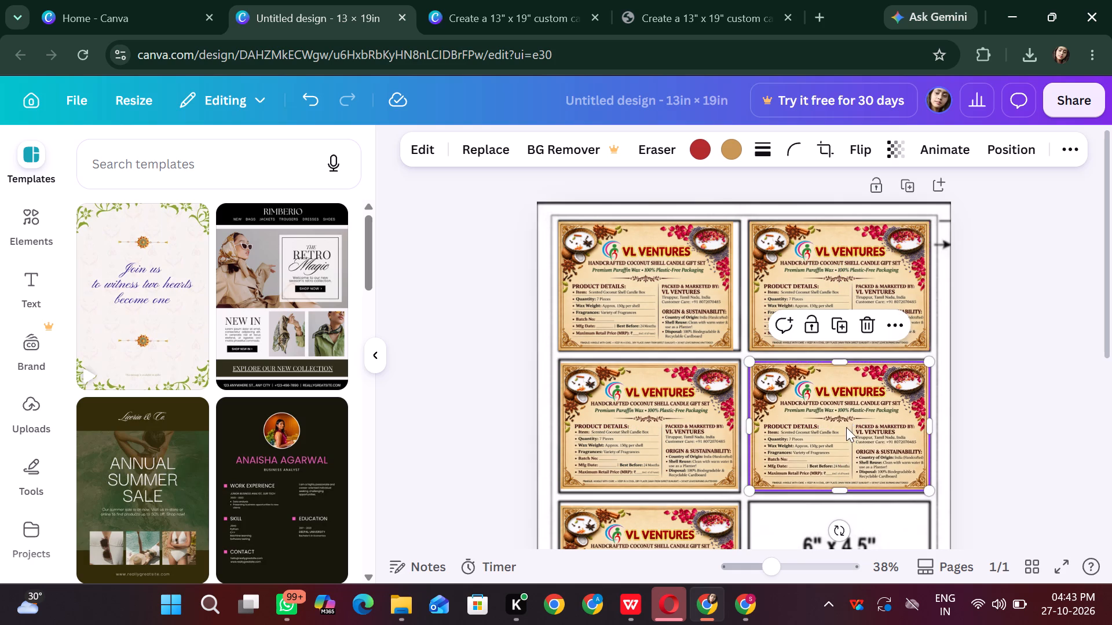
Duplicate the label down the right column twice, aligning the copies in the third and fourth cells.
scroll(870, 361, "down", 2)
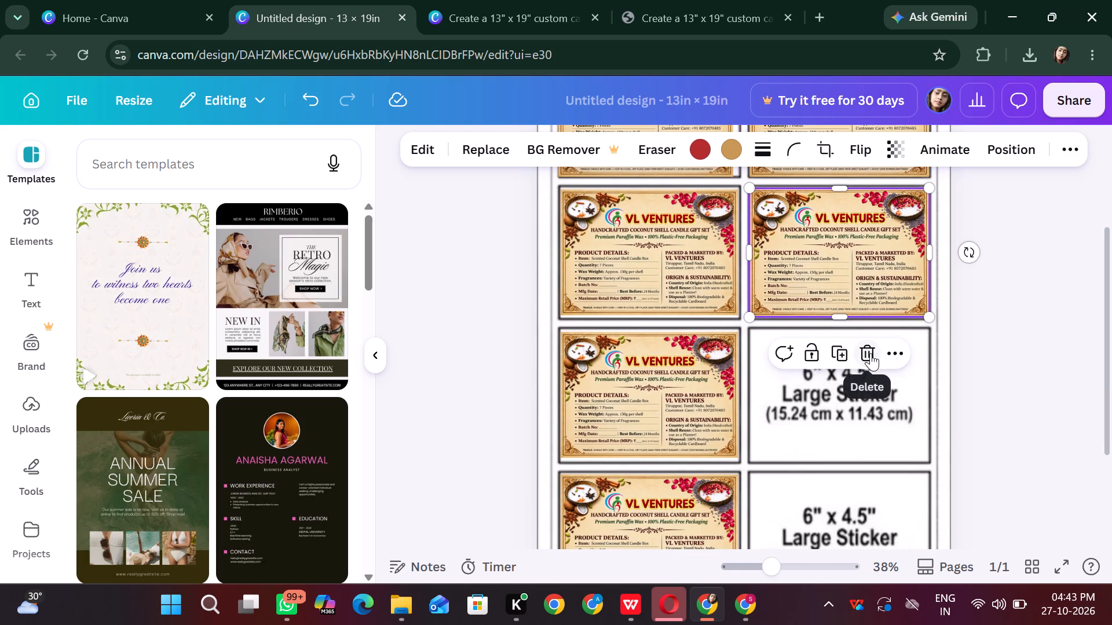
key("ctrl+d")
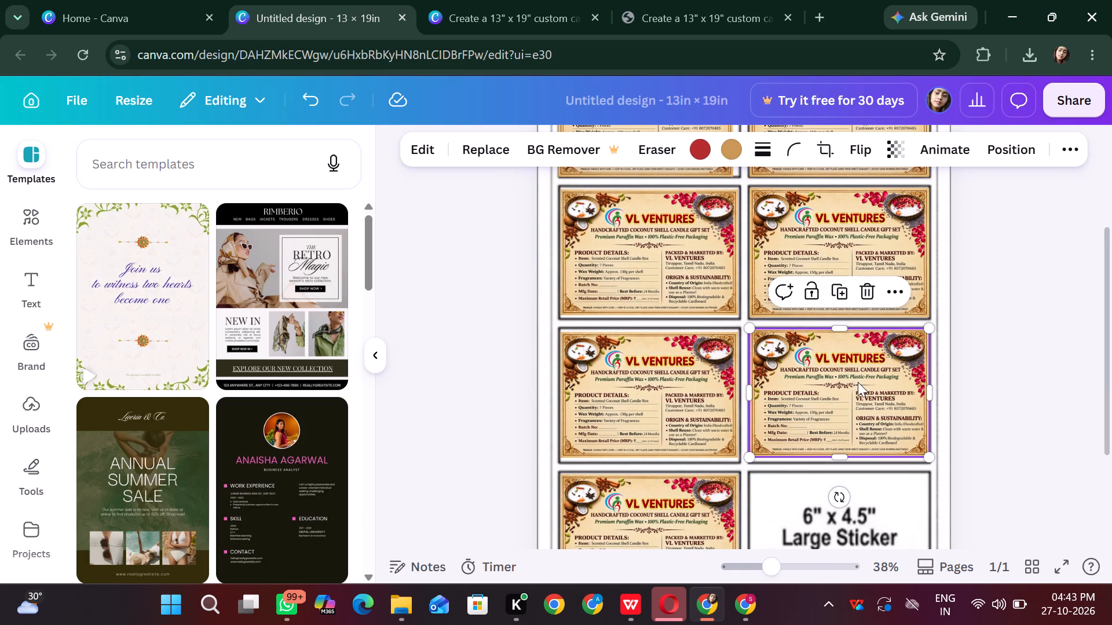
left_click(858, 382)
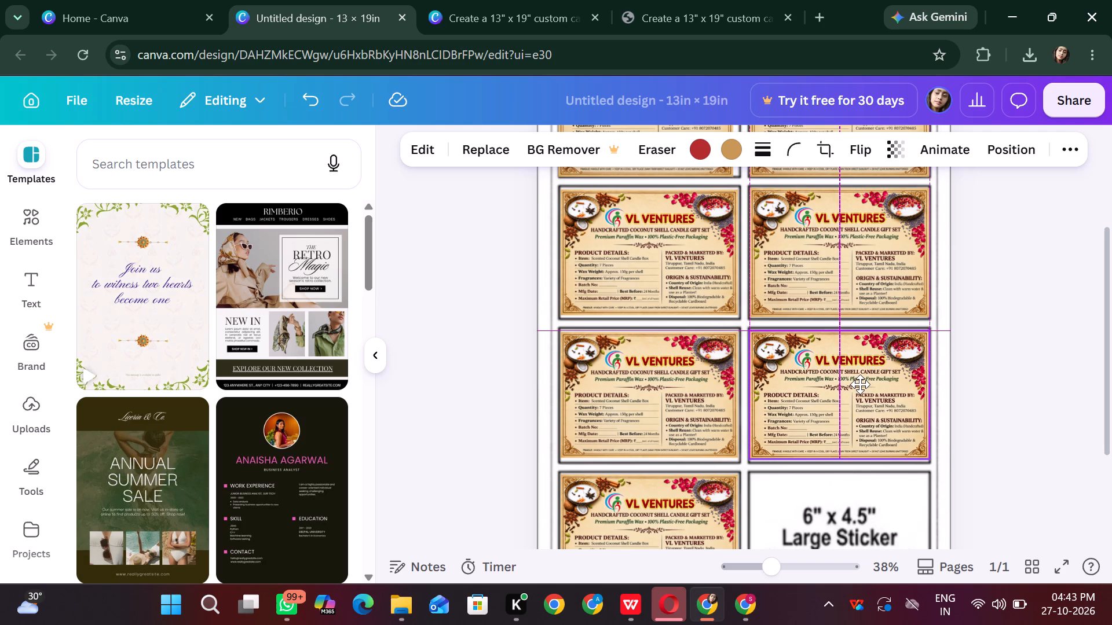
scroll(861, 363, "down", 1)
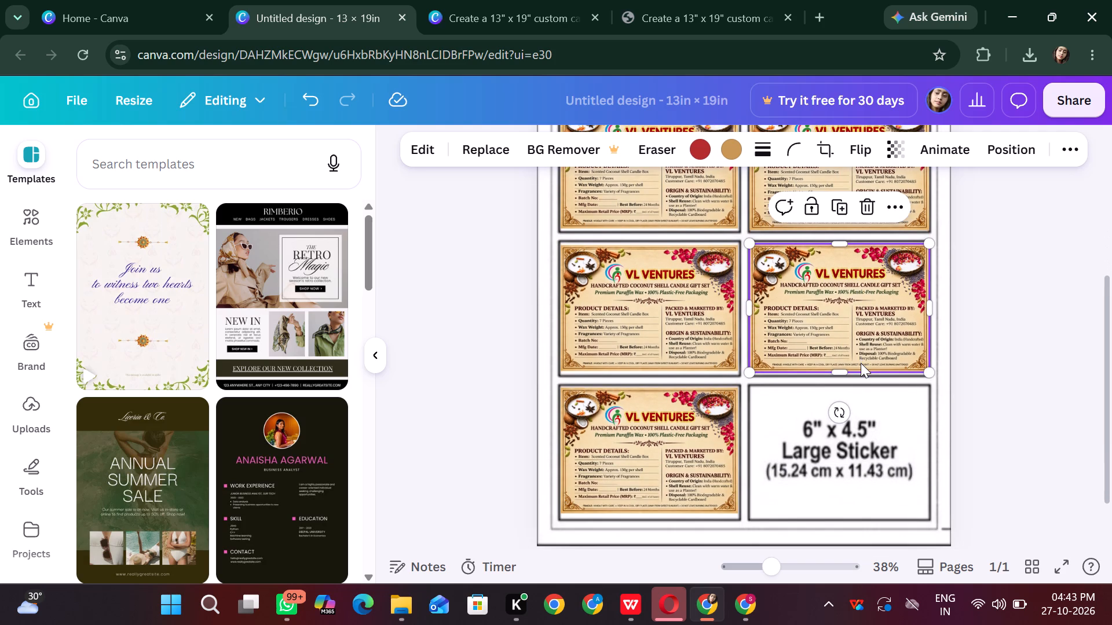
key("ctrl+d")
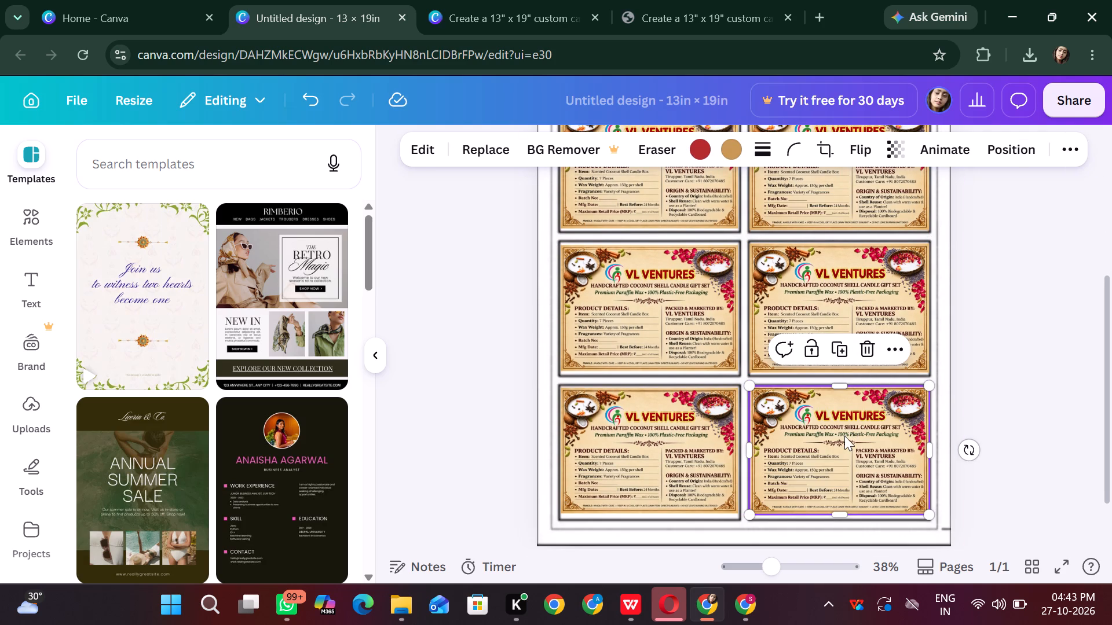
left_click(844, 436)
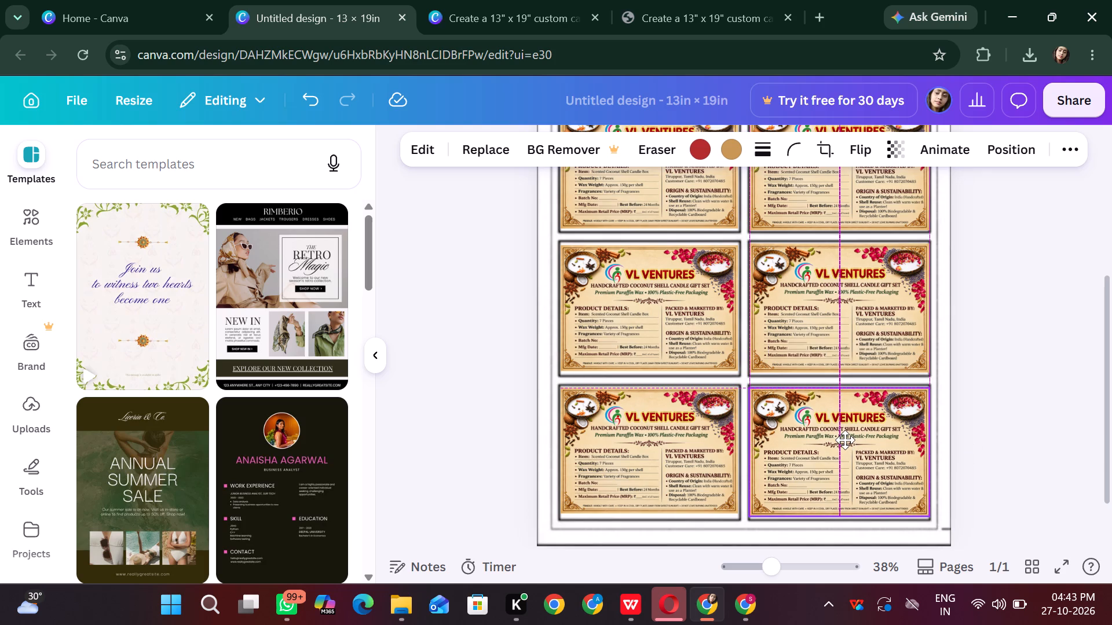
left_click(844, 440)
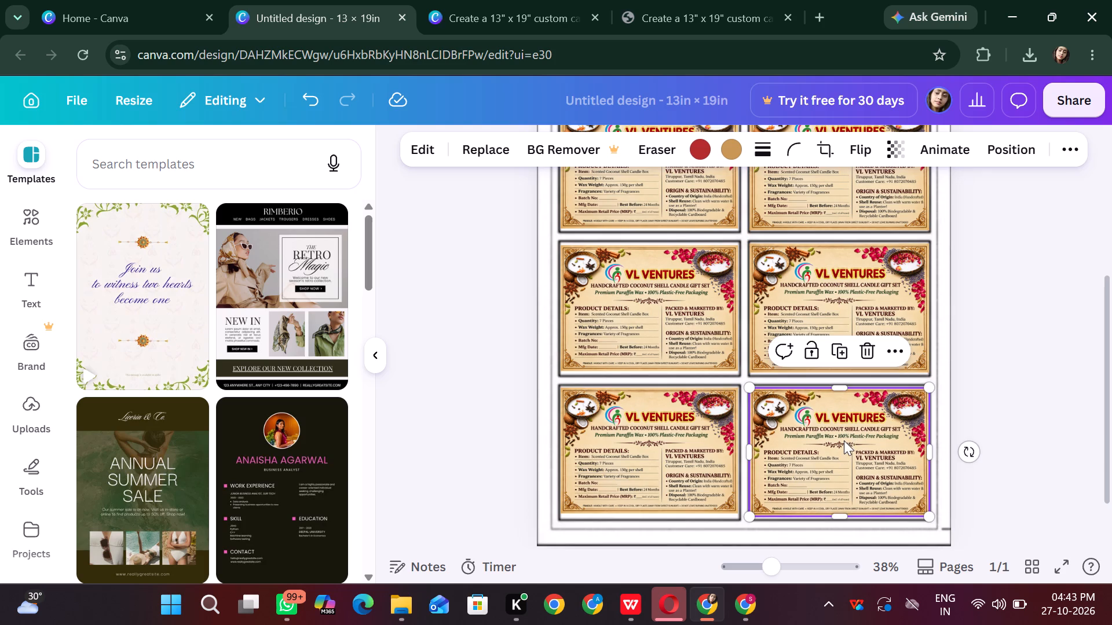
Replace the old label in the bottom-left cell with a duplicate of the bottom-right label, aligned within the cell frame.
left_click(802, 447)
left_click(837, 354)
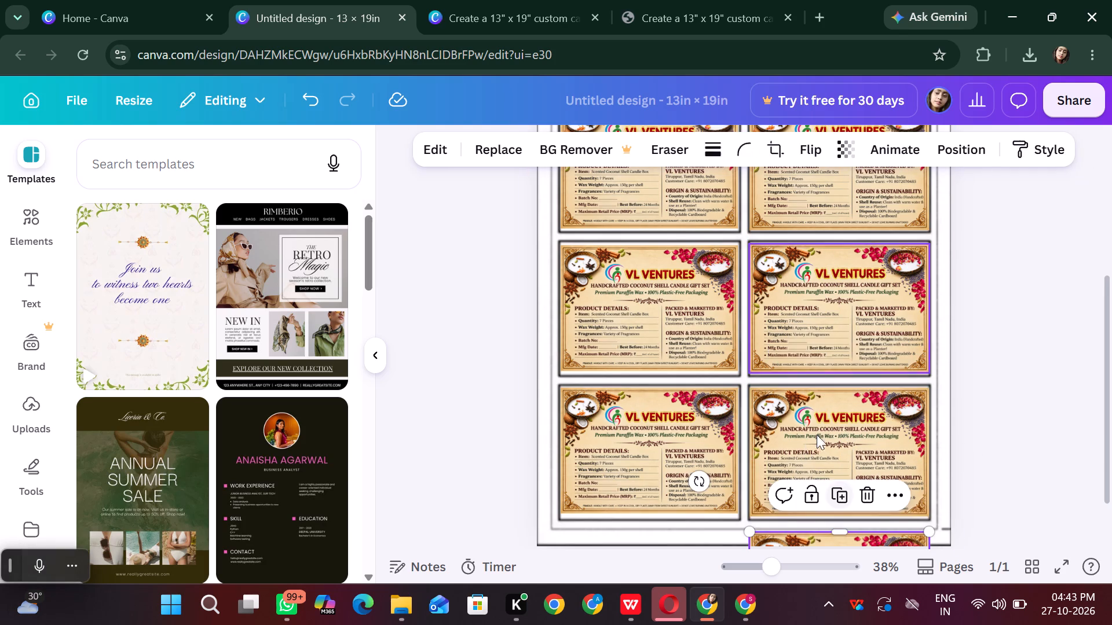
scroll(678, 411, "down", 1)
left_click(671, 380)
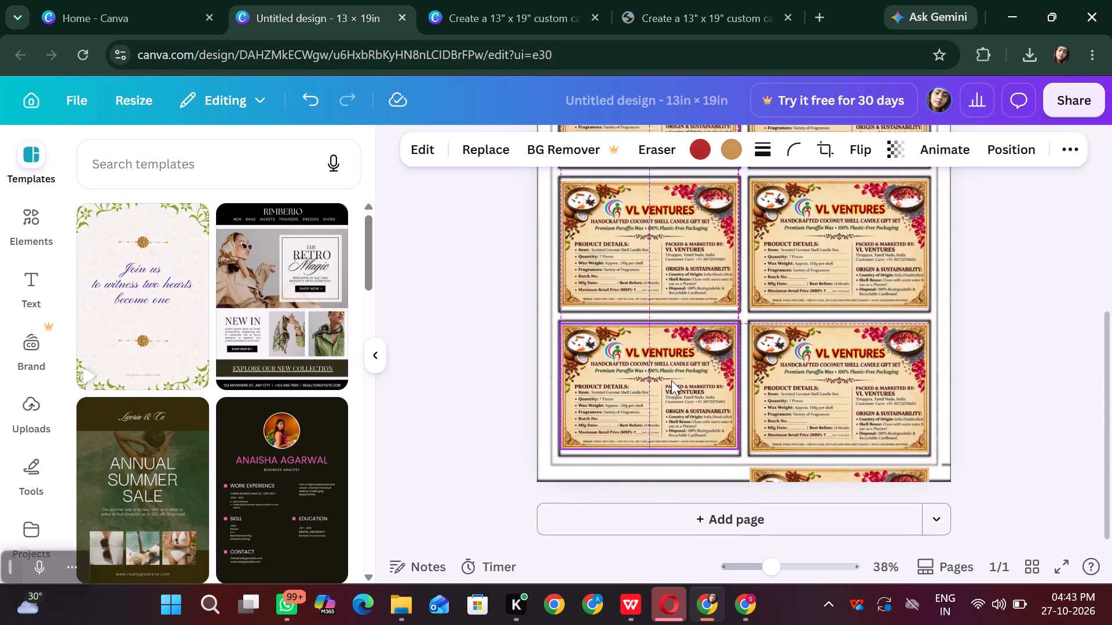
left_click(676, 285)
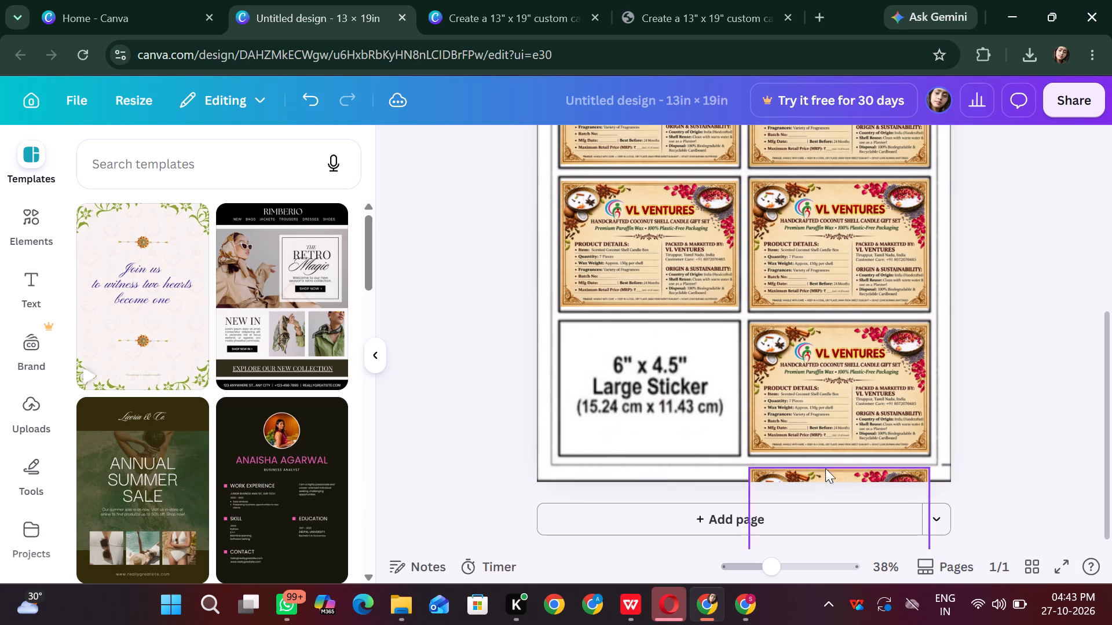
left_click_drag(813, 474, 621, 339)
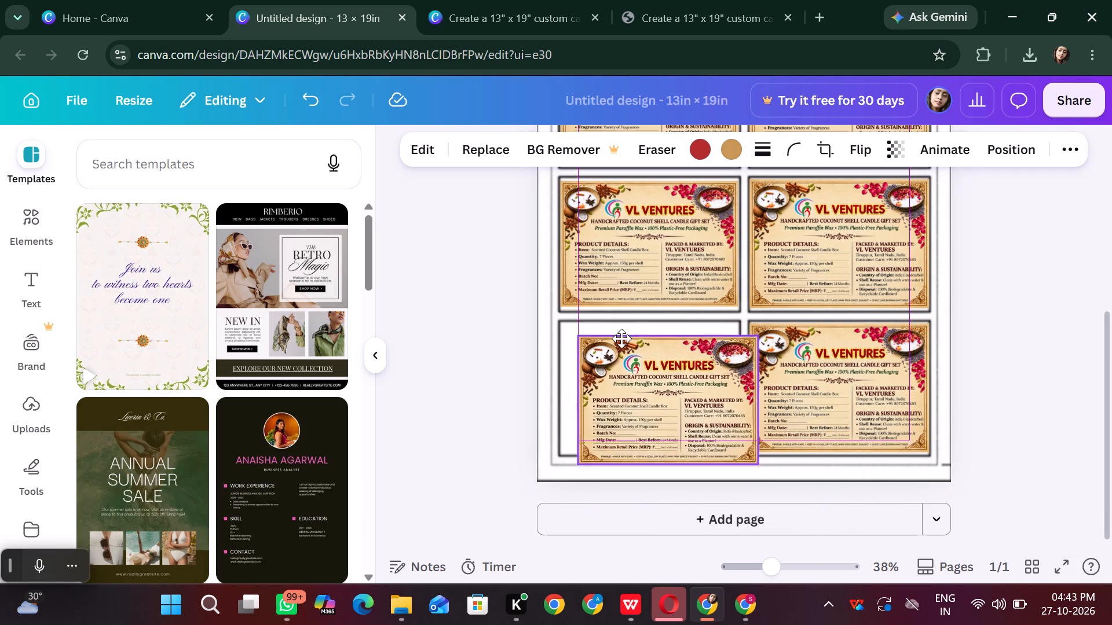
left_click_drag(621, 339, 619, 333)
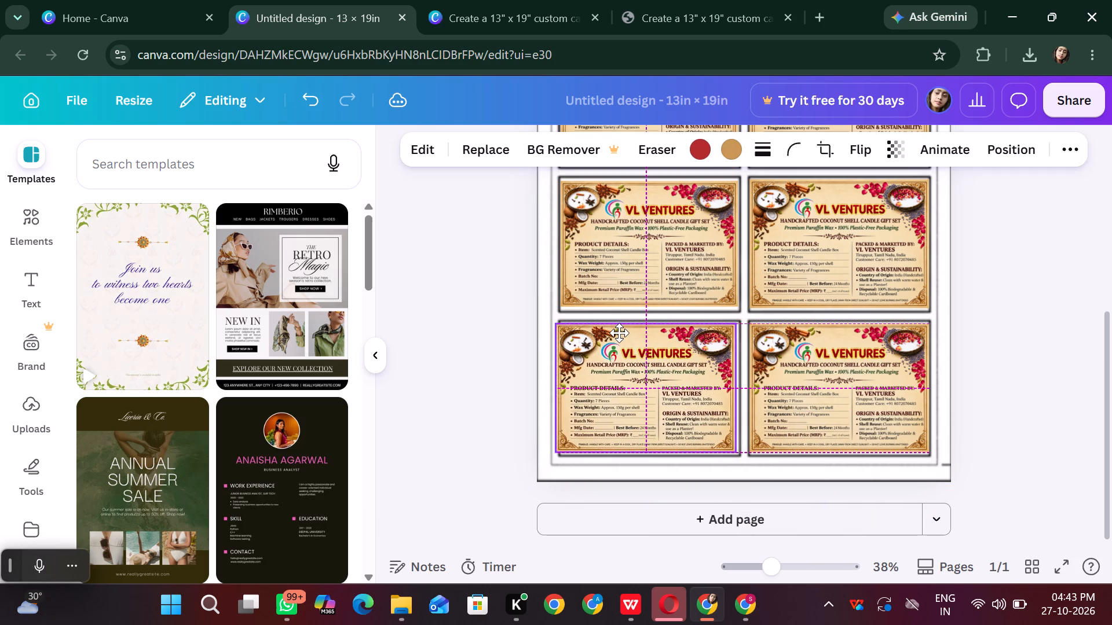
left_click_drag(619, 333, 623, 336)
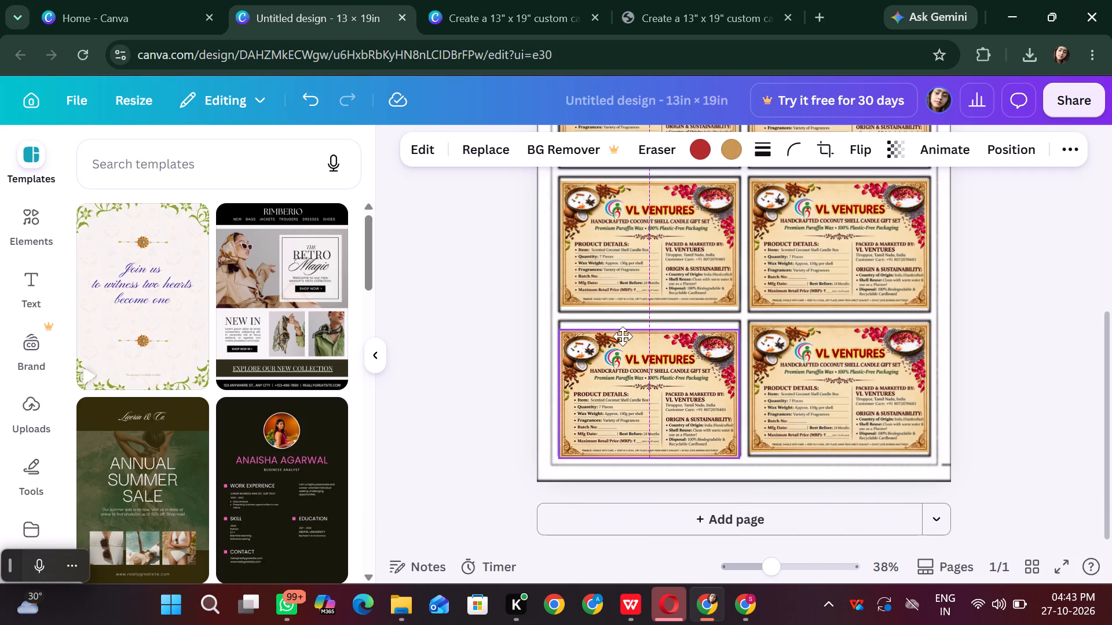
left_click_drag(623, 336, 623, 336)
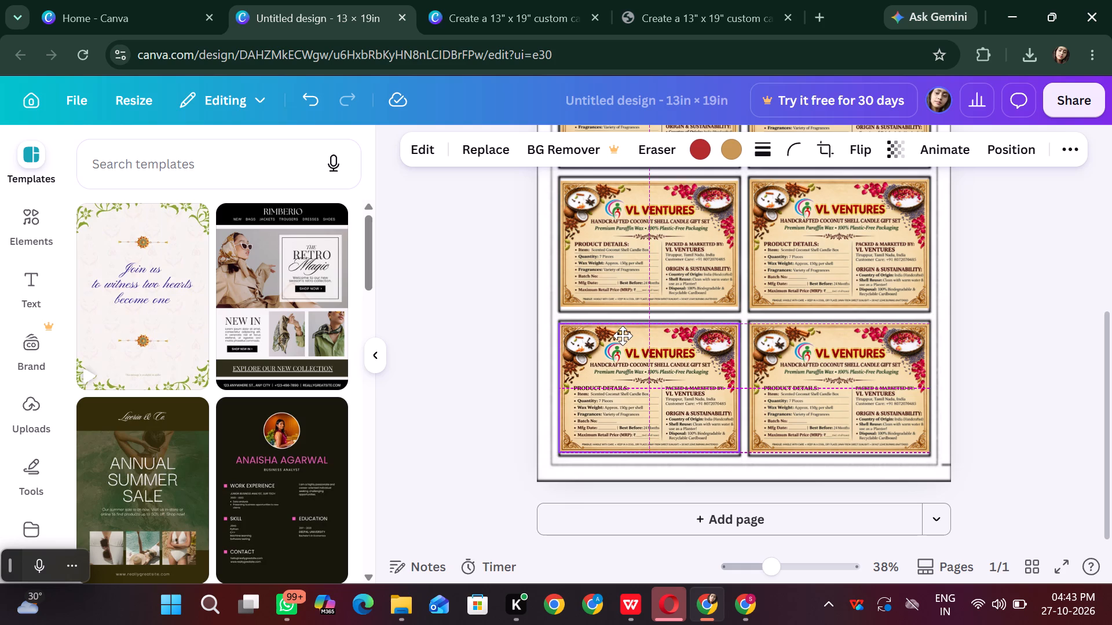
left_click_drag(623, 336, 623, 335)
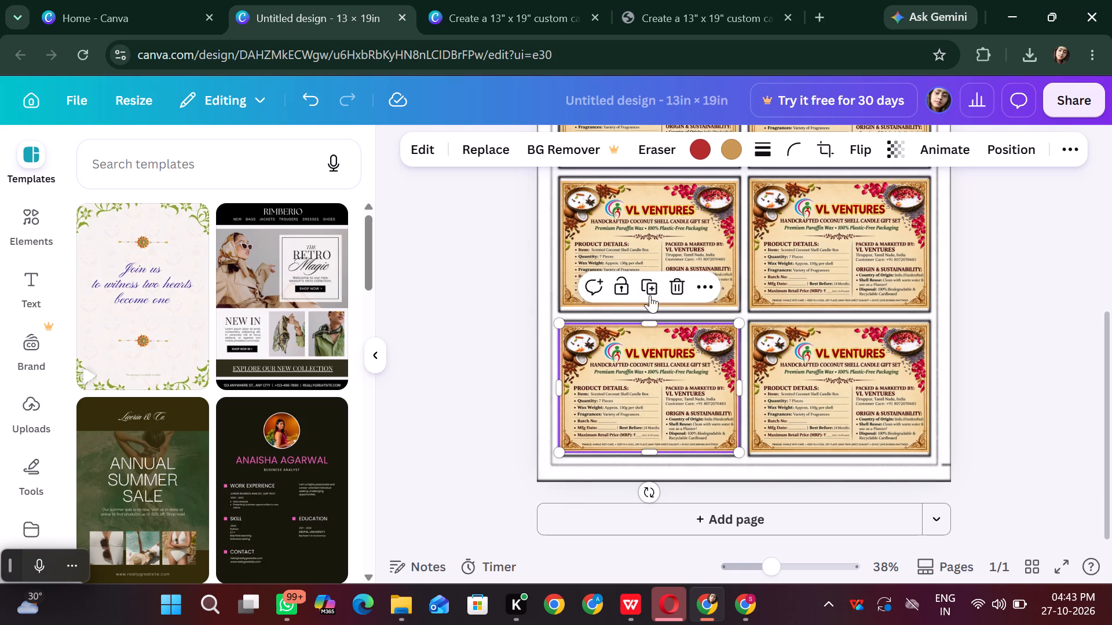
Duplicate the bottom-left label and park the copy over the bottom-right cell.
left_click(650, 295)
left_click_drag(515, 386, 678, 285)
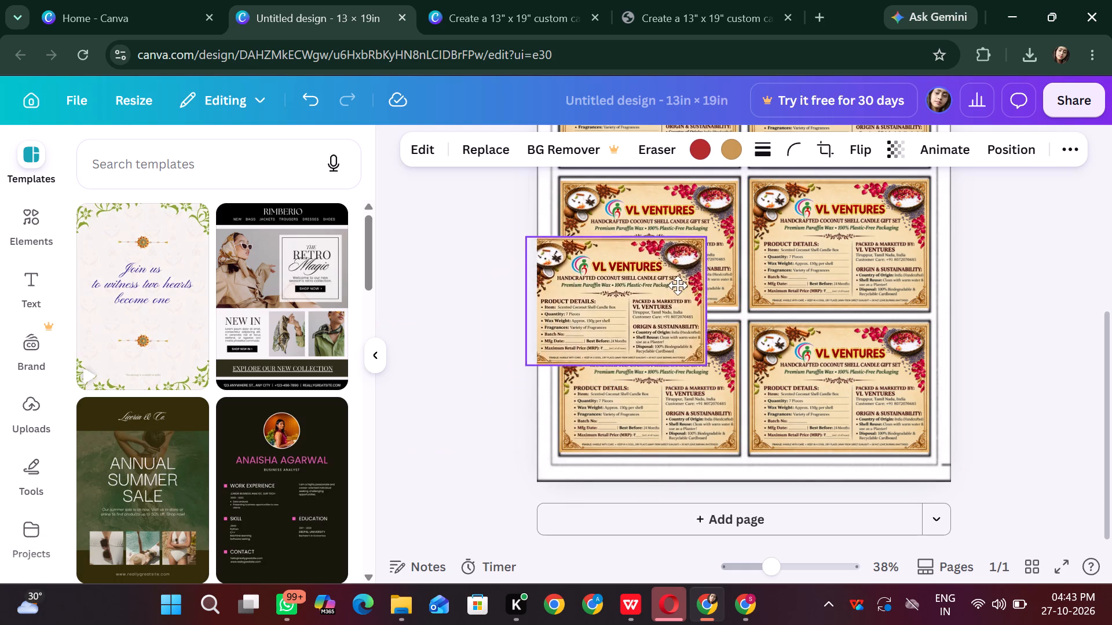
left_click_drag(678, 285, 914, 390)
Delete the old labels from the third, second and first cells of the left column.
scroll(777, 407, "up", 2)
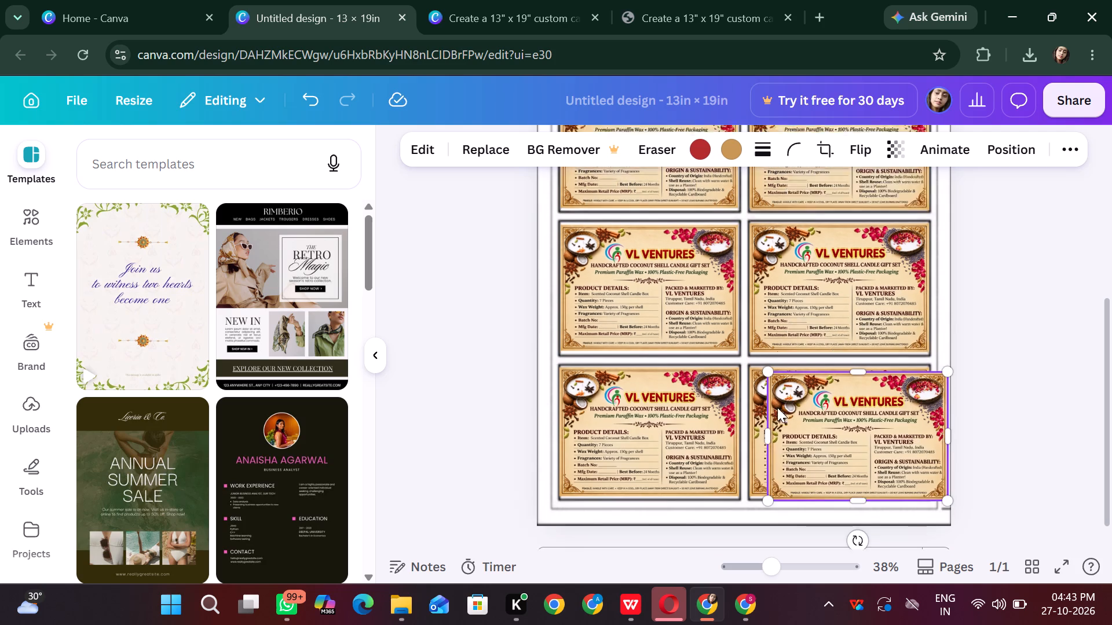
left_click(670, 427)
left_click(676, 315)
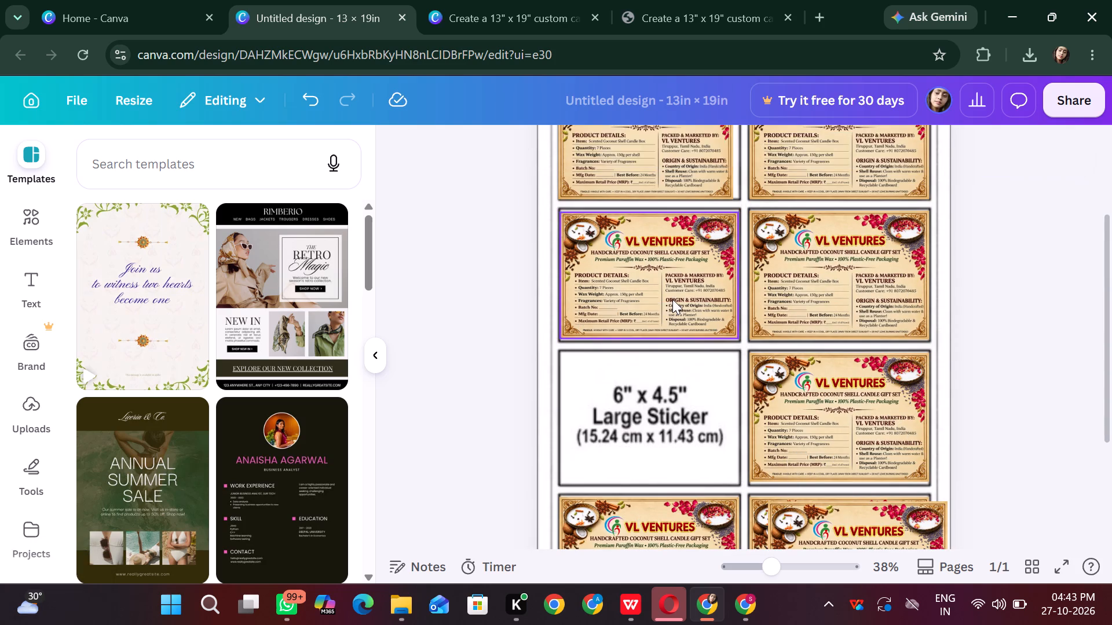
left_click(672, 299)
left_click(680, 374)
scroll(680, 374, "up", 2)
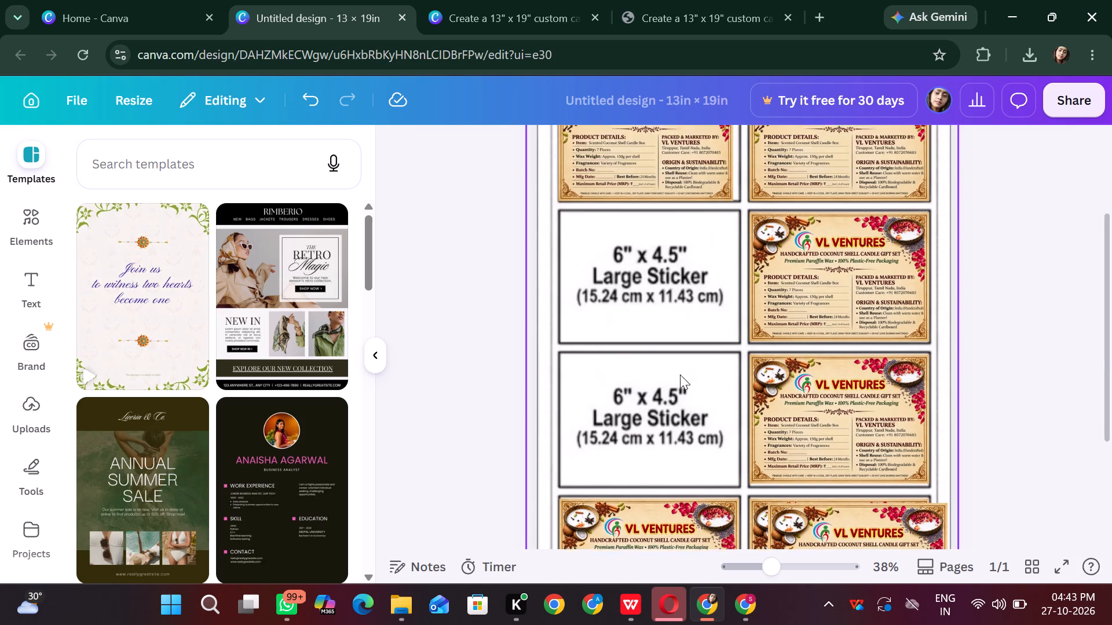
left_click(674, 325)
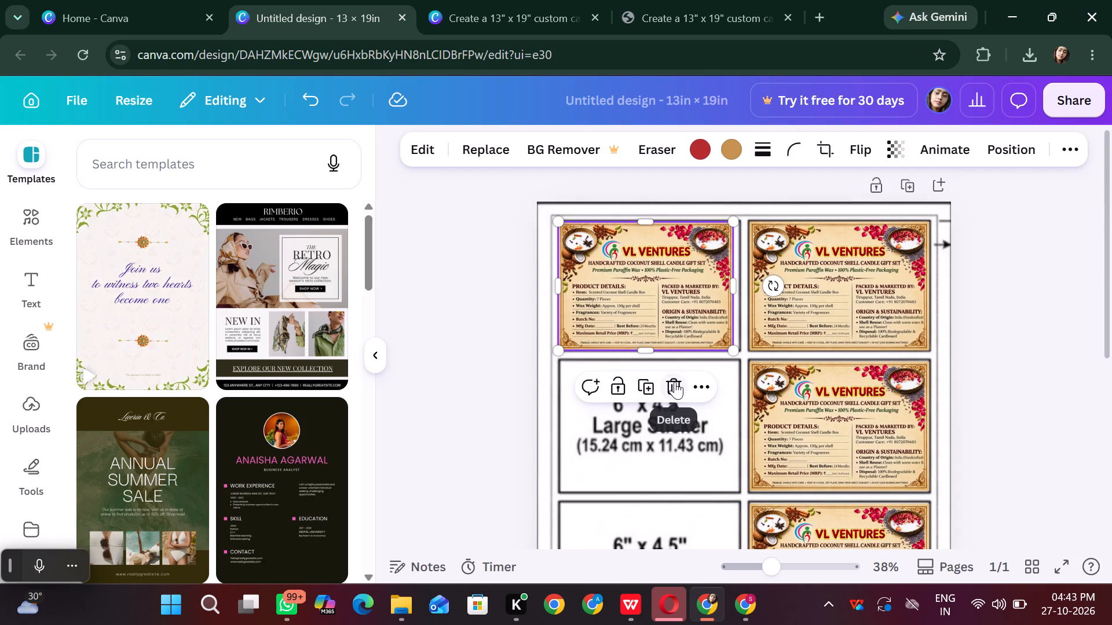
left_click(675, 381)
Move the parked label copy into the third cell of the left column and align it with the neighbouring labels.
scroll(678, 372, "down", 2)
left_click_drag(848, 527, 696, 405)
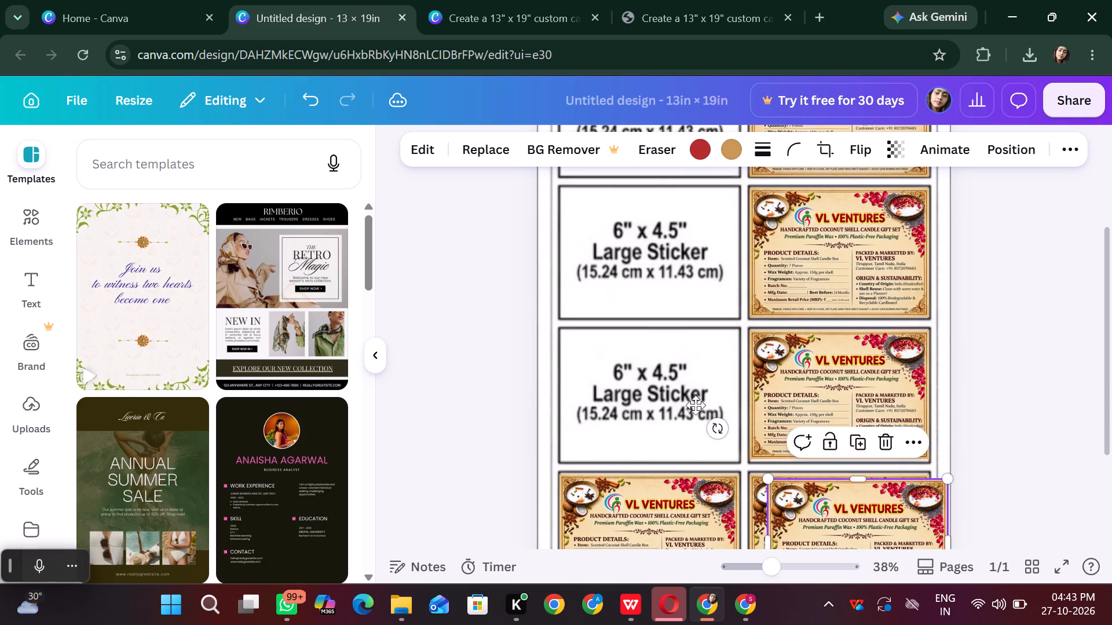
left_click_drag(696, 405, 642, 384)
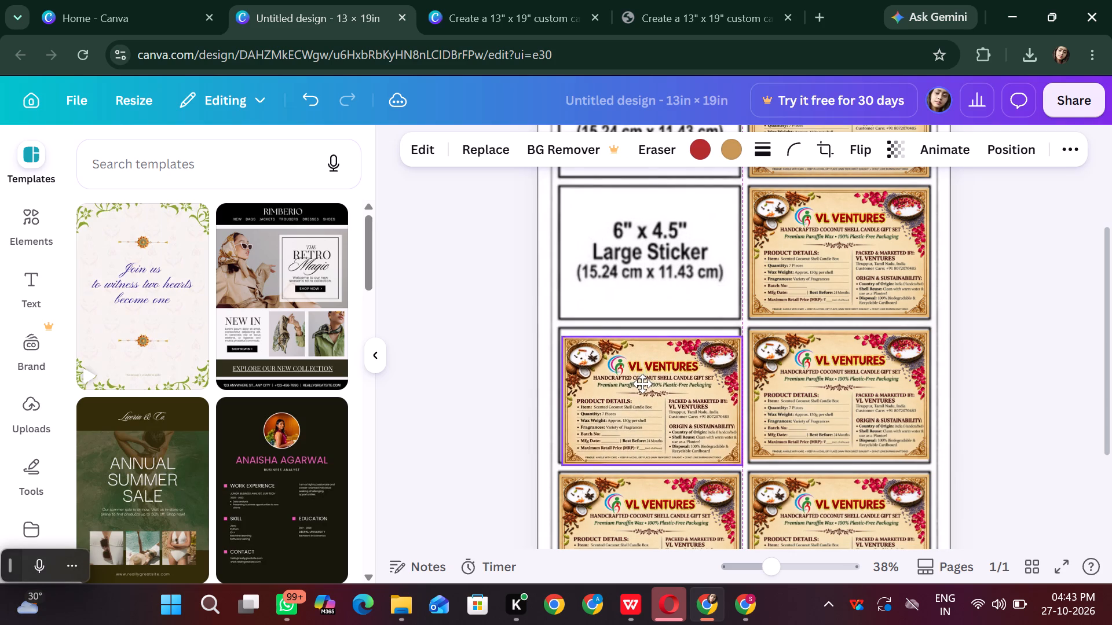
left_click_drag(642, 384, 641, 381)
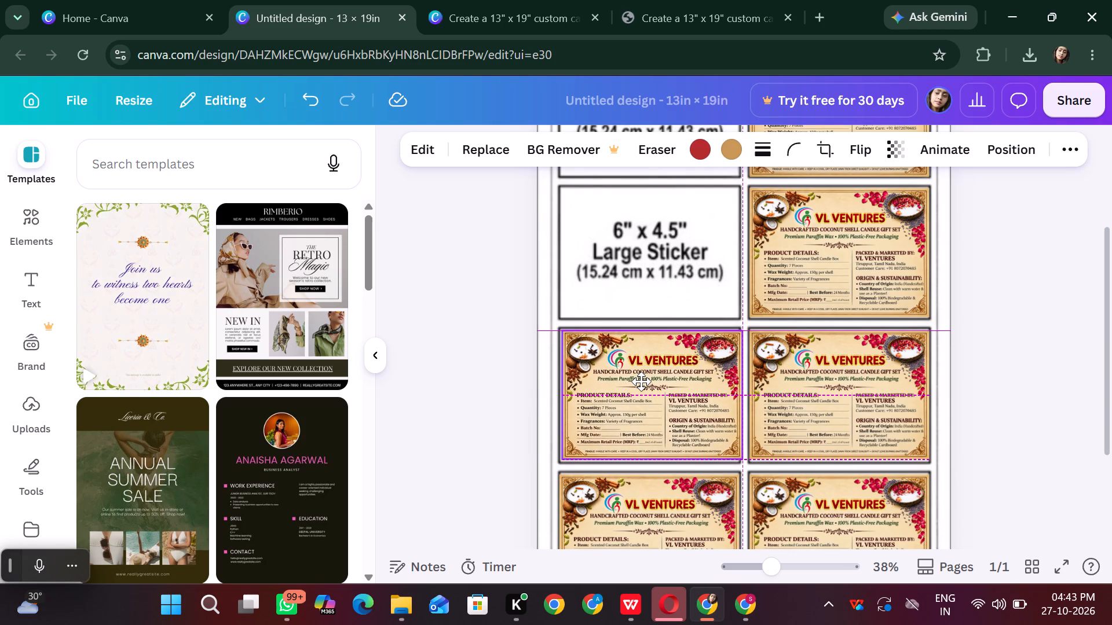
left_click_drag(641, 381, 639, 383)
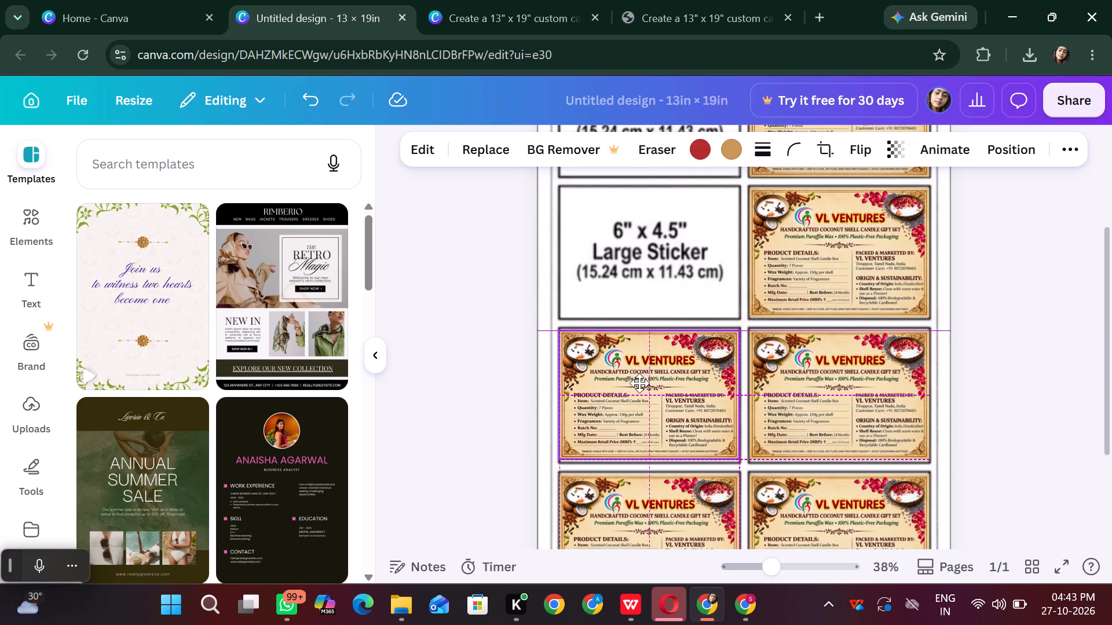
left_click_drag(639, 383, 641, 383)
left_click(641, 383)
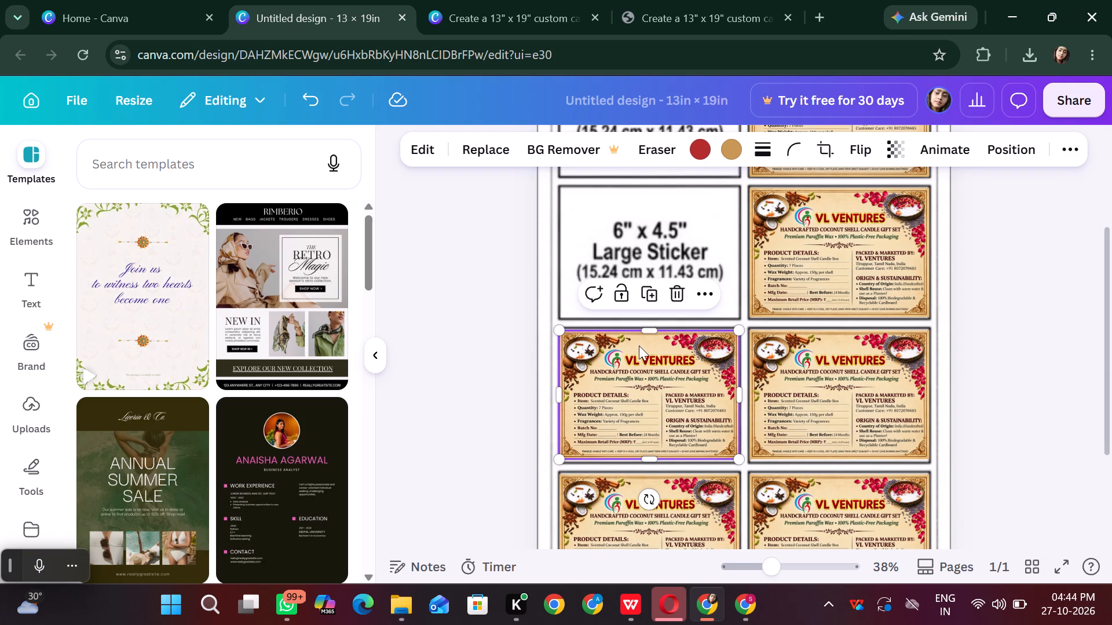
Duplicate the label up the left column into the second and first cells, nudging the top copy down into its frame.
key("ctrl+d")
scroll(675, 403, "up", 2)
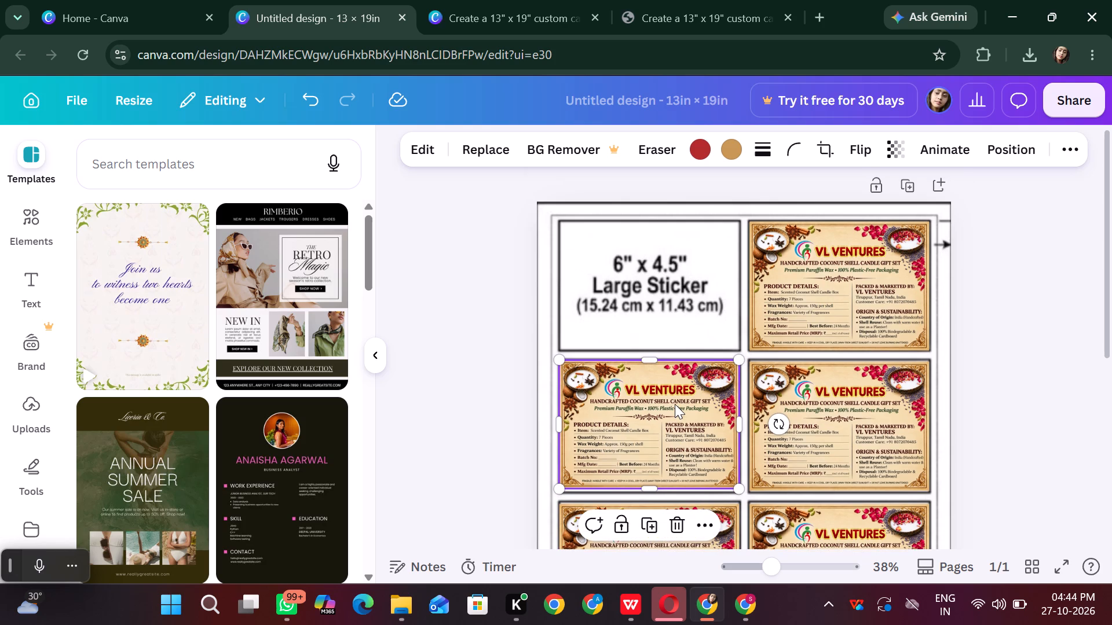
key("ctrl+d")
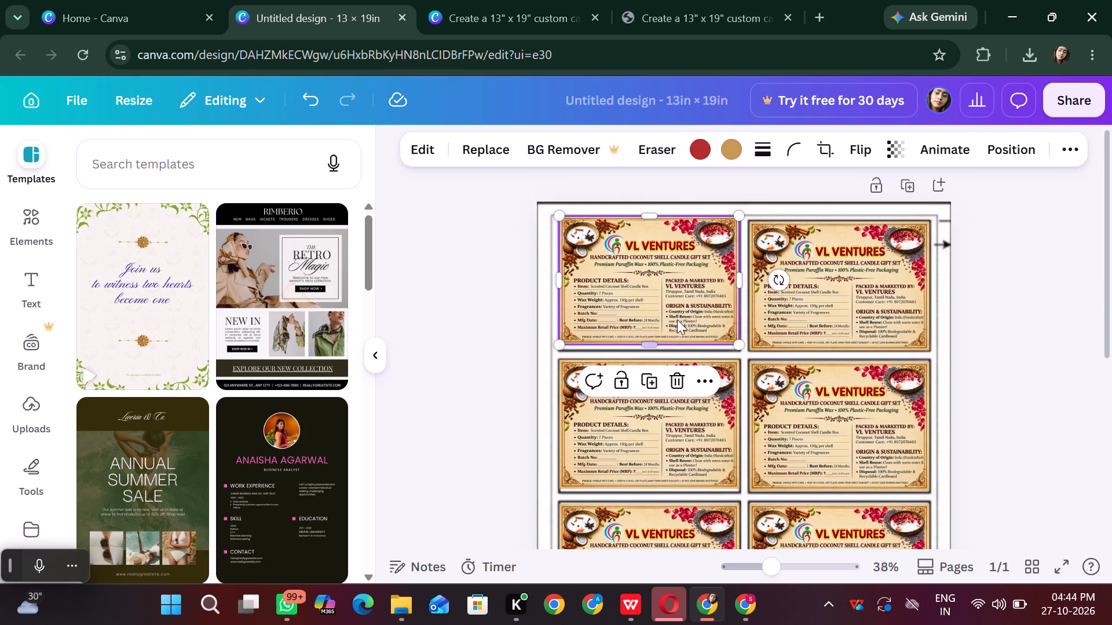
left_click_drag(672, 310, 672, 315)
left_click(1111, 382)
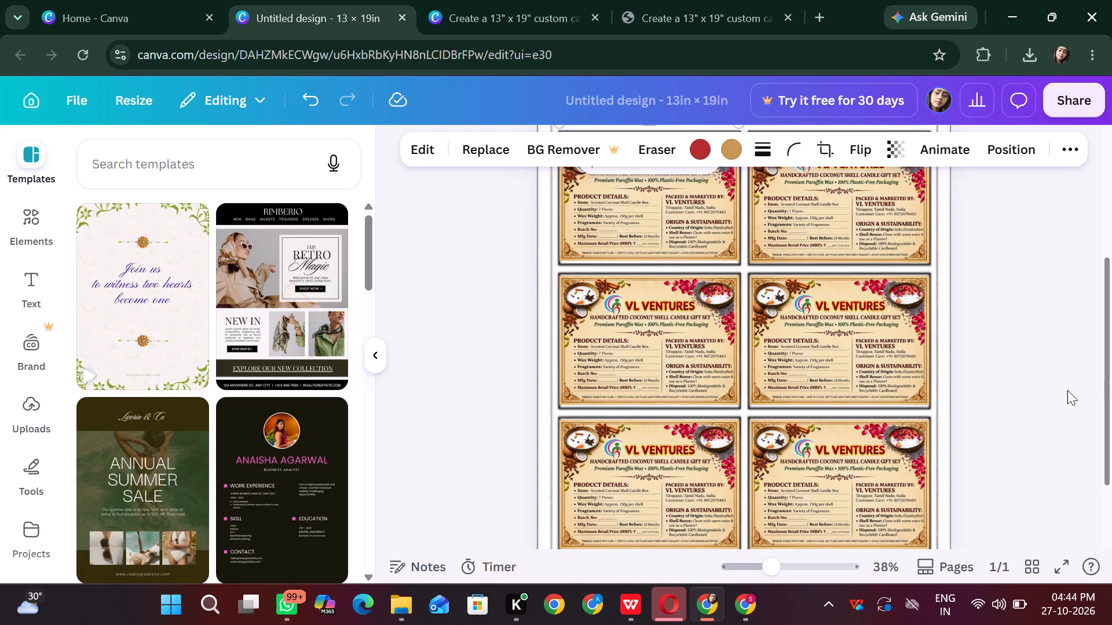
Examine the labels in both columns up close, checking how each one fits and aligns within its frame.
scroll(972, 410, "up", 4)
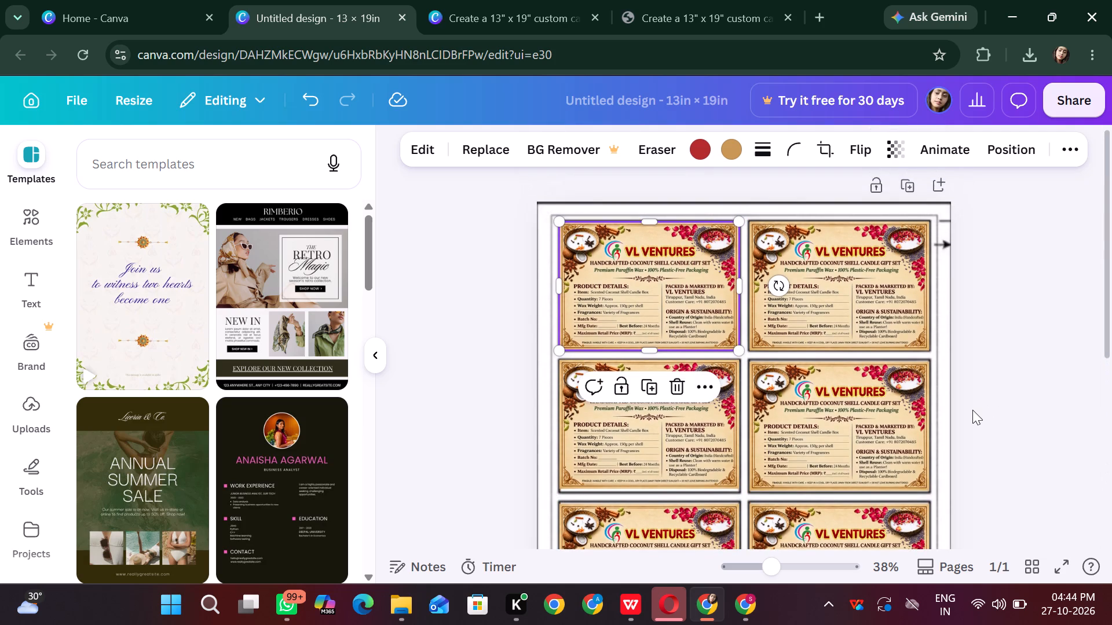
scroll(972, 410, "down", 1)
left_click(629, 361)
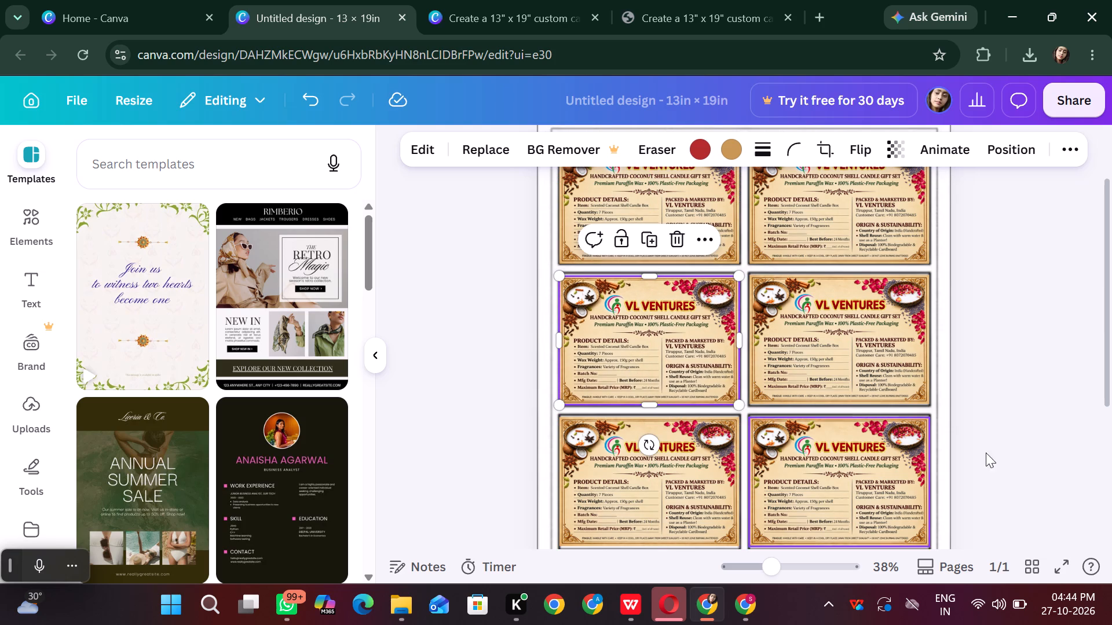
left_click(1020, 405)
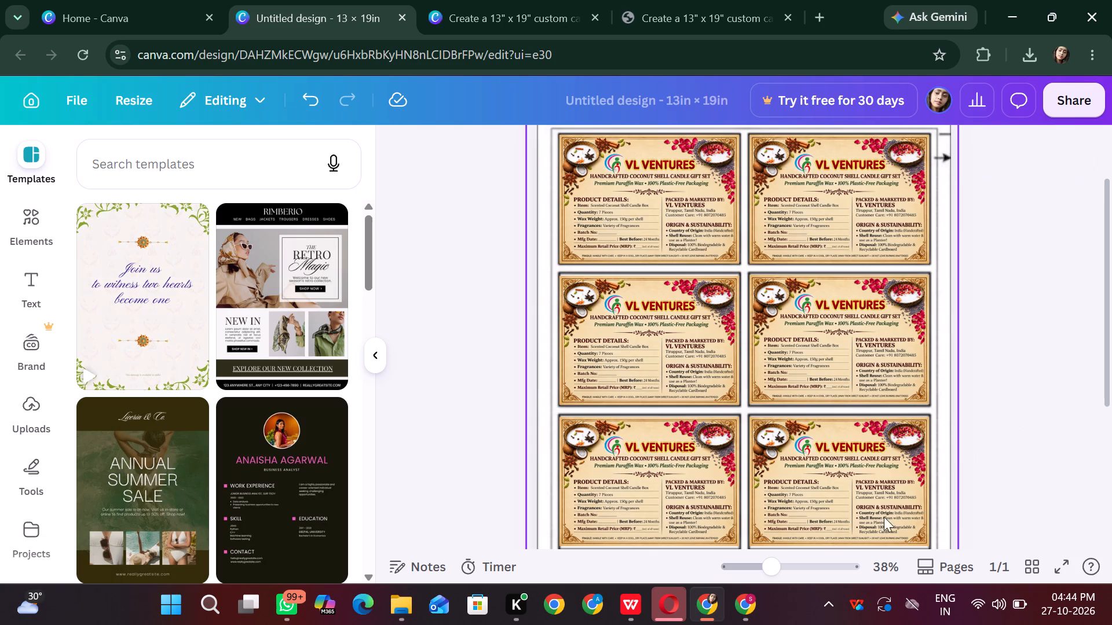
left_click(799, 561)
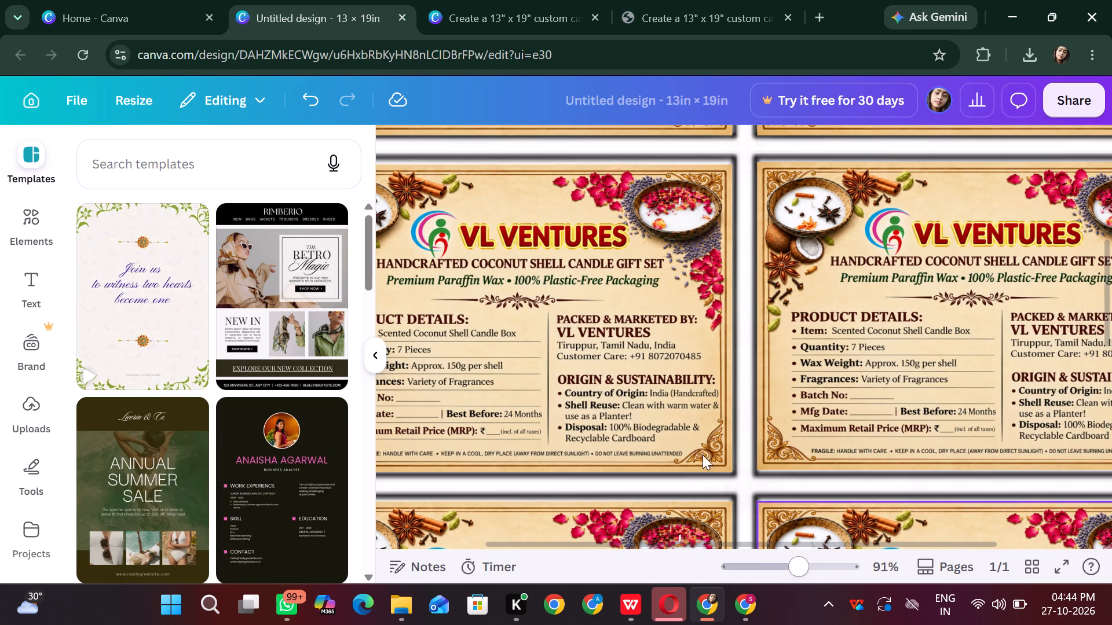
scroll(611, 392, "up", 1)
left_click(577, 372)
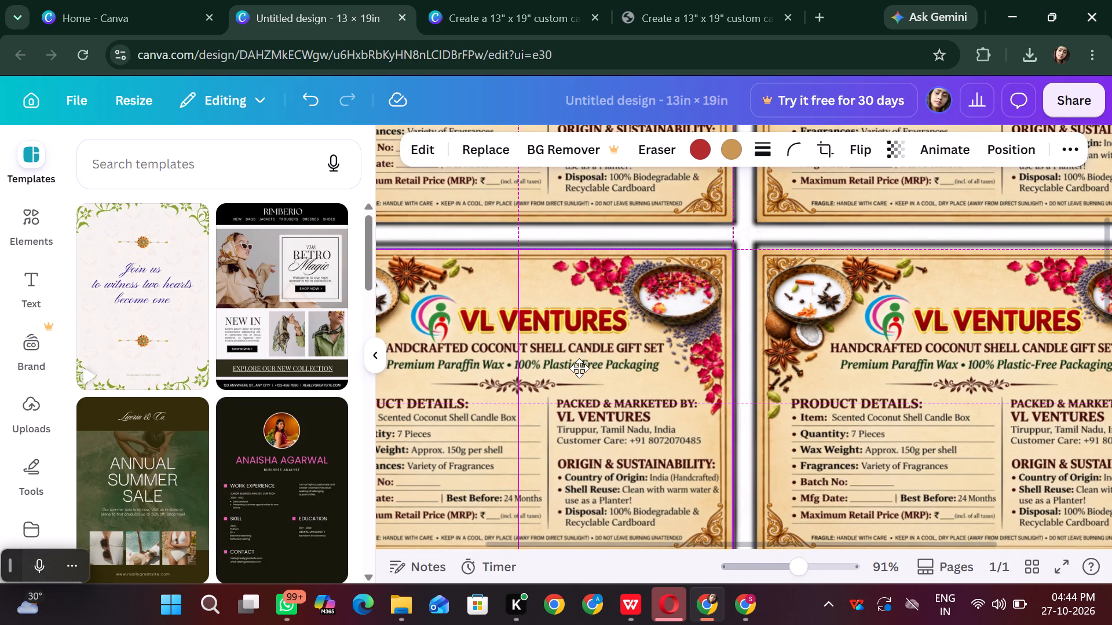
scroll(689, 349, "down", 2)
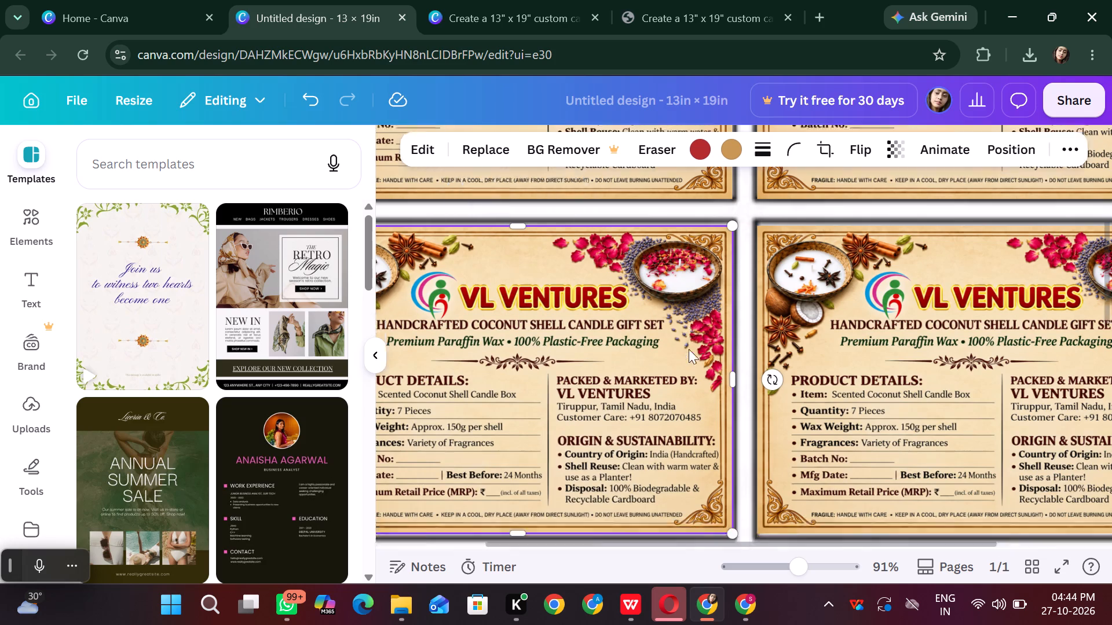
scroll(689, 349, "down", 3)
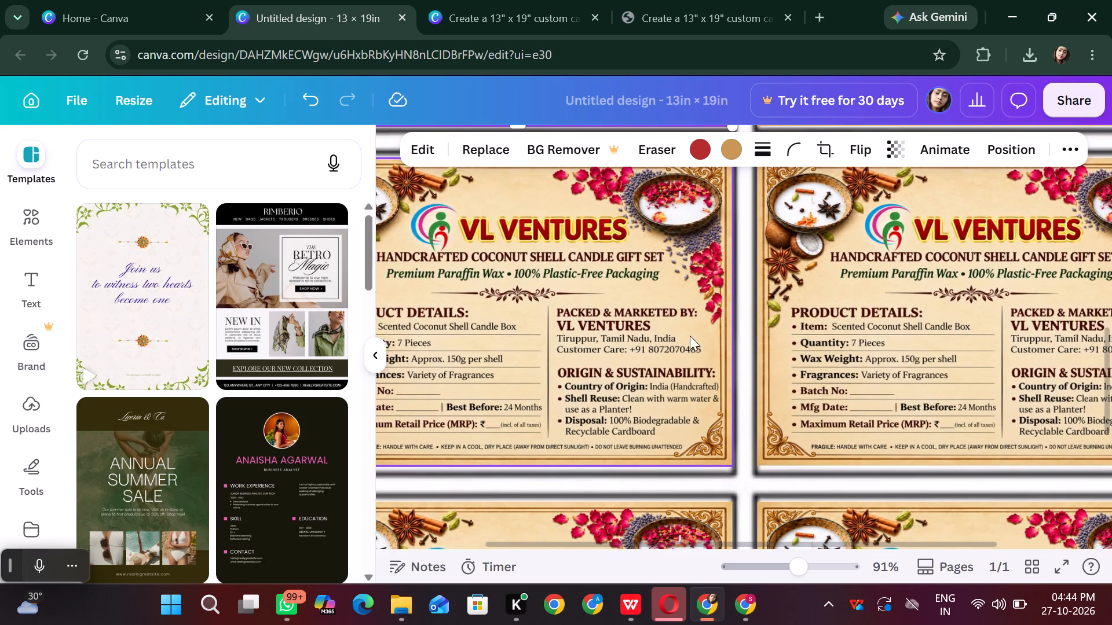
scroll(690, 336, "down", 4)
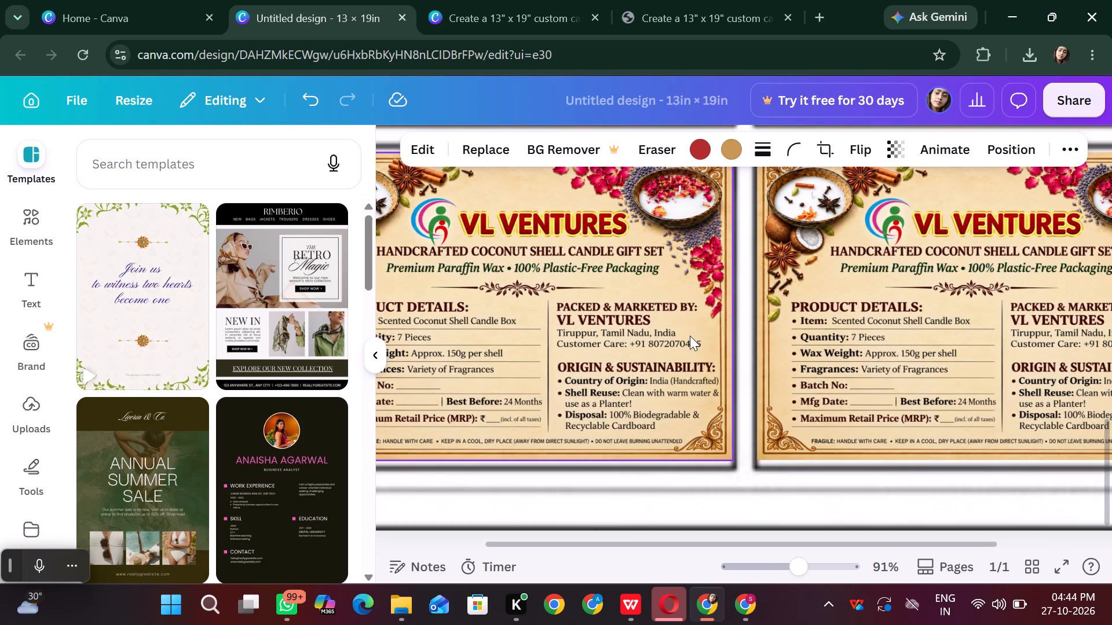
scroll(690, 336, "up", 5)
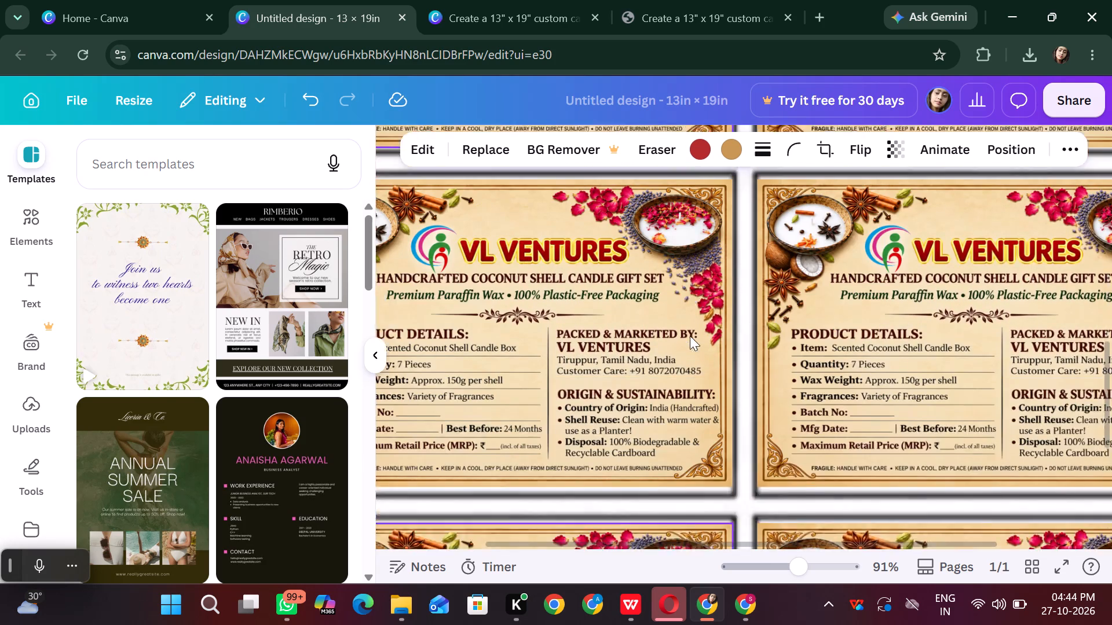
scroll(690, 336, "up", 7)
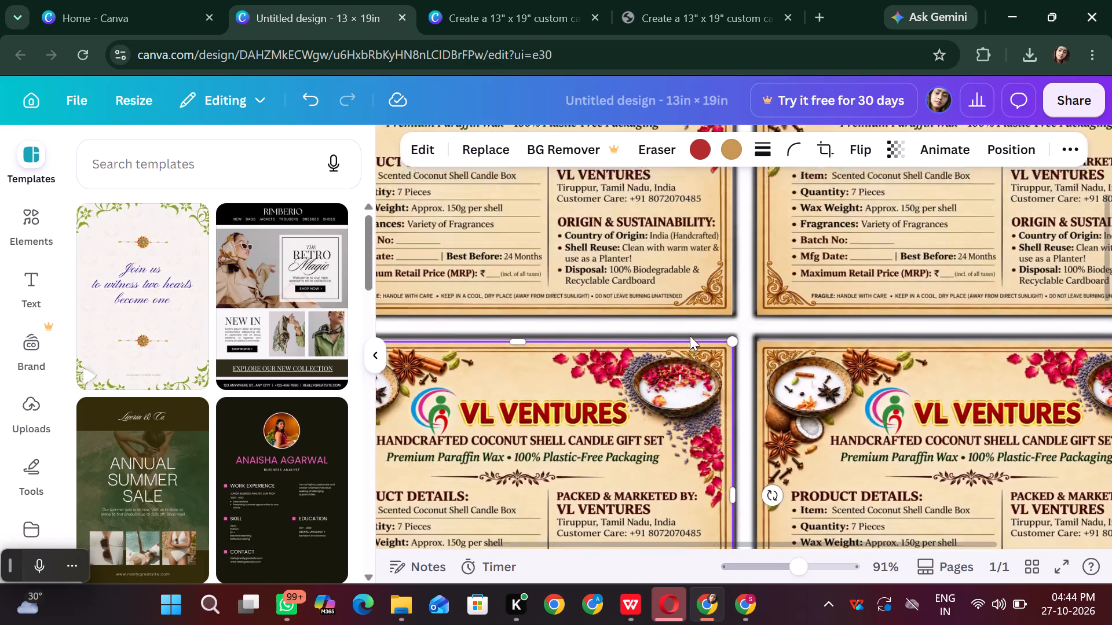
scroll(690, 336, "up", 2)
scroll(690, 336, "down", 1)
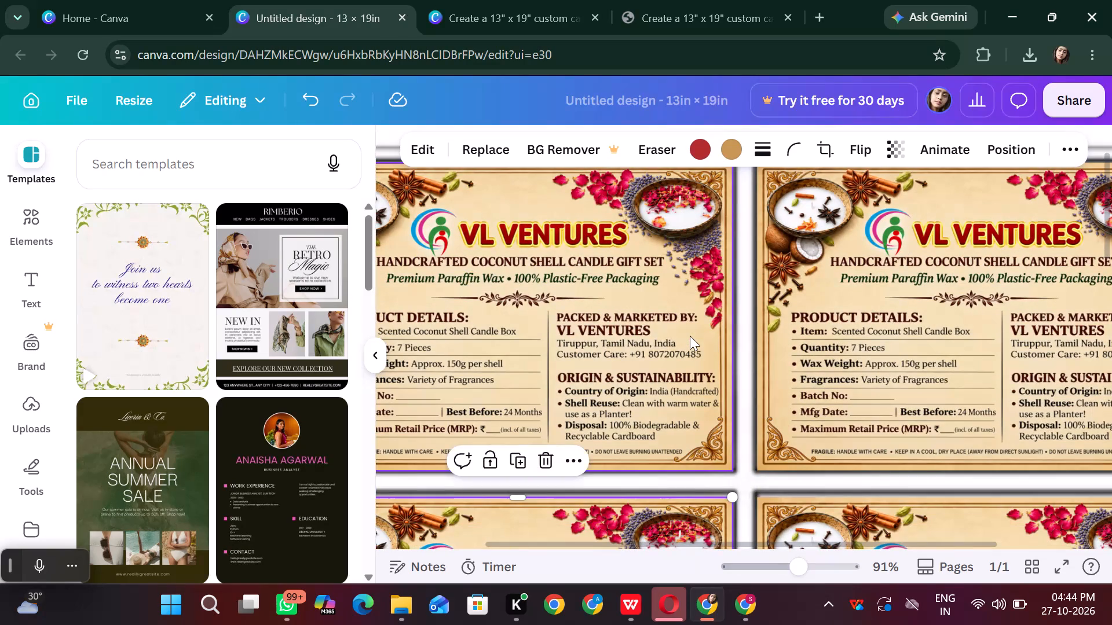
scroll(690, 336, "down", 5)
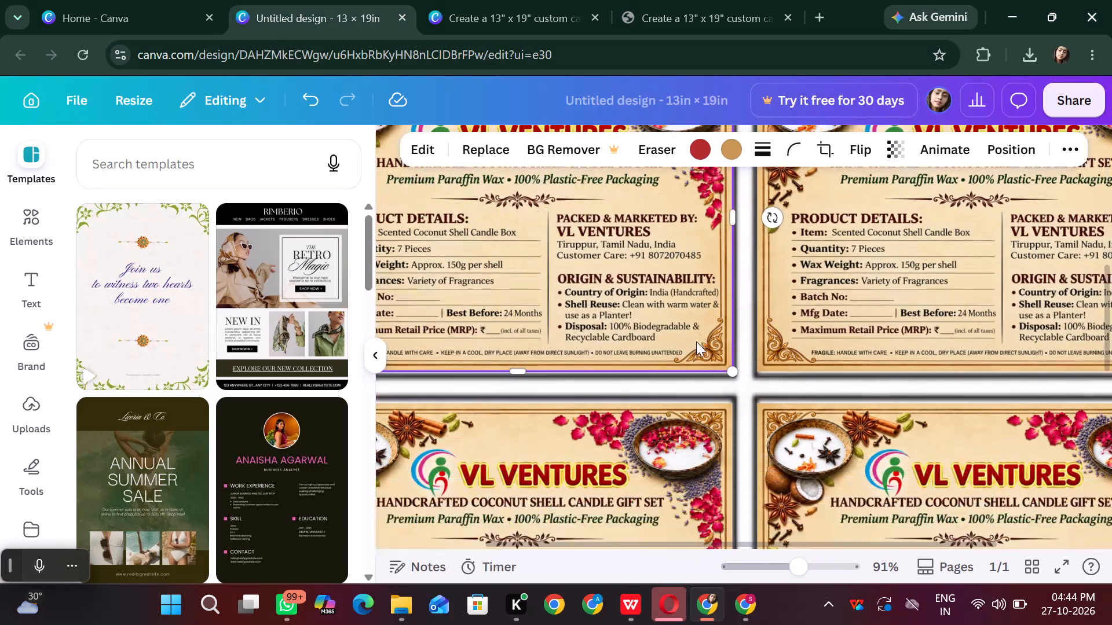
scroll(694, 355, "down", 6)
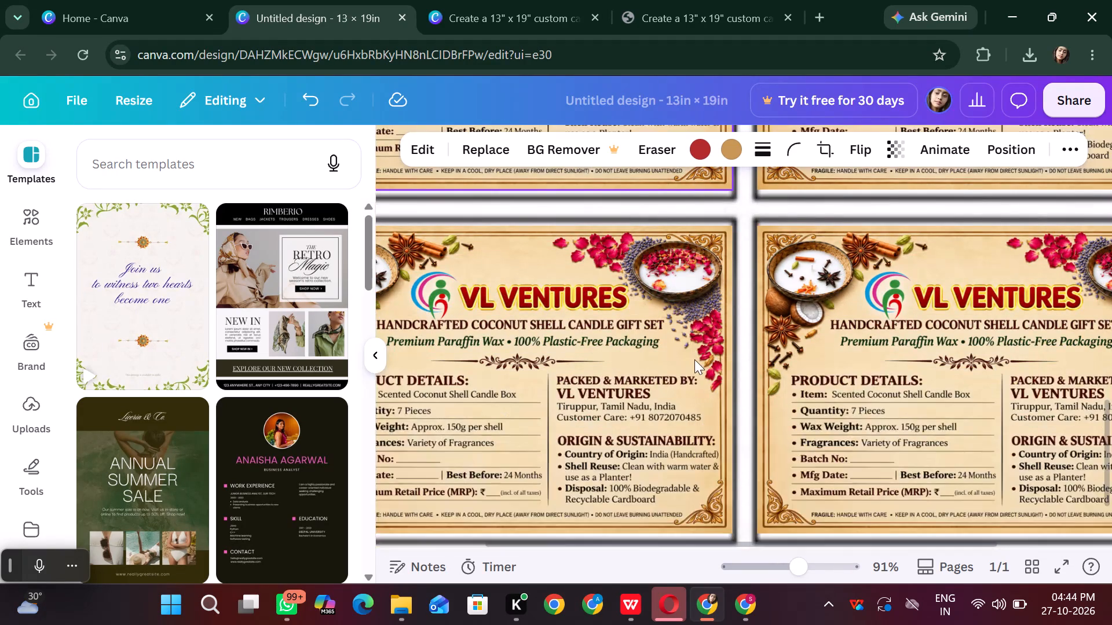
scroll(694, 359, "down", 2)
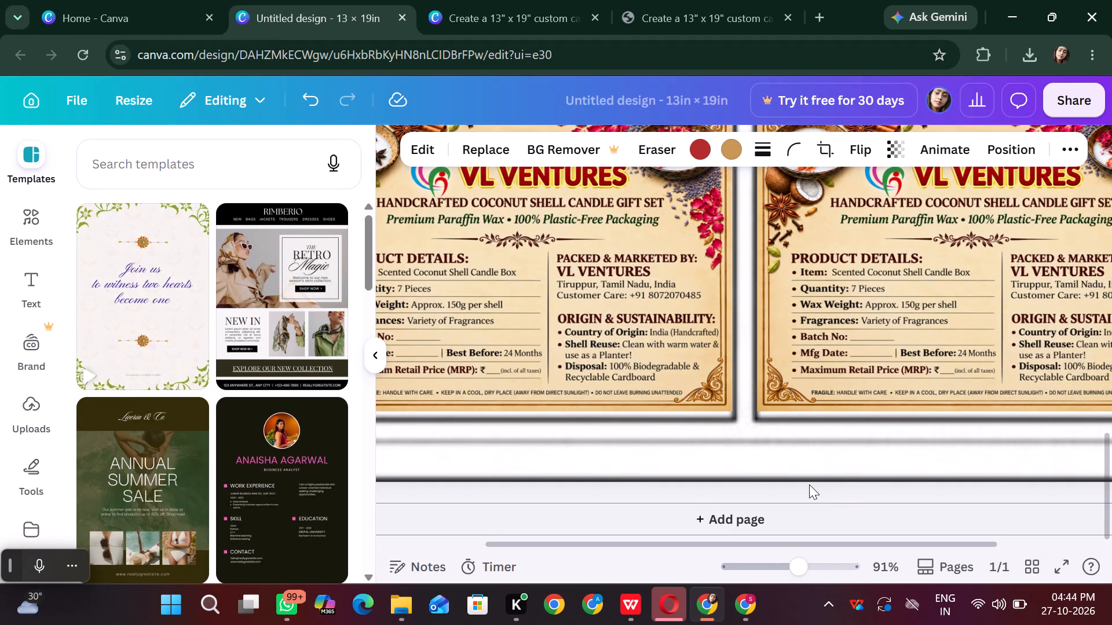
scroll(809, 484, "up", 5)
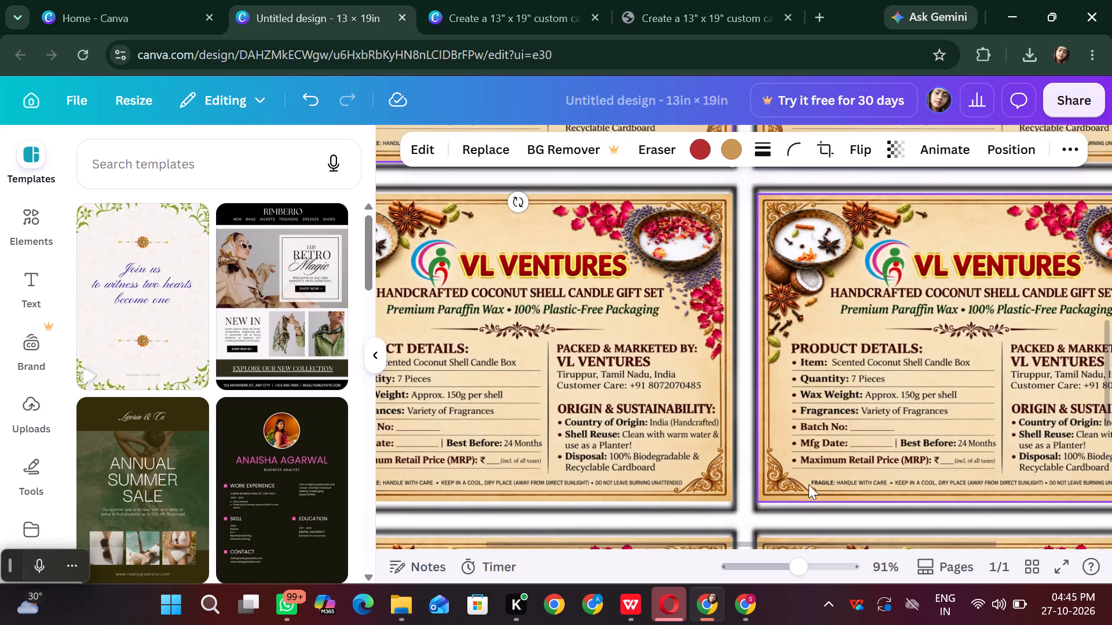
scroll(813, 482, "up", 13)
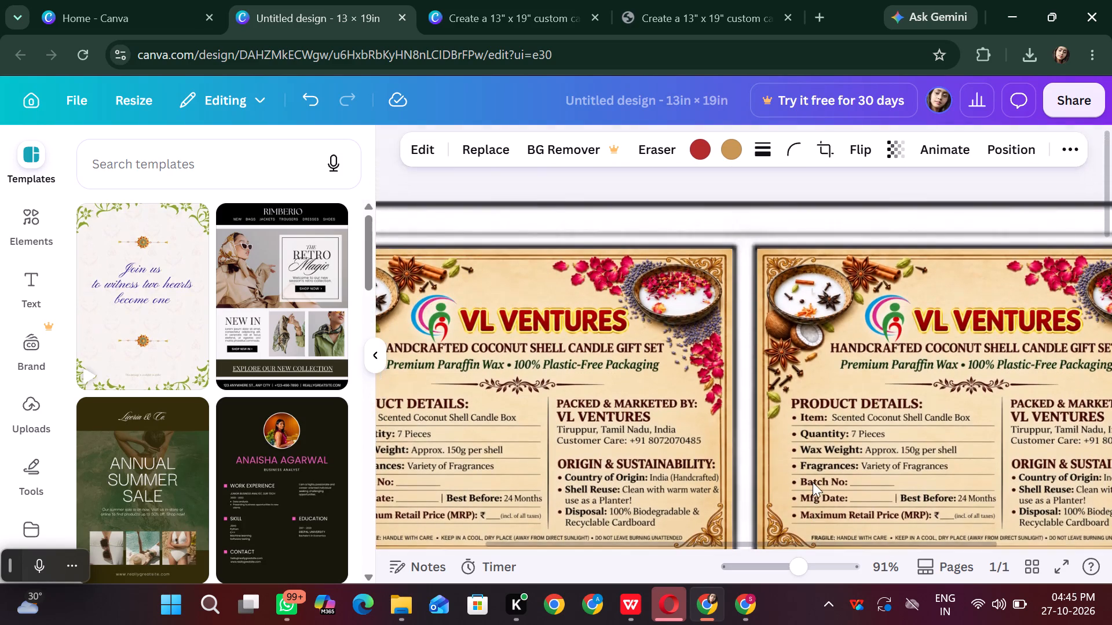
Delete the background layout image with the cell frames from behind the labels, leaving the eight labels on the page.
left_click(781, 570)
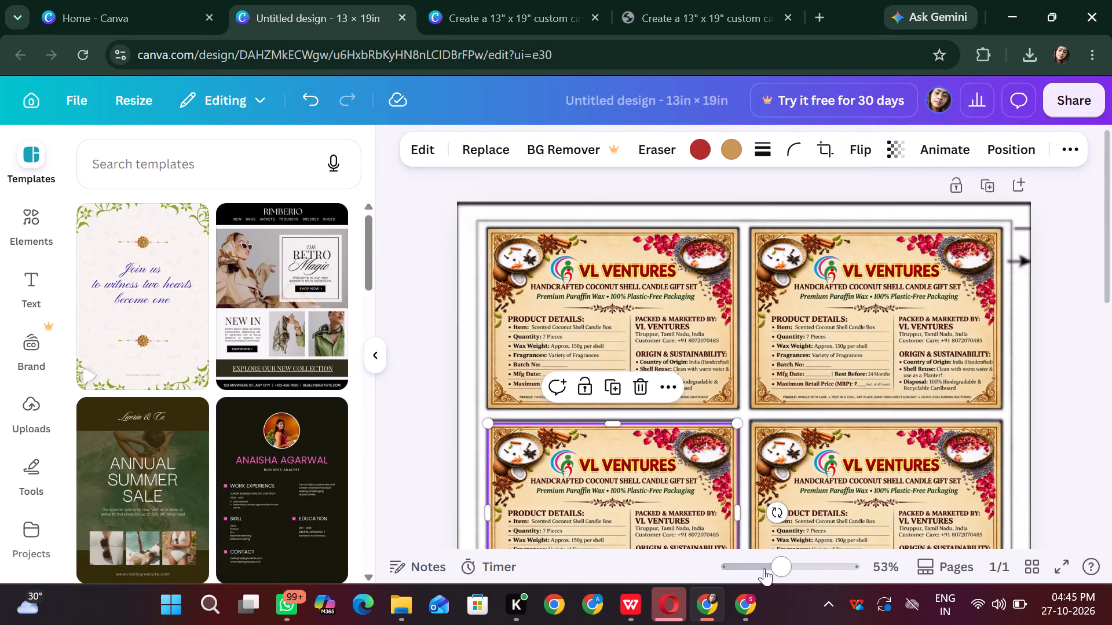
left_click(760, 208)
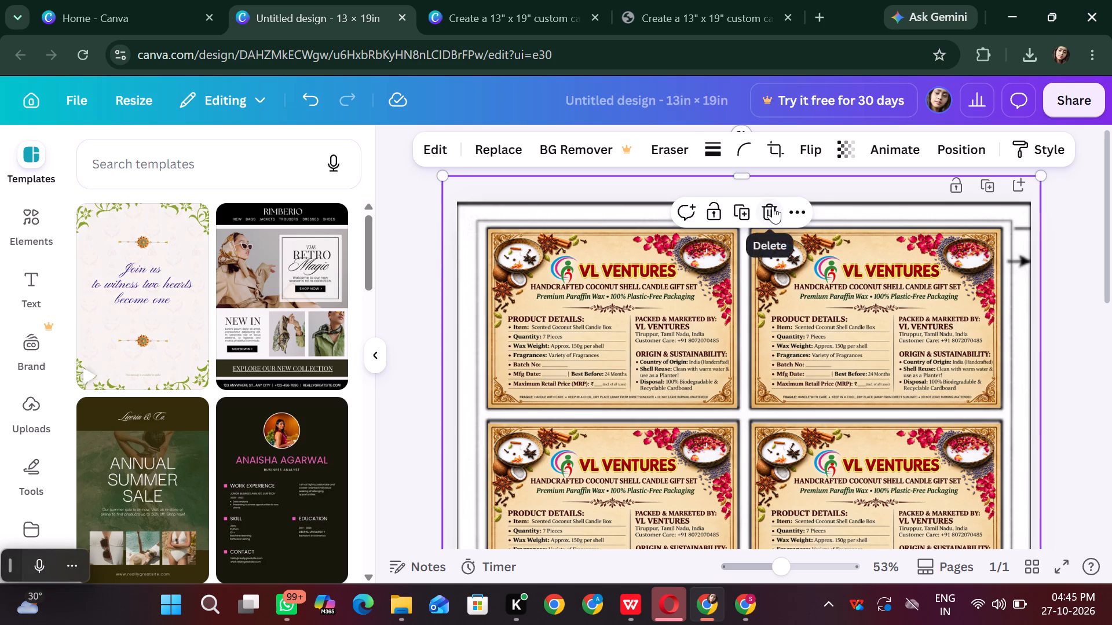
left_click(773, 206)
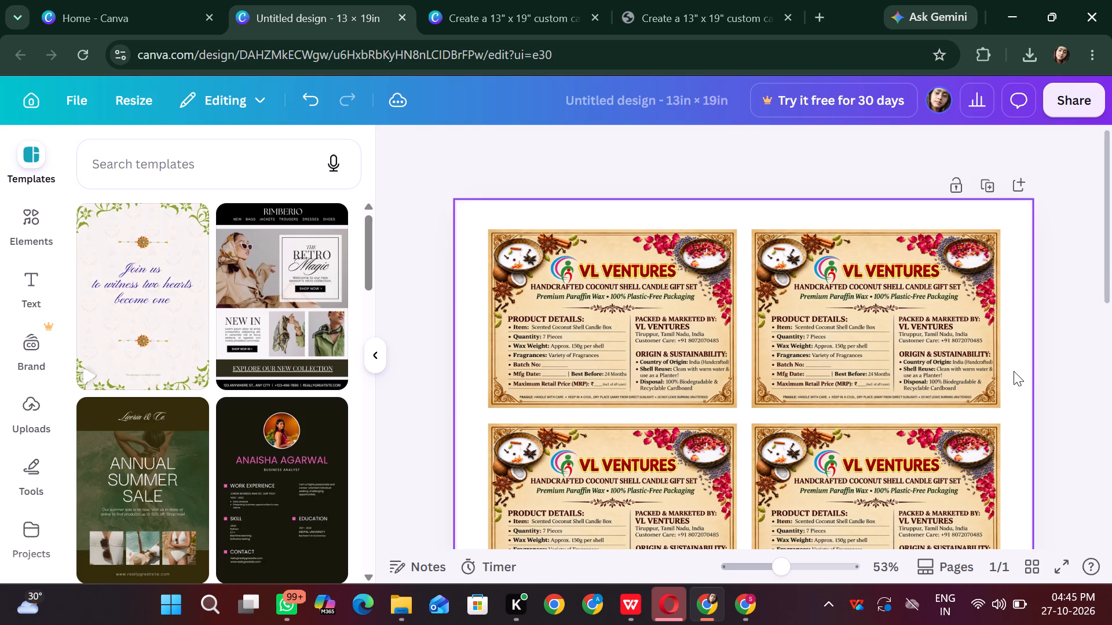
scroll(1051, 364, "down", 6)
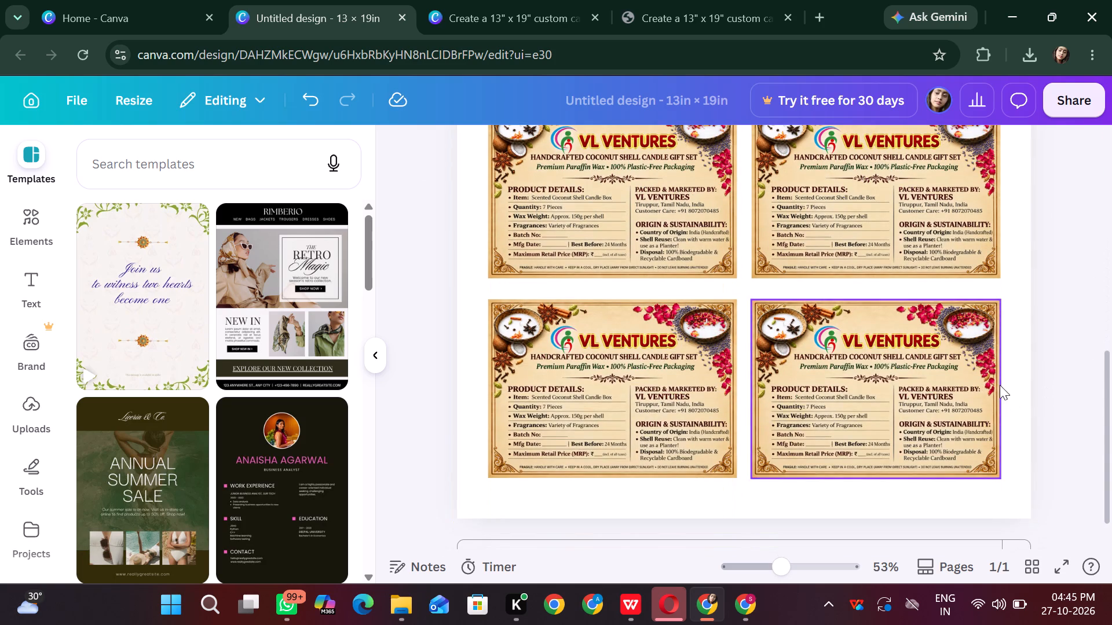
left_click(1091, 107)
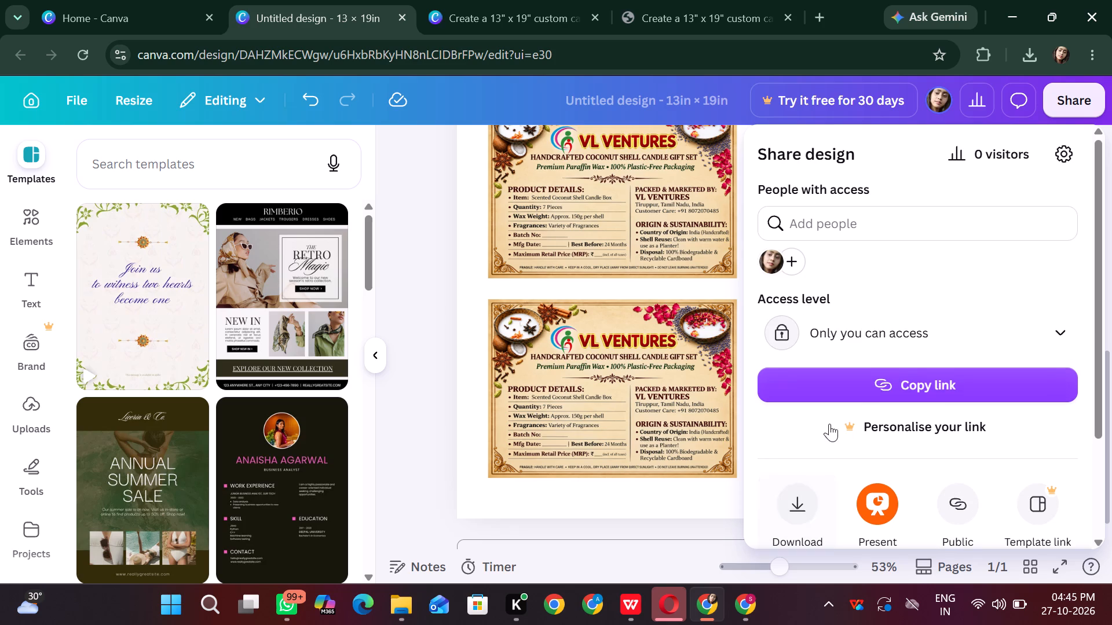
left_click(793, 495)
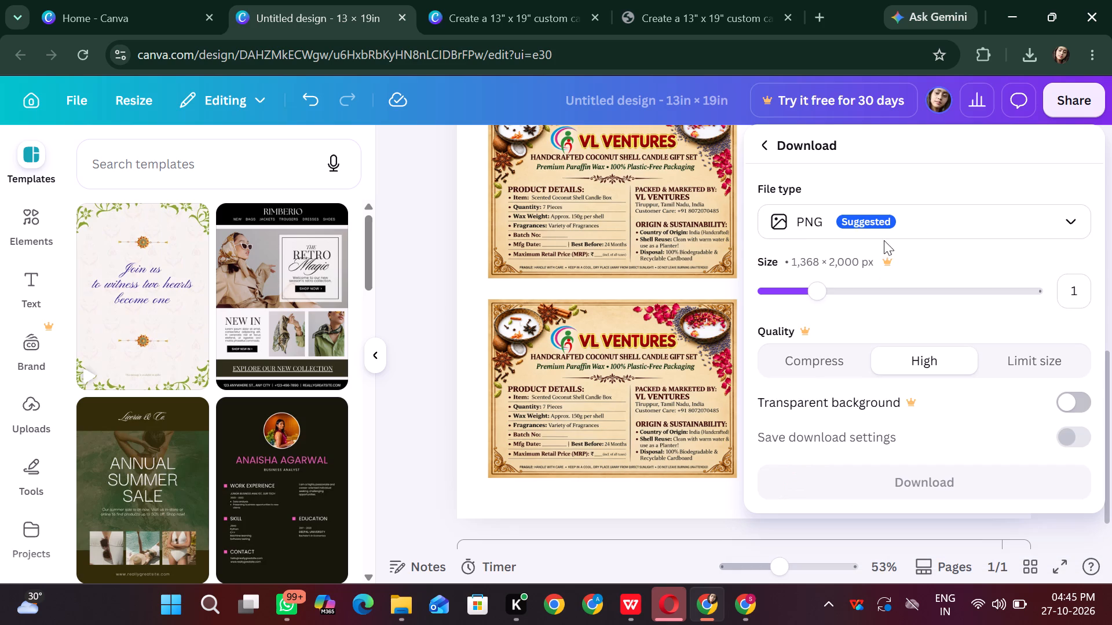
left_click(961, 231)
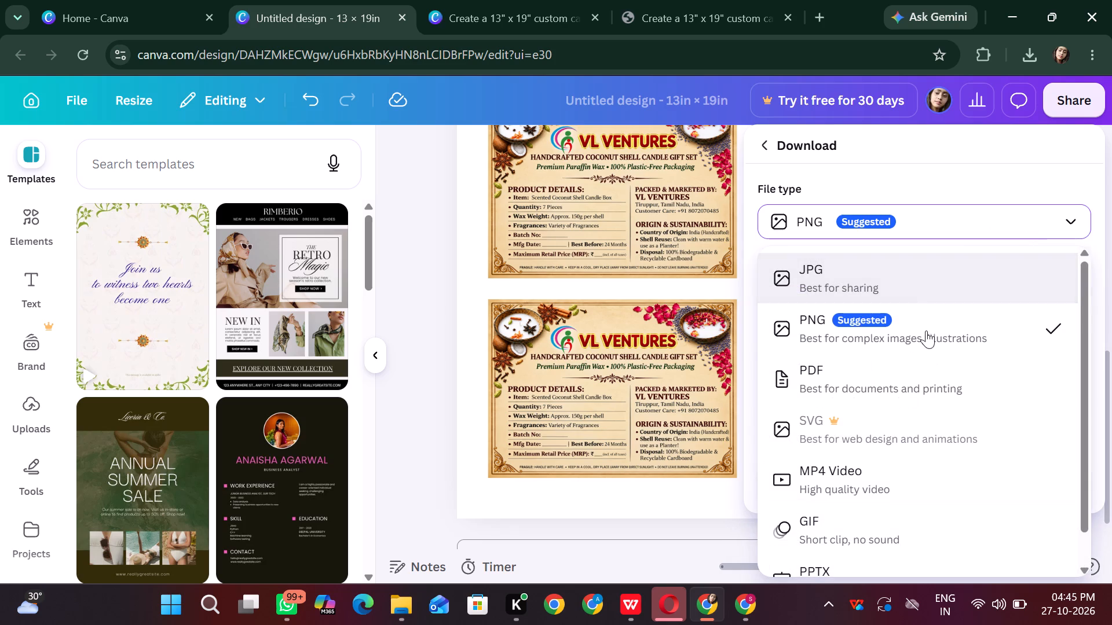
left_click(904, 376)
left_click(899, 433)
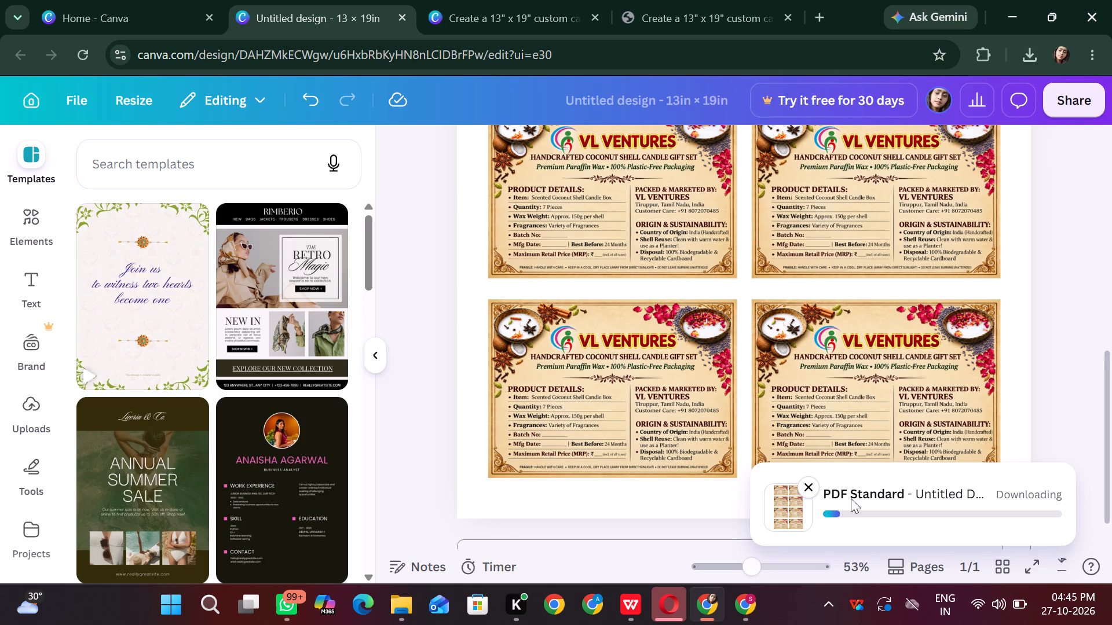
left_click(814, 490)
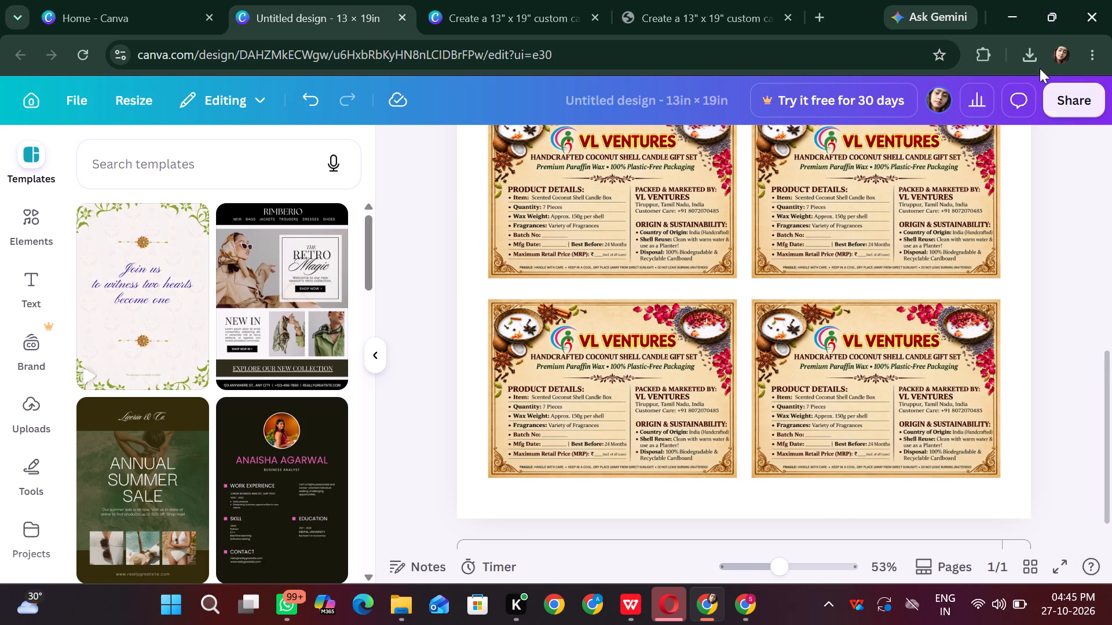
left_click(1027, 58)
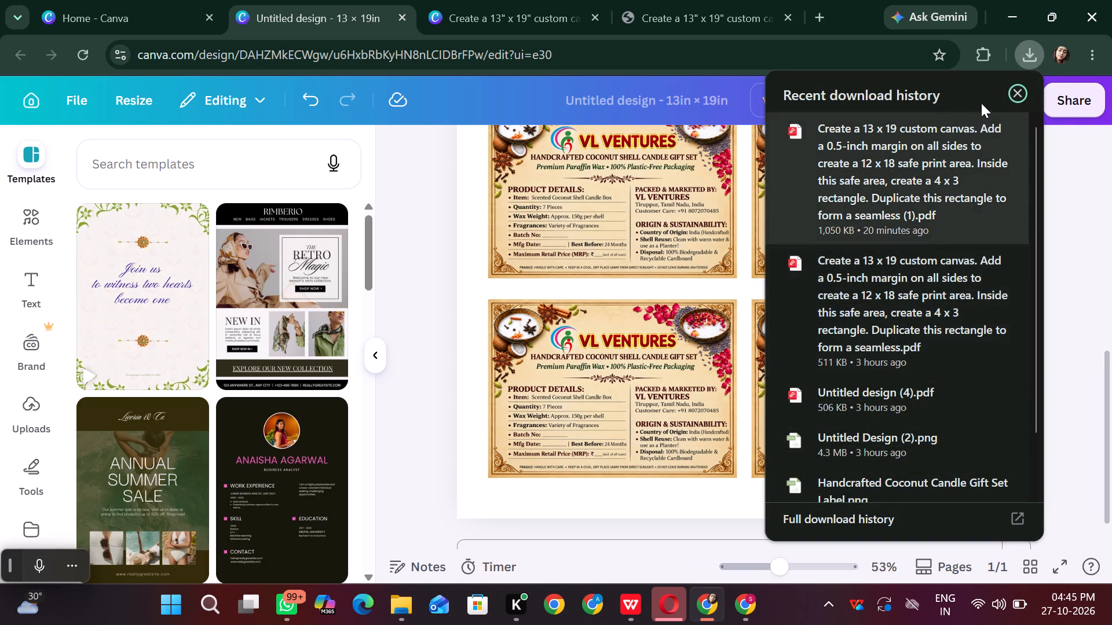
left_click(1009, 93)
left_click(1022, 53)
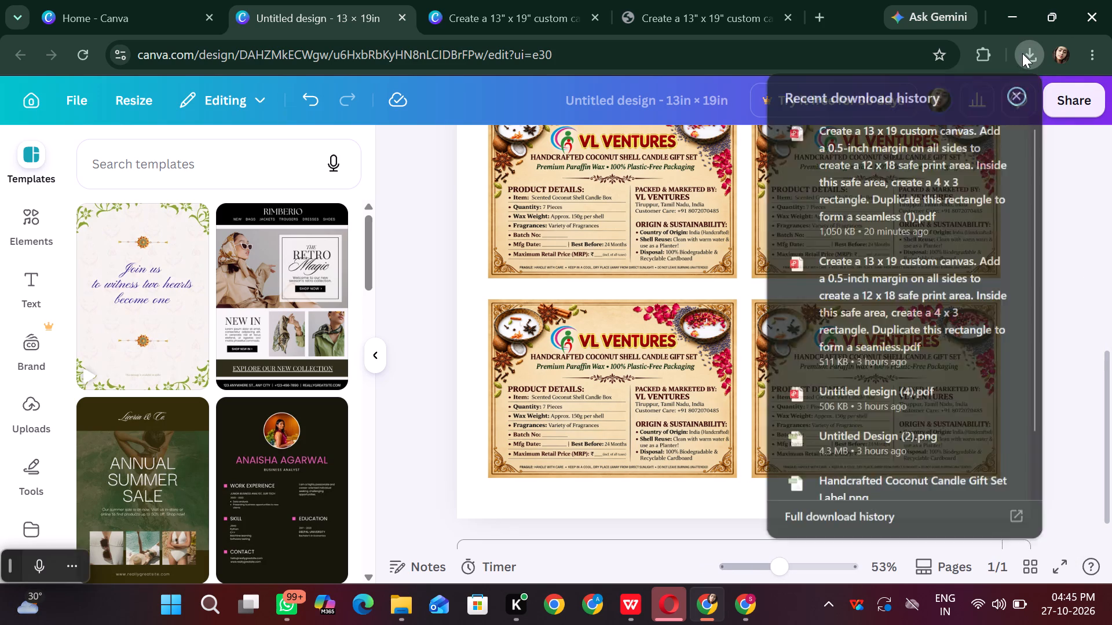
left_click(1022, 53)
Download the eight-label sheet as a PDF with the Print preset.
left_click(1055, 94)
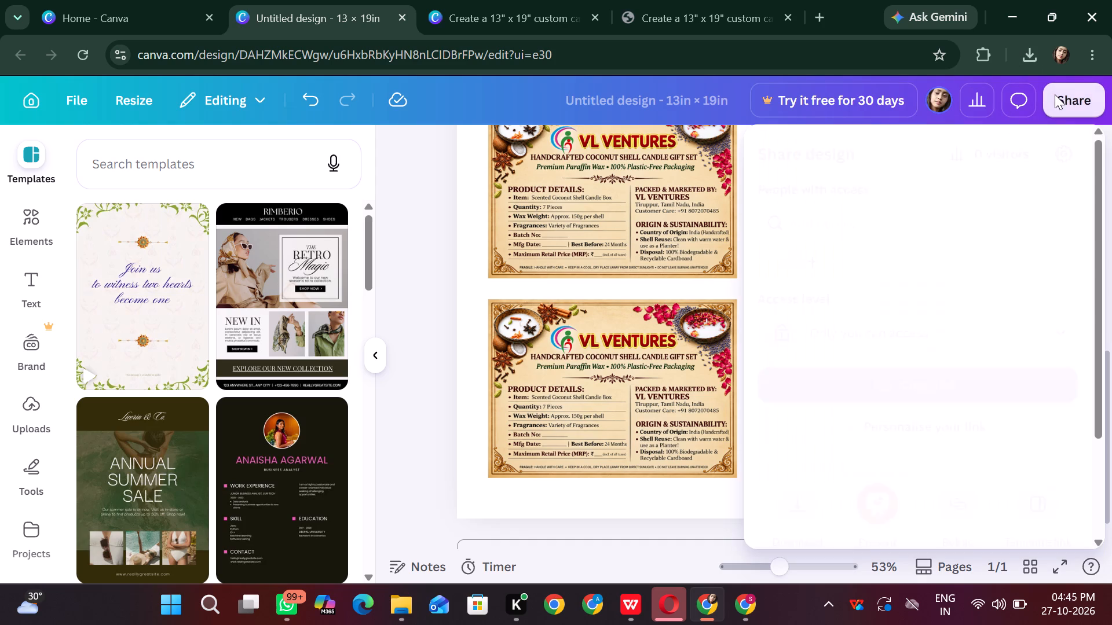
left_click(789, 498)
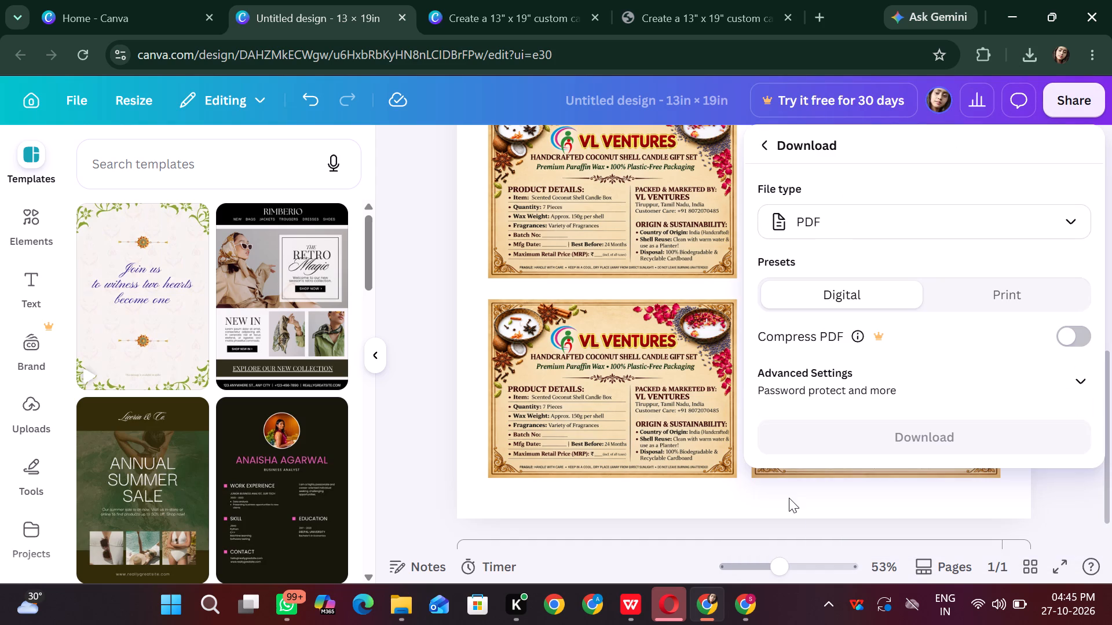
left_click(1008, 300)
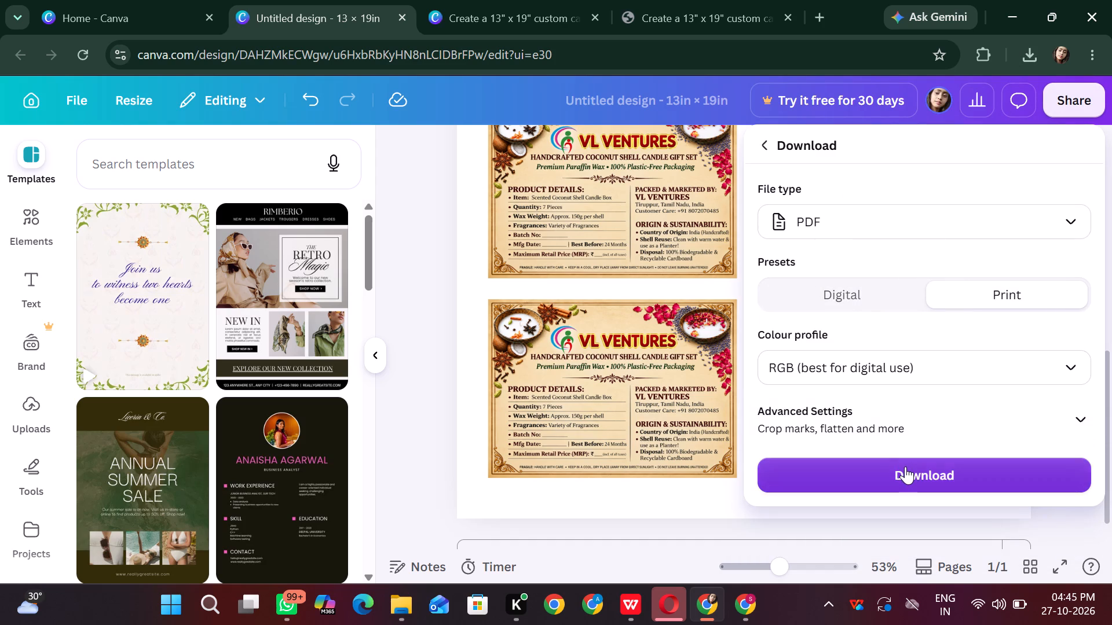
left_click(905, 466)
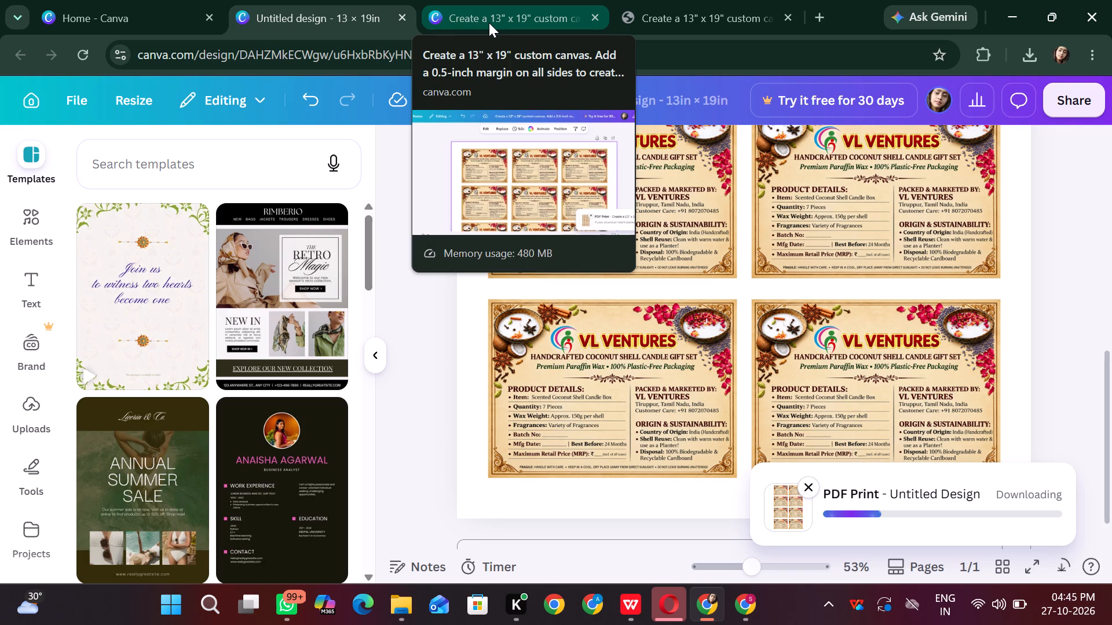
Switch to the three-column "Create a 13" x 19" custom canvas" design and download it as a PDF with the Print preset.
left_click(484, 4)
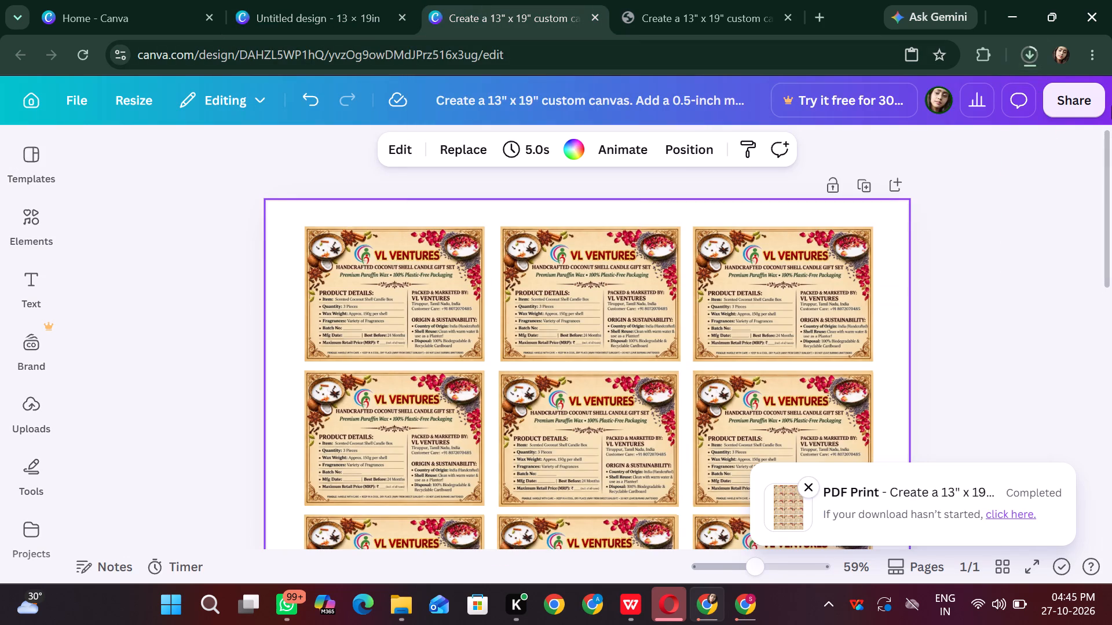
left_click(1055, 105)
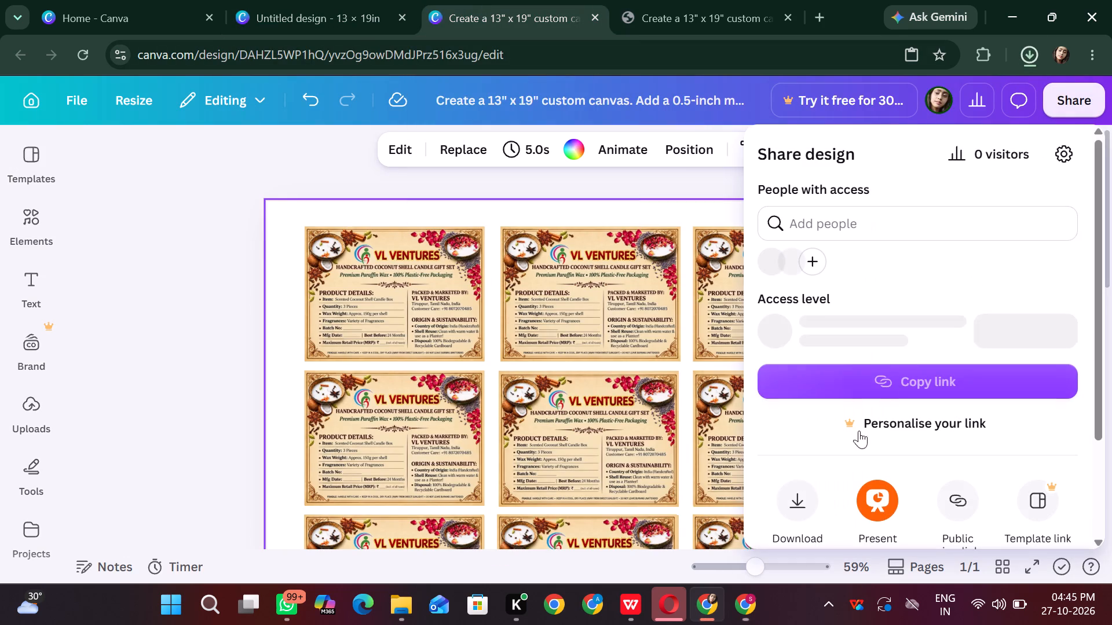
left_click(809, 518)
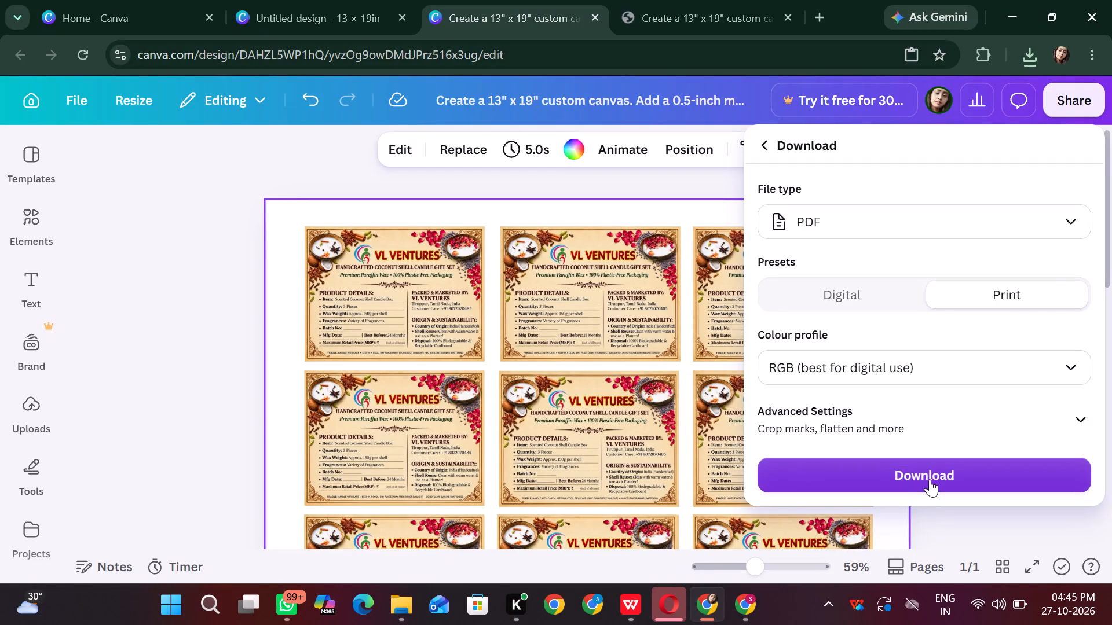
left_click(934, 474)
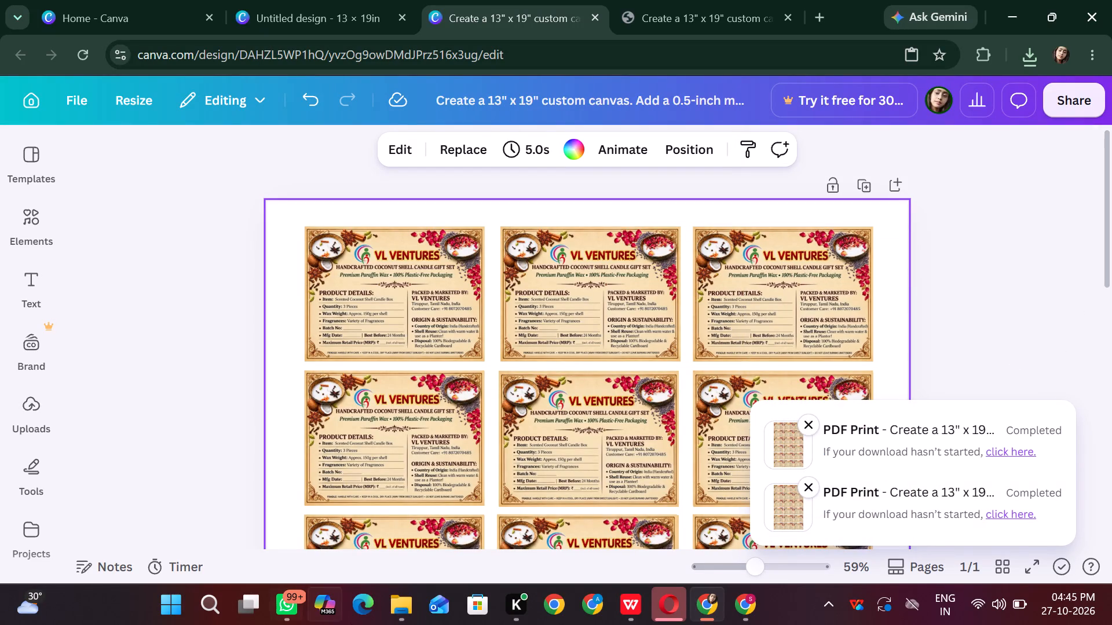
Switch to the Downloads folder in File Explorer and refresh it to check for the two exported PDFs.
left_click(398, 617)
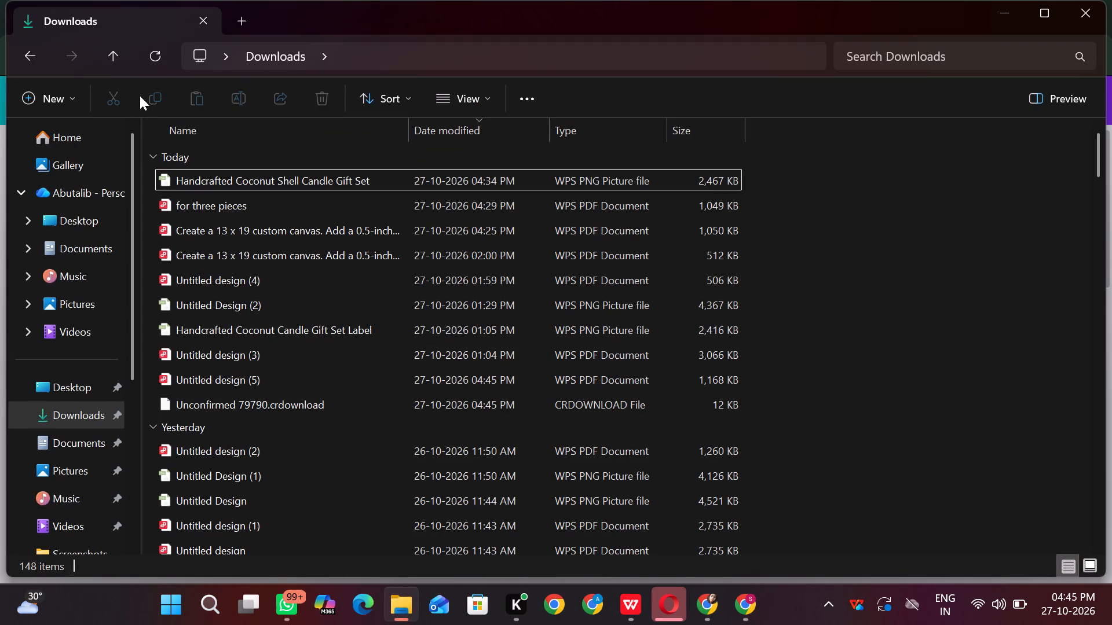
left_click(156, 65)
triple_click(156, 65)
double_click(155, 65)
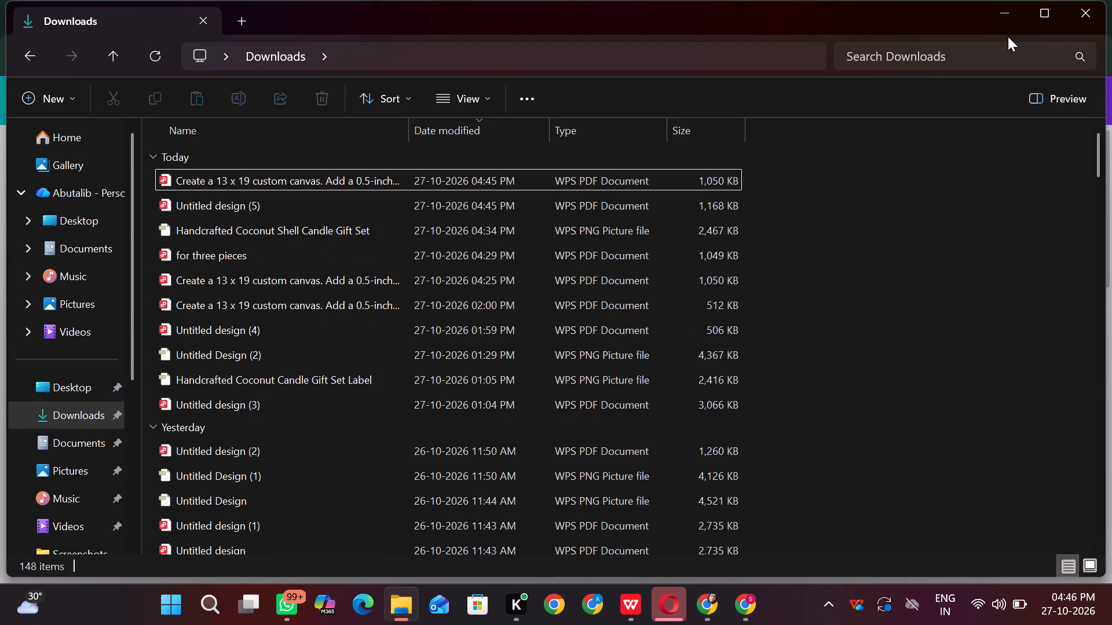
left_click(1003, 13)
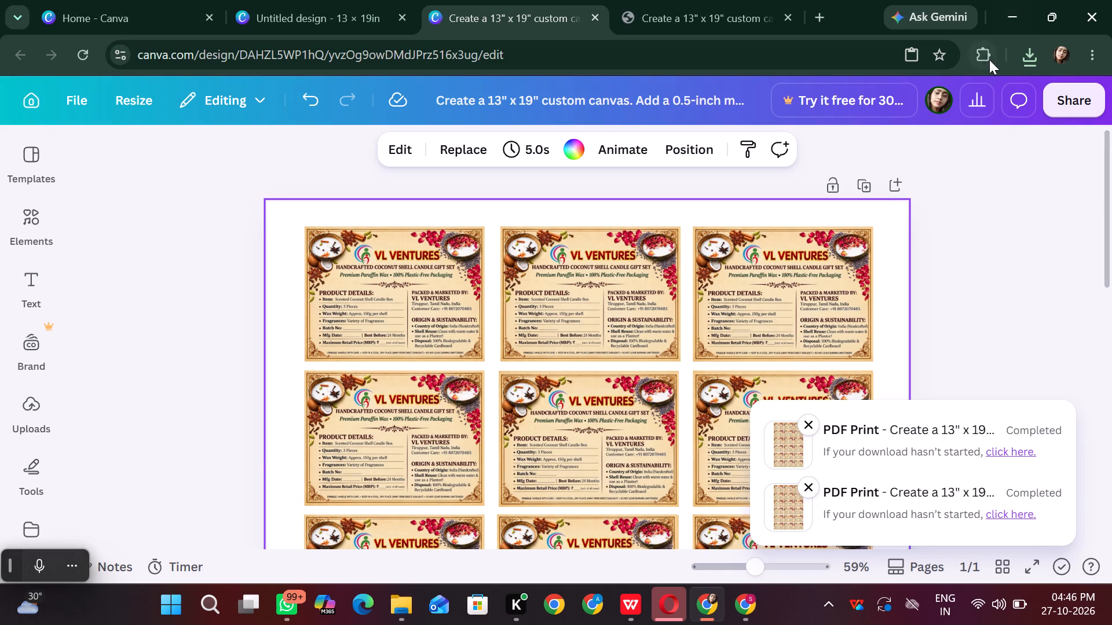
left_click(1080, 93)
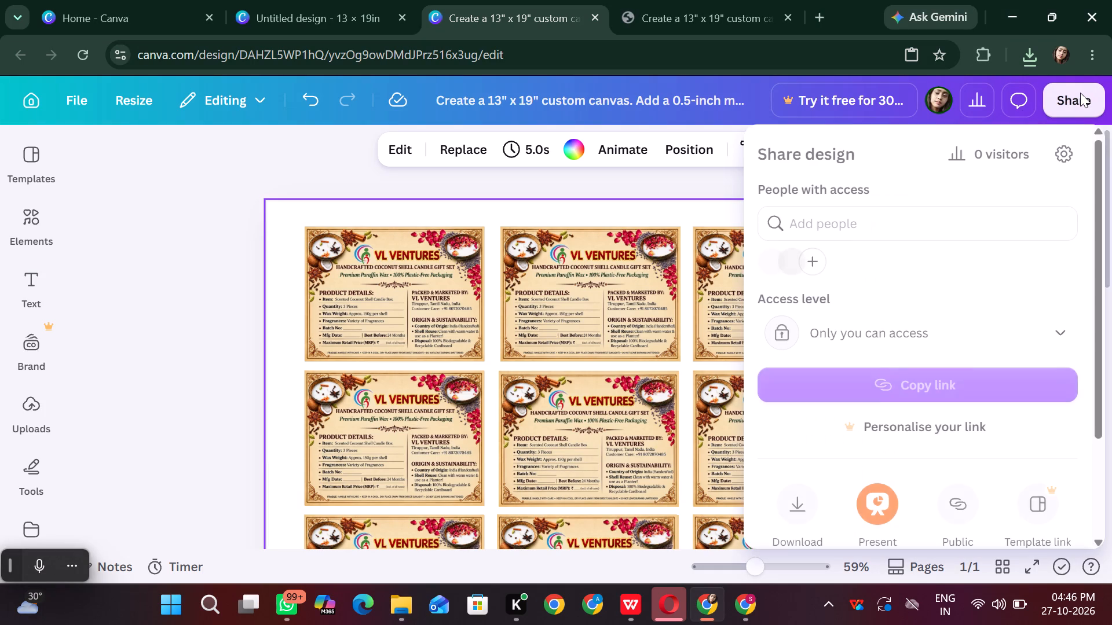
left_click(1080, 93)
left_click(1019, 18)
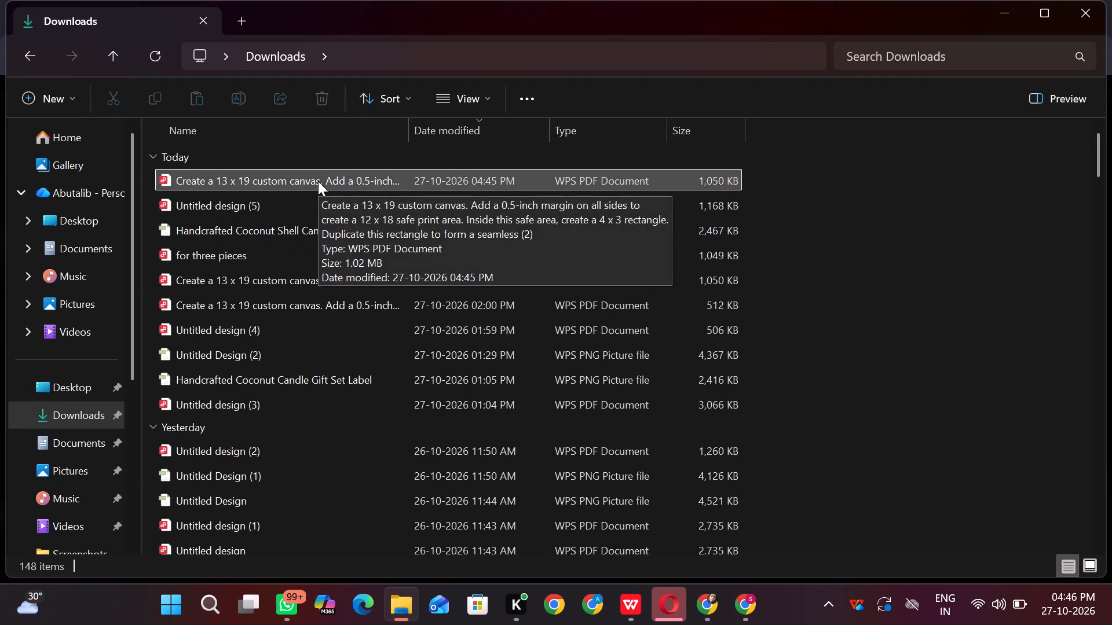
double_click(318, 181)
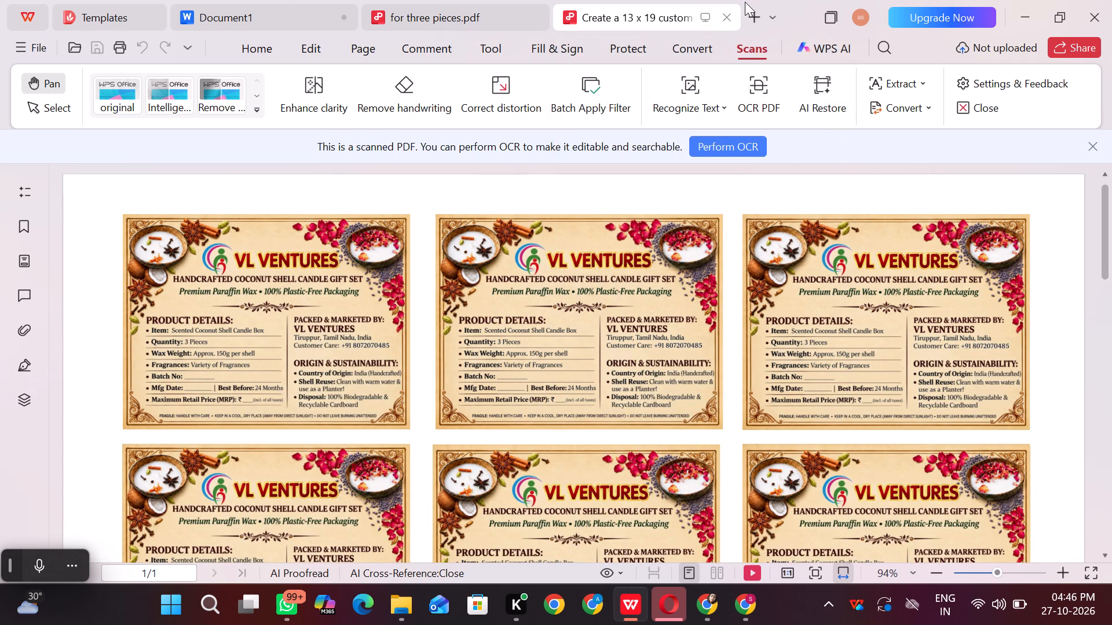
left_click(725, 12)
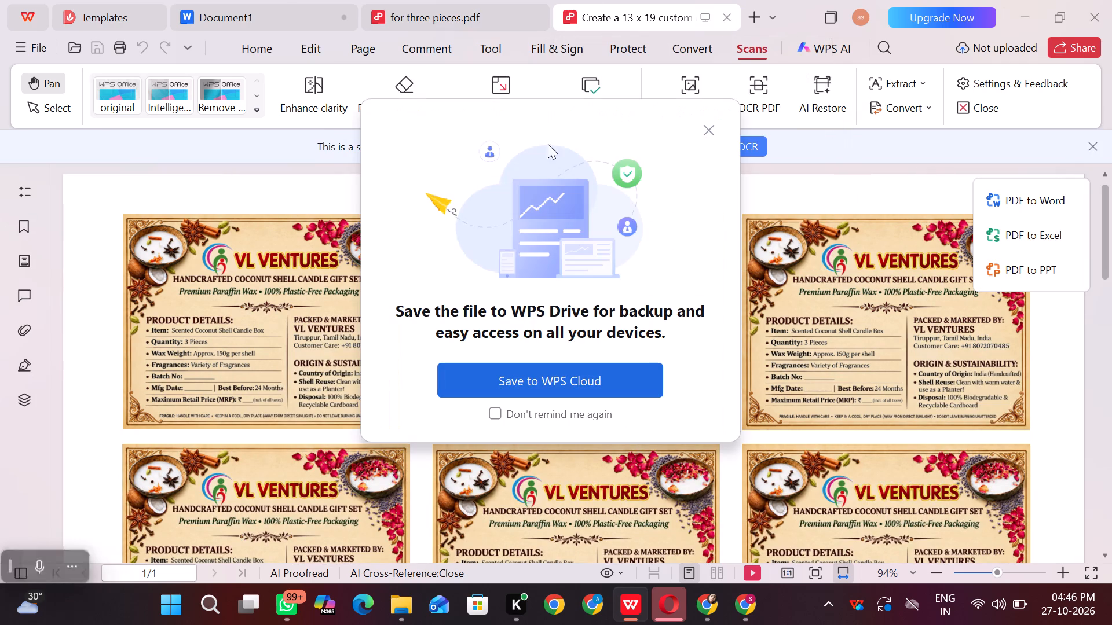
left_click(702, 123)
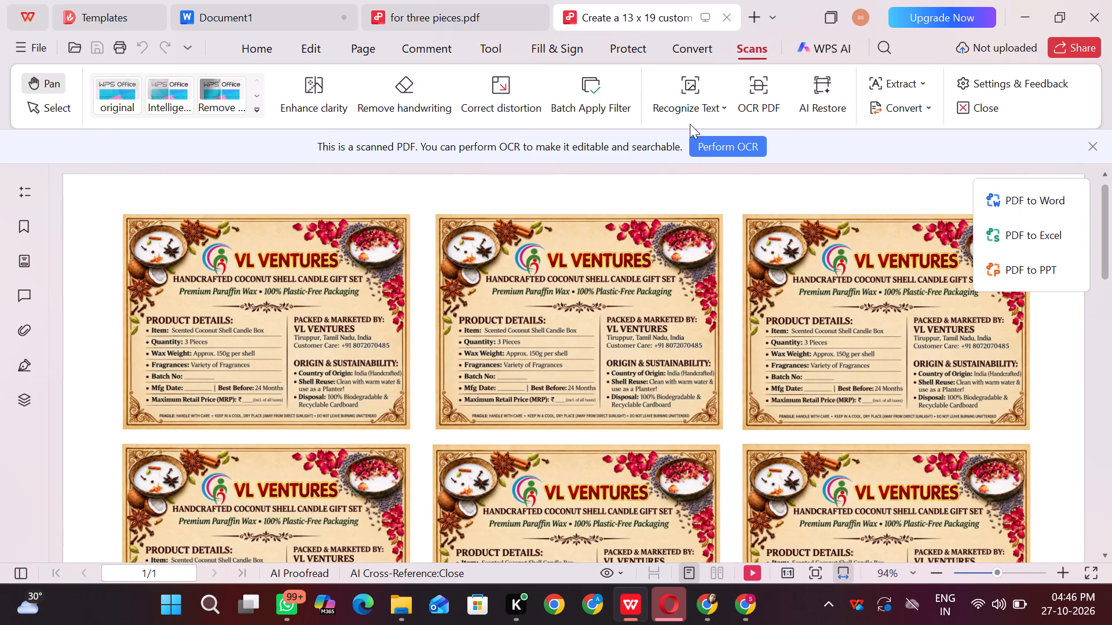
scroll(762, 267, "up", 6)
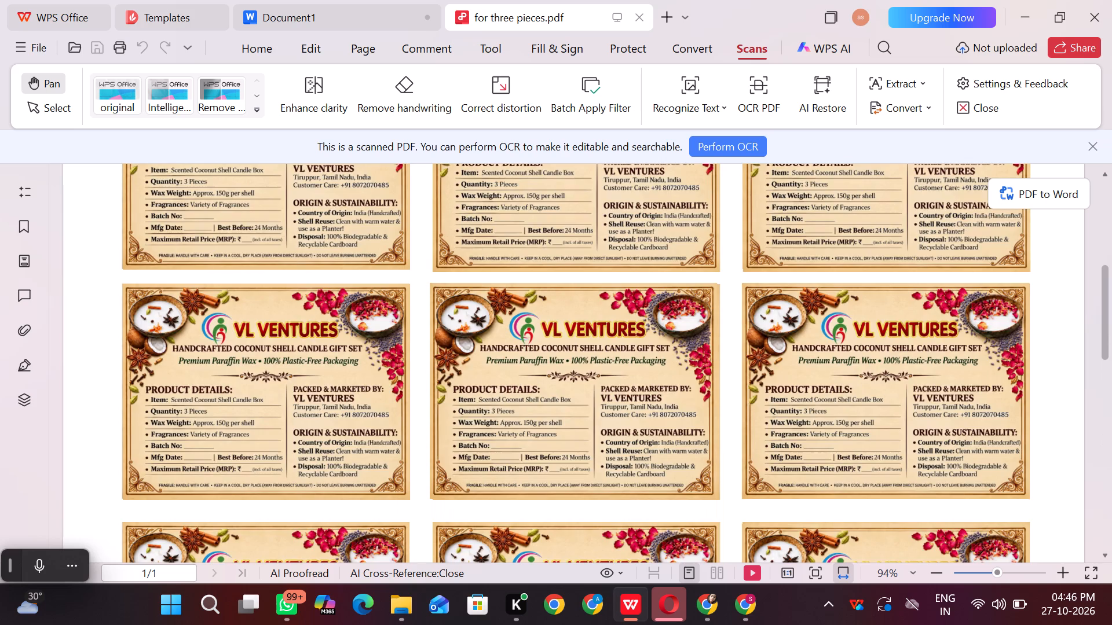
scroll(762, 267, "up", 19)
Open the eight-label sheet "Untitled design (5).pdf" from Downloads and compare it with "for three pieces.pdf".
left_click(1030, 10)
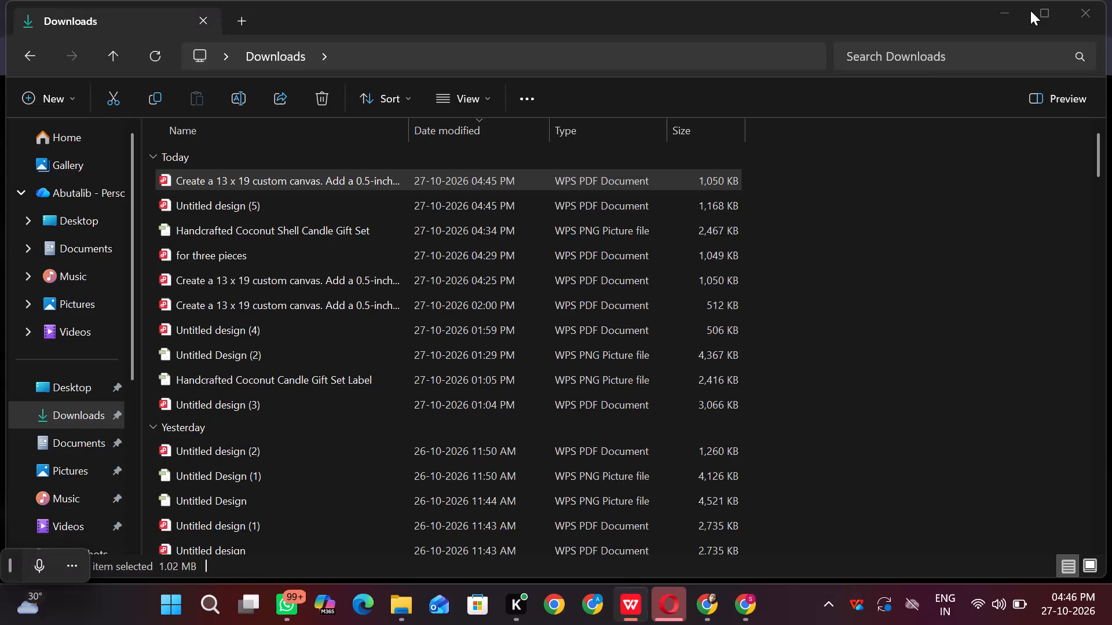
double_click(287, 205)
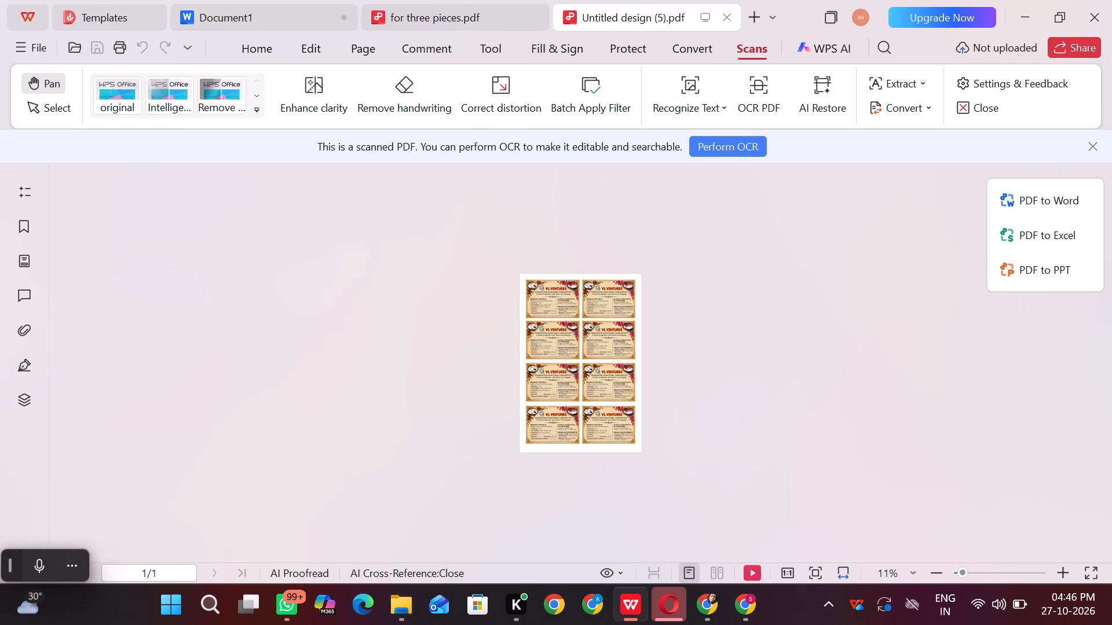
triple_click(1060, 573)
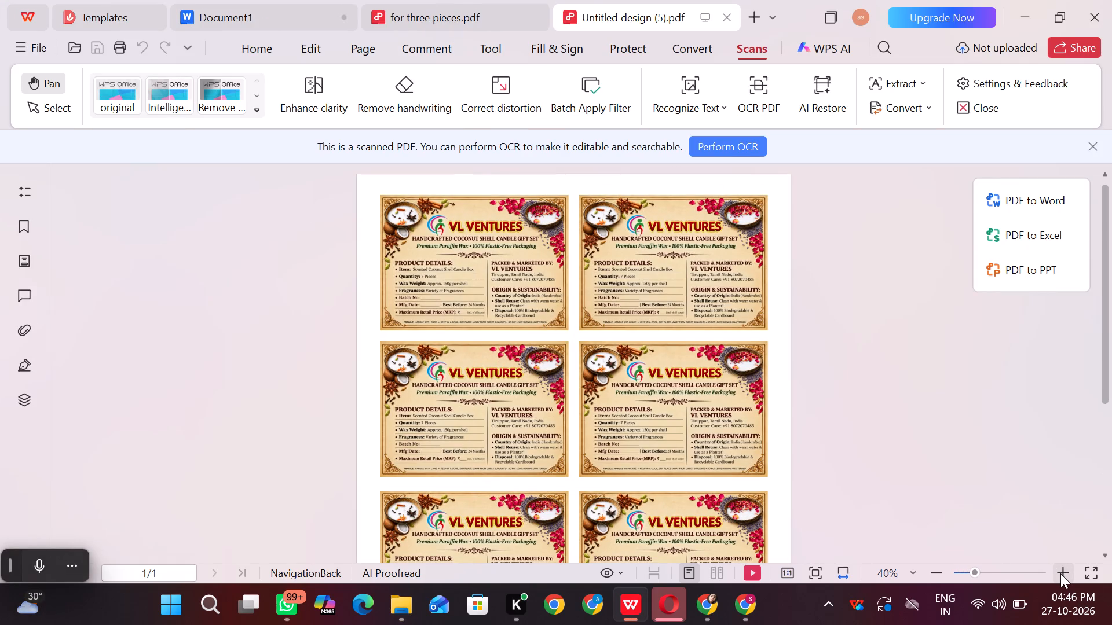
left_click(1059, 576)
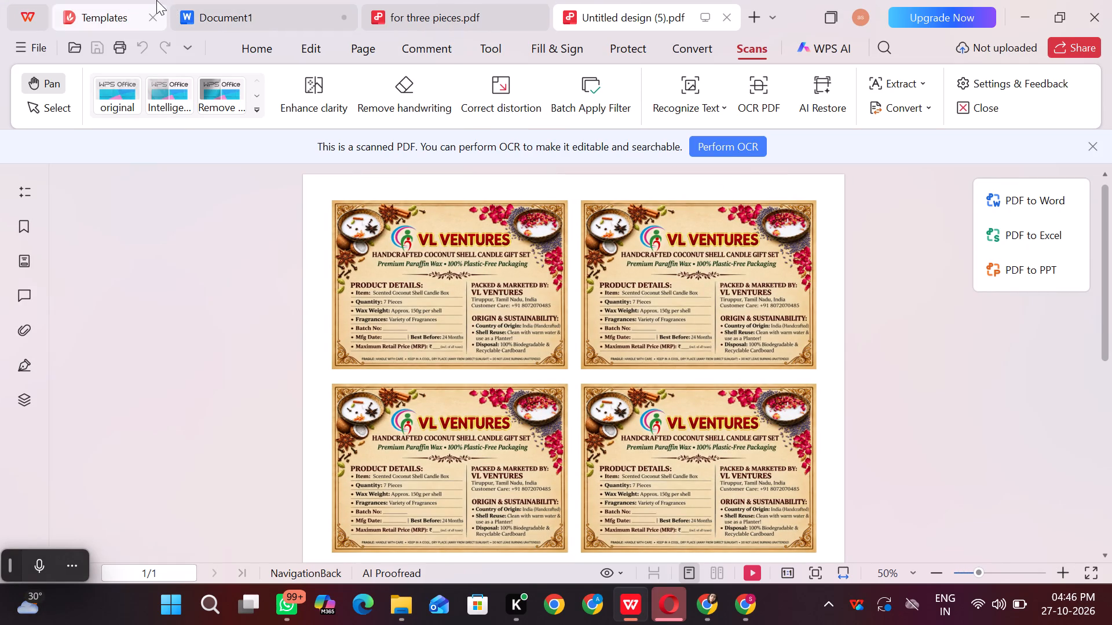
left_click(430, 0)
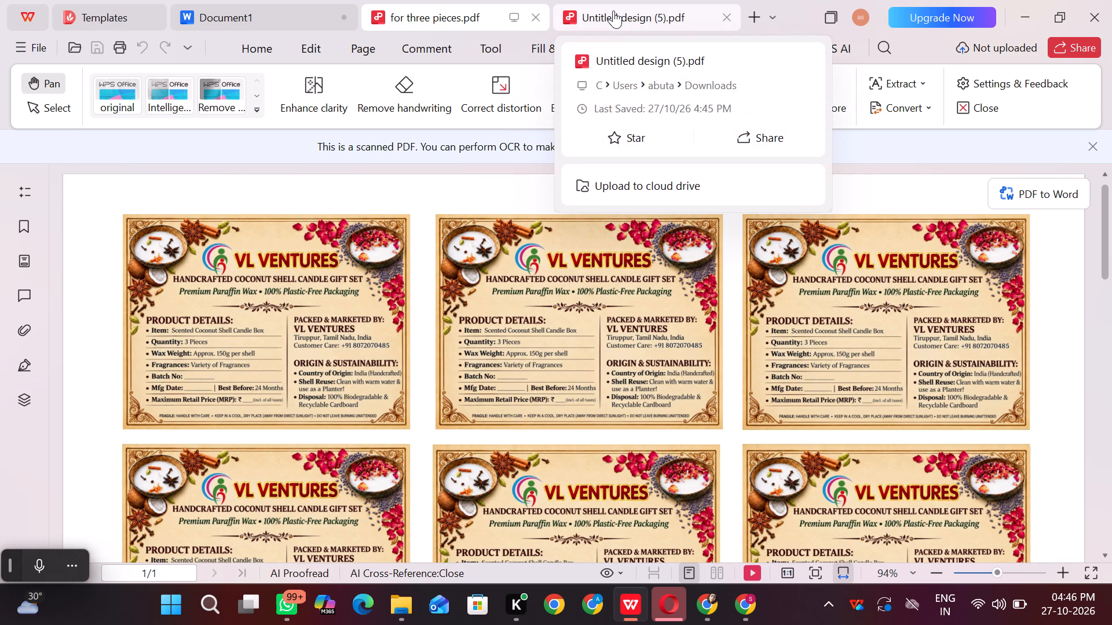
left_click(587, 10)
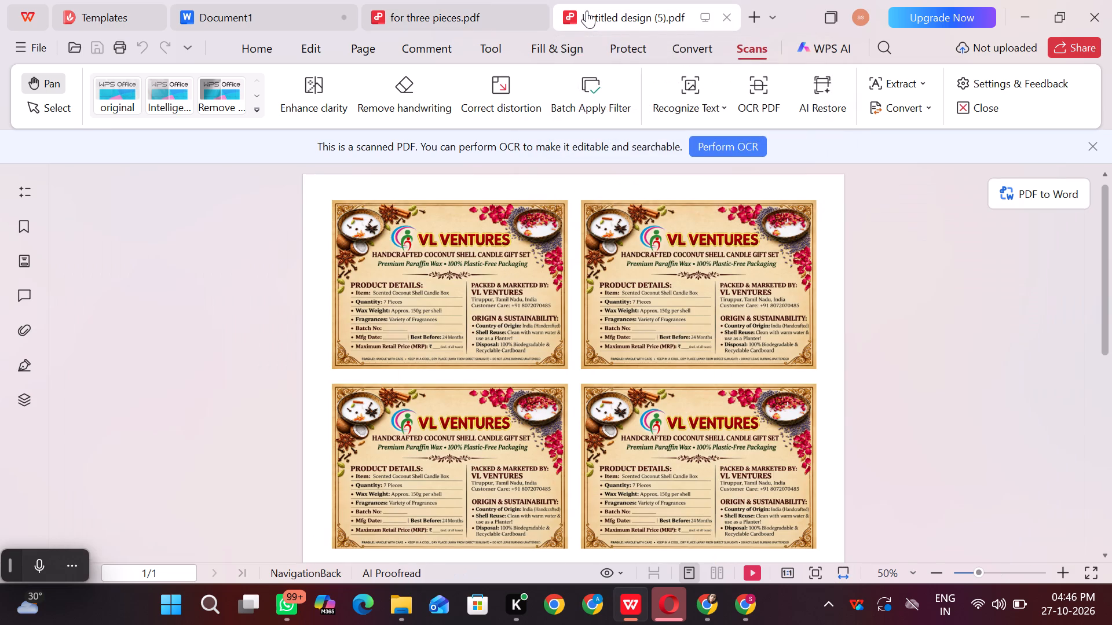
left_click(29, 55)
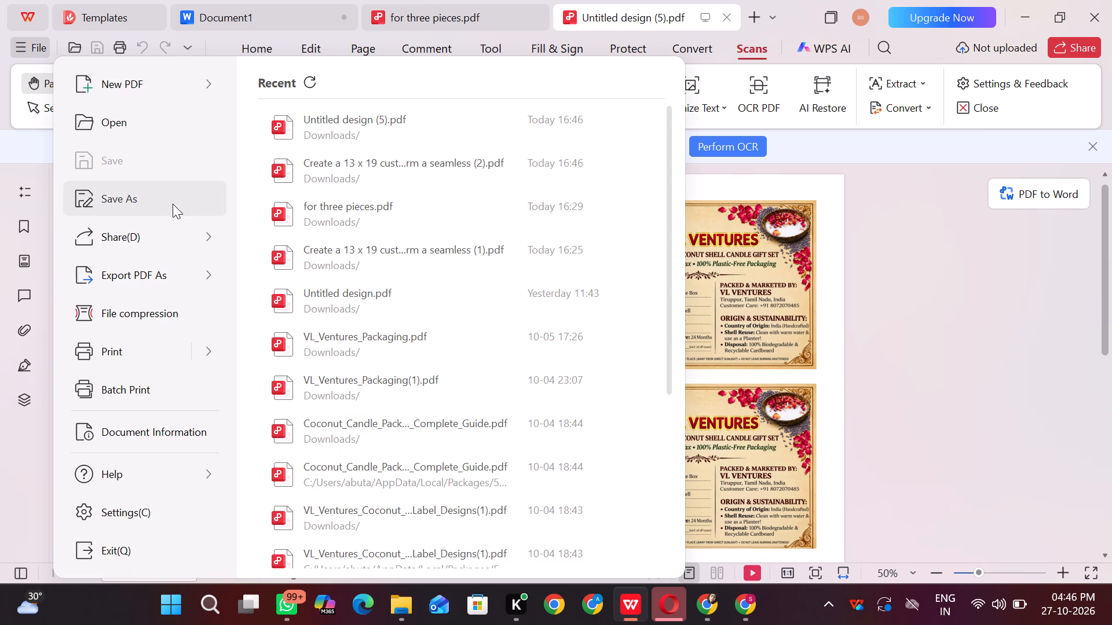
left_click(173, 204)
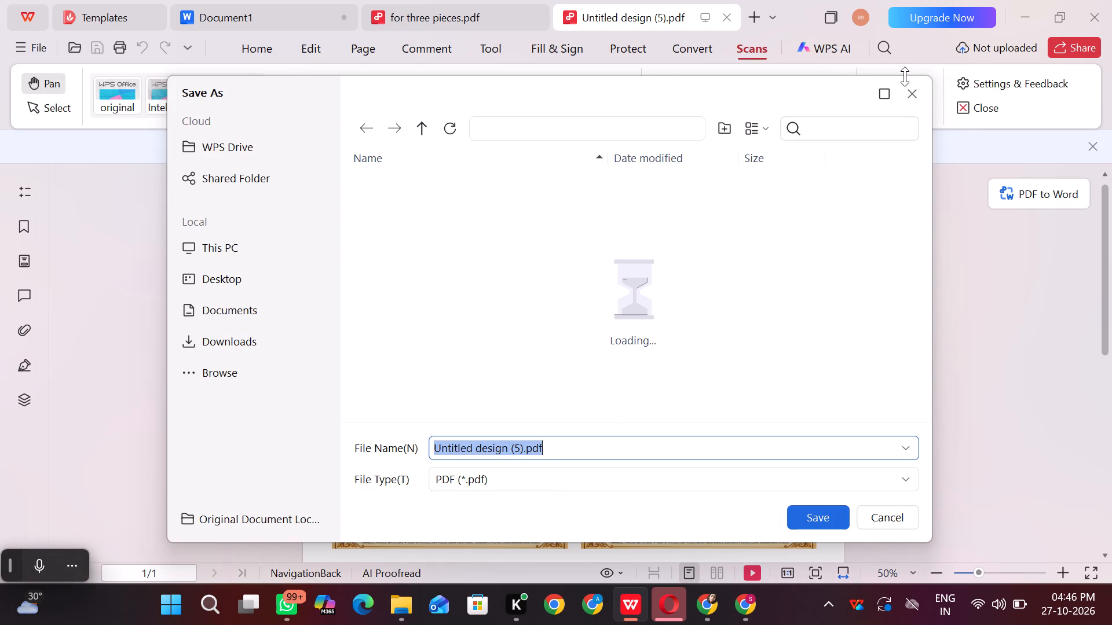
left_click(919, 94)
Save a copy of "for three pieces.pdf" in Downloads as a PDF named "for 3 pieces.pdf".
left_click(432, 0)
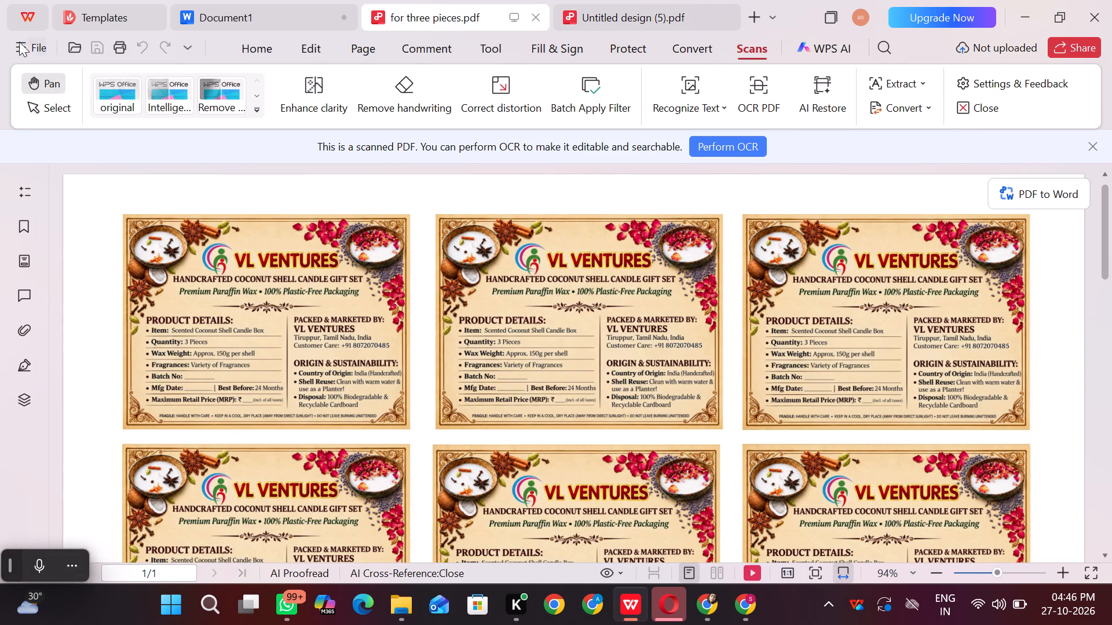
left_click(28, 54)
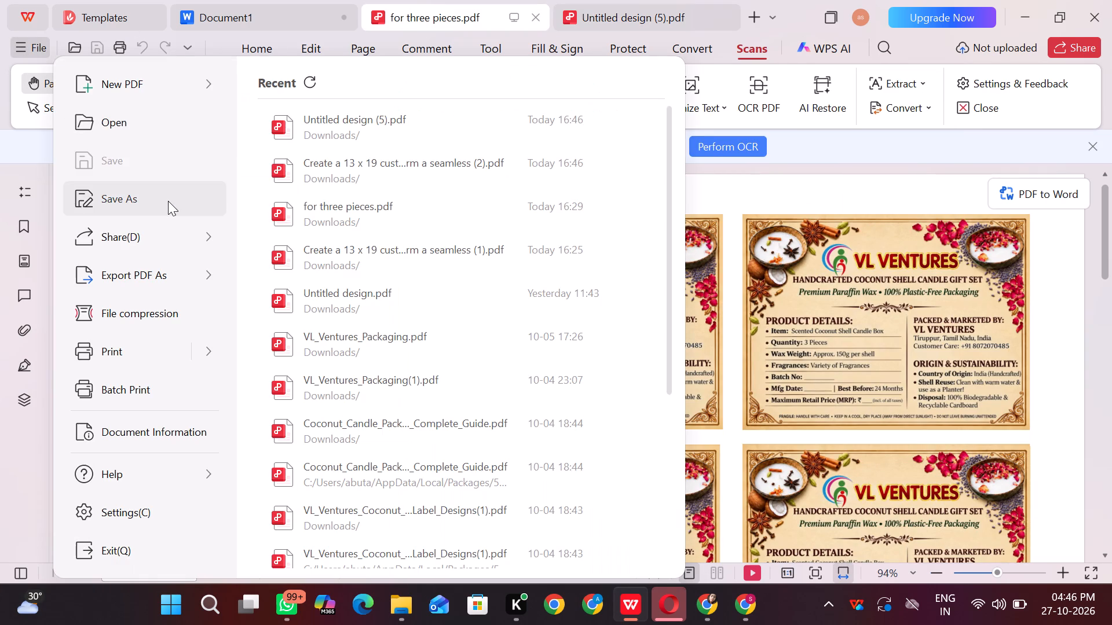
left_click(168, 201)
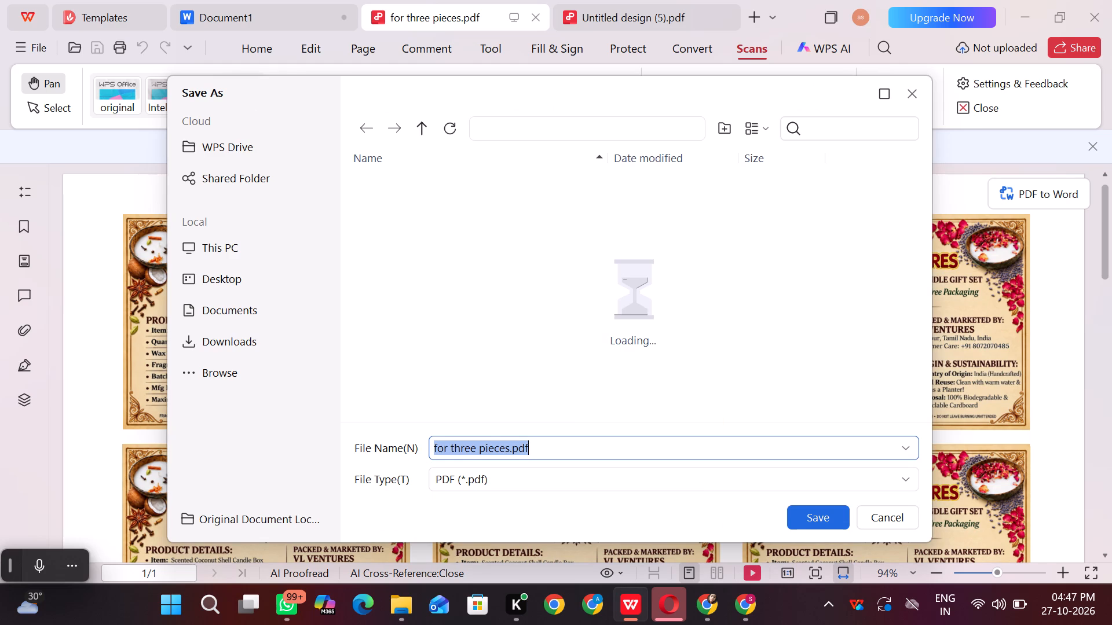
key("ctrl+a")
left_click_drag(478, 447, 447, 454)
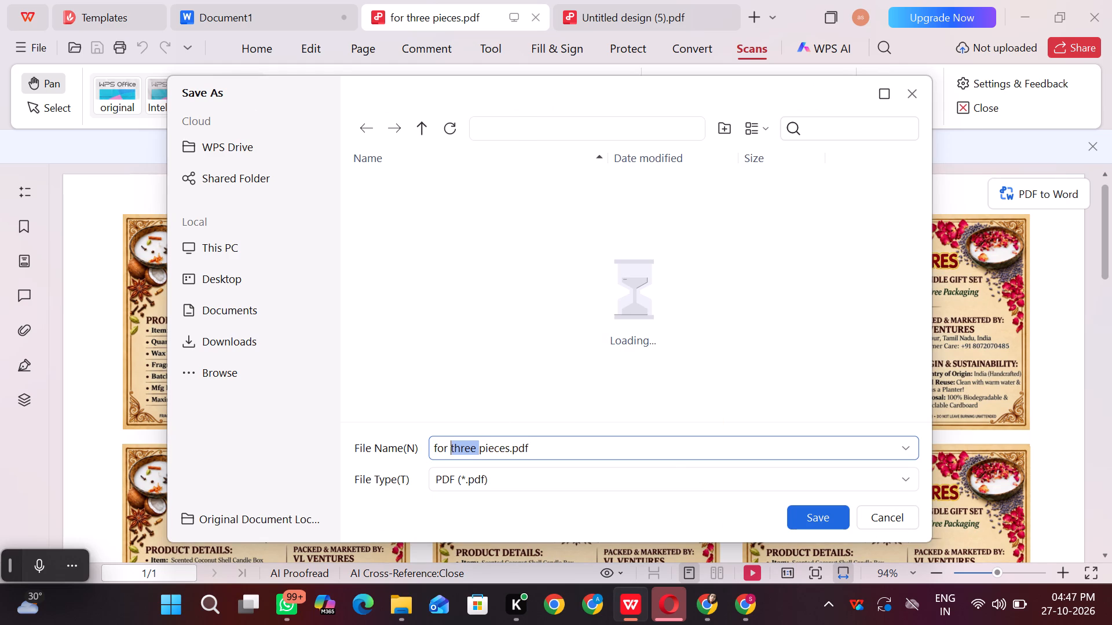
left_click_drag(447, 454, 449, 454)
type("3")
key("space")
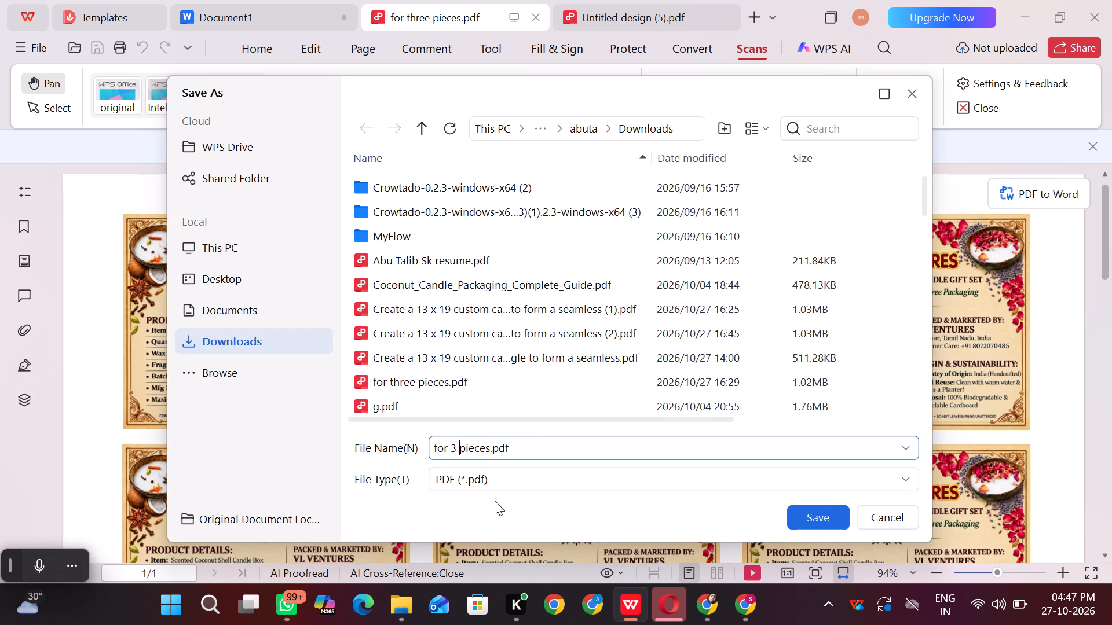
key("ctrl+a")
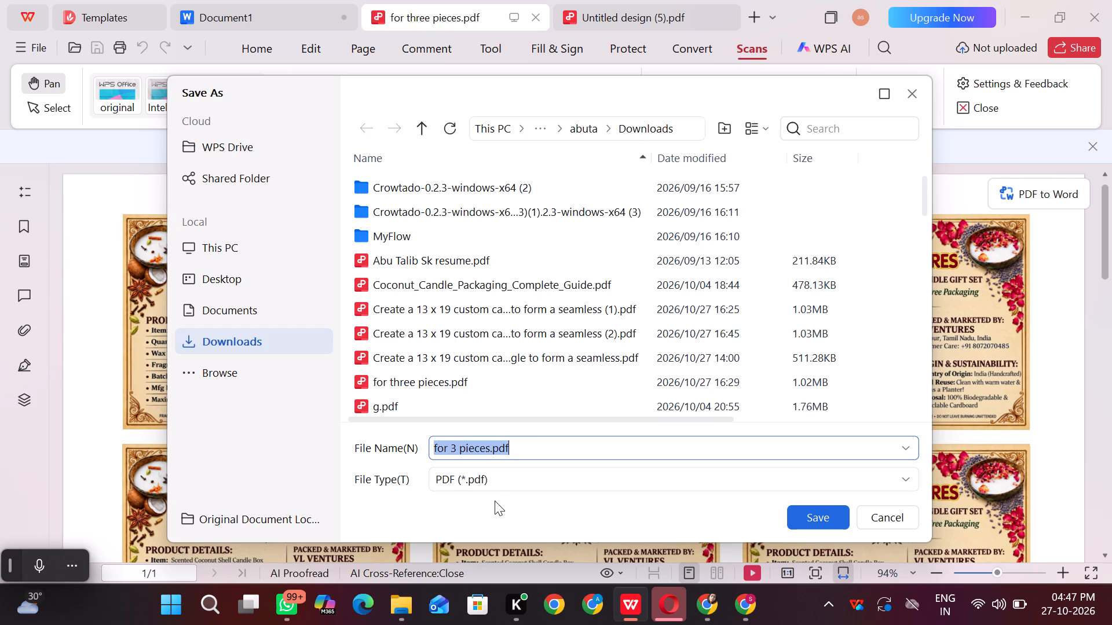
key("ctrl+c")
left_click(807, 520)
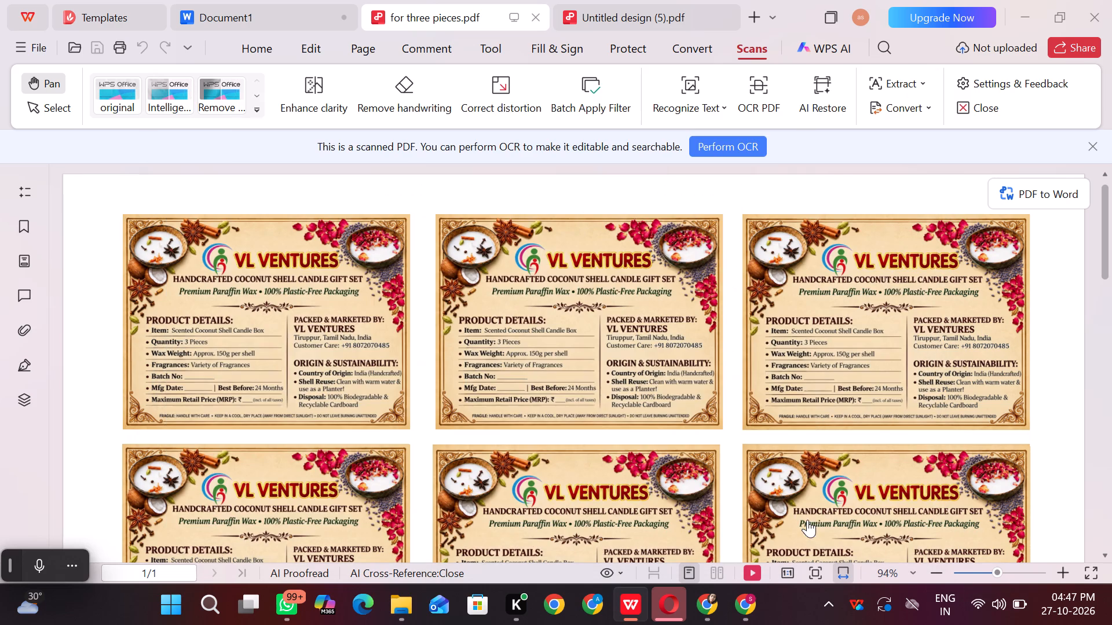
Save a copy of the eight-label sheet "Untitled design (5).pdf" in Downloads as a PDF named "for 7 pieces.pdf".
left_click(601, 10)
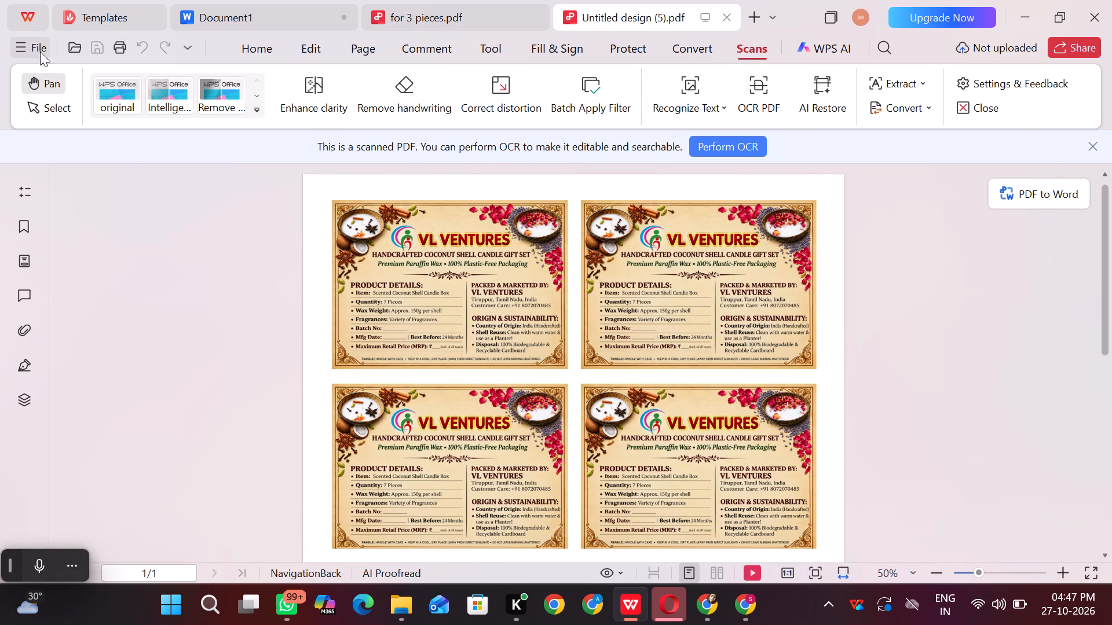
left_click(49, 48)
left_click(165, 203)
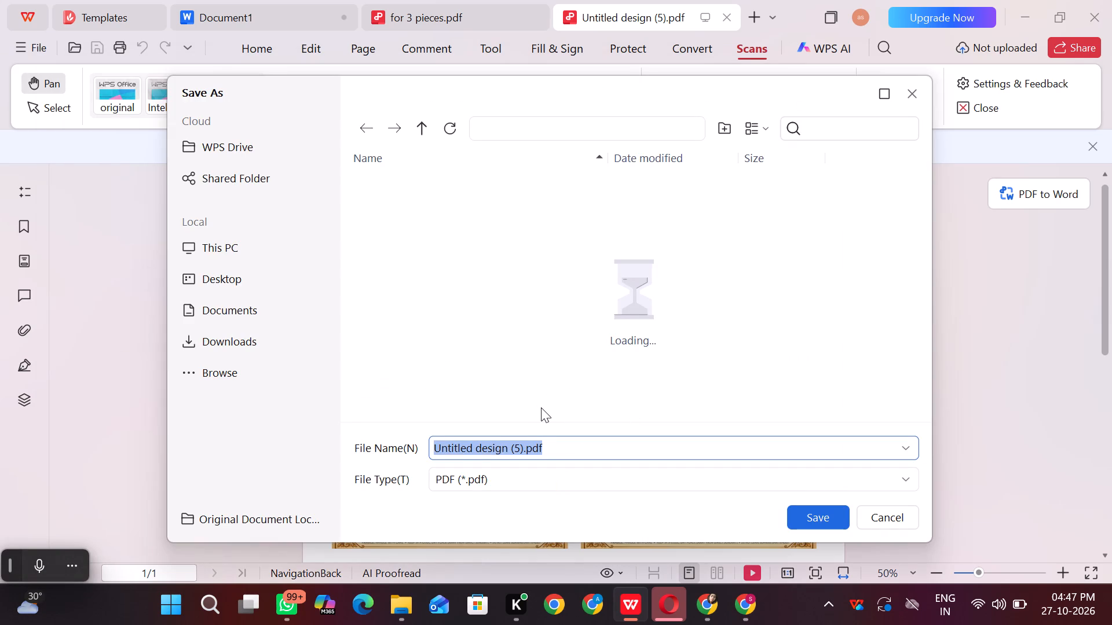
key("ctrl+v")
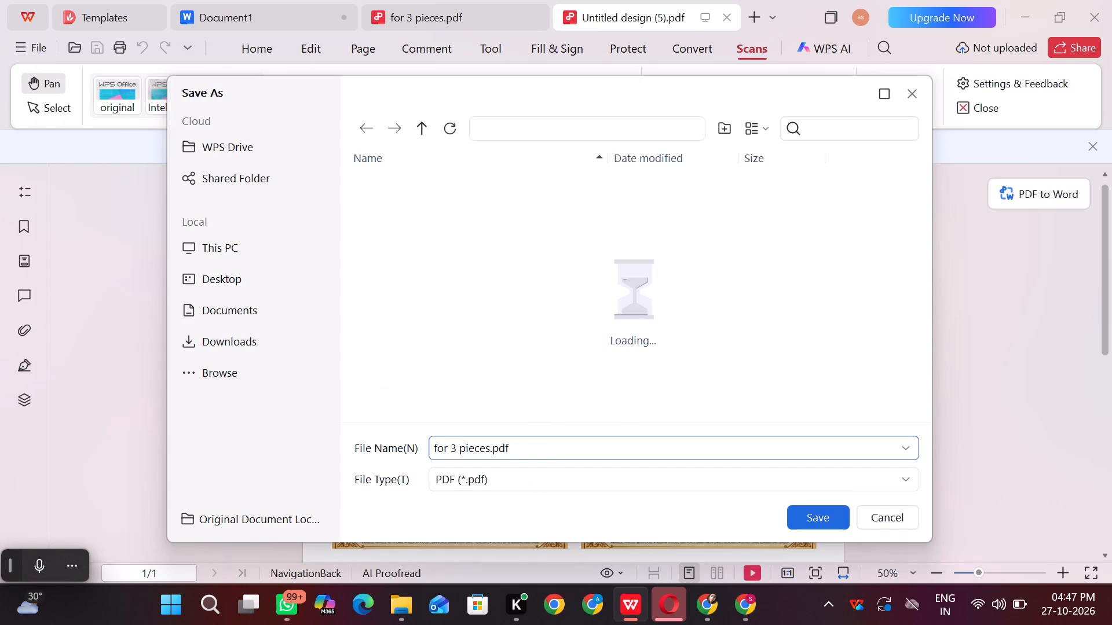
left_click(455, 449)
key("BackSpace")
key("7")
left_click(813, 528)
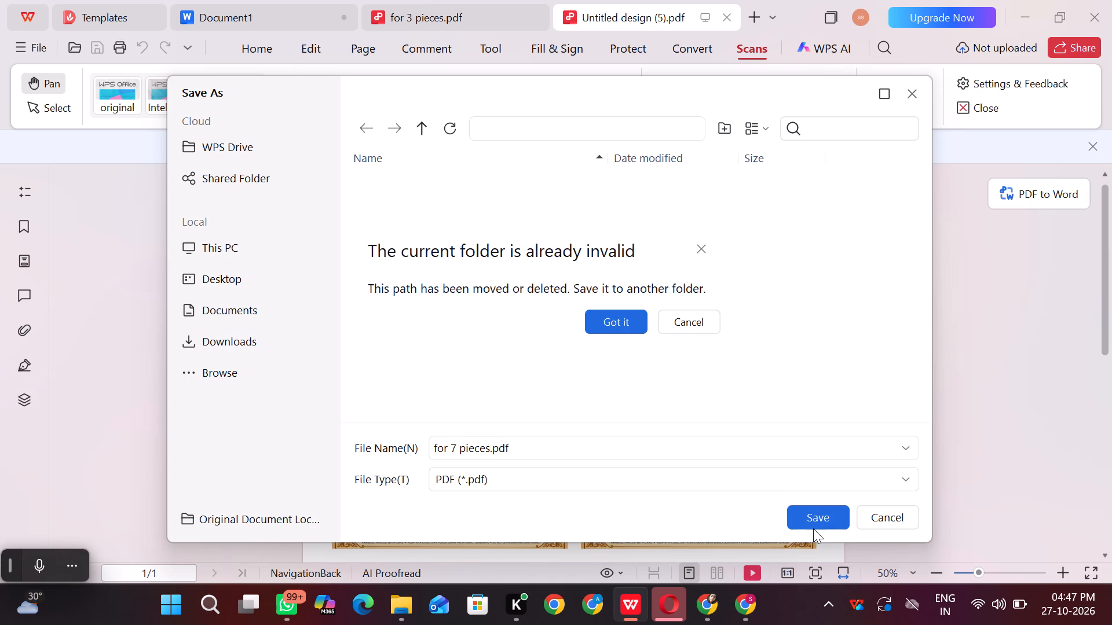
left_click(616, 315)
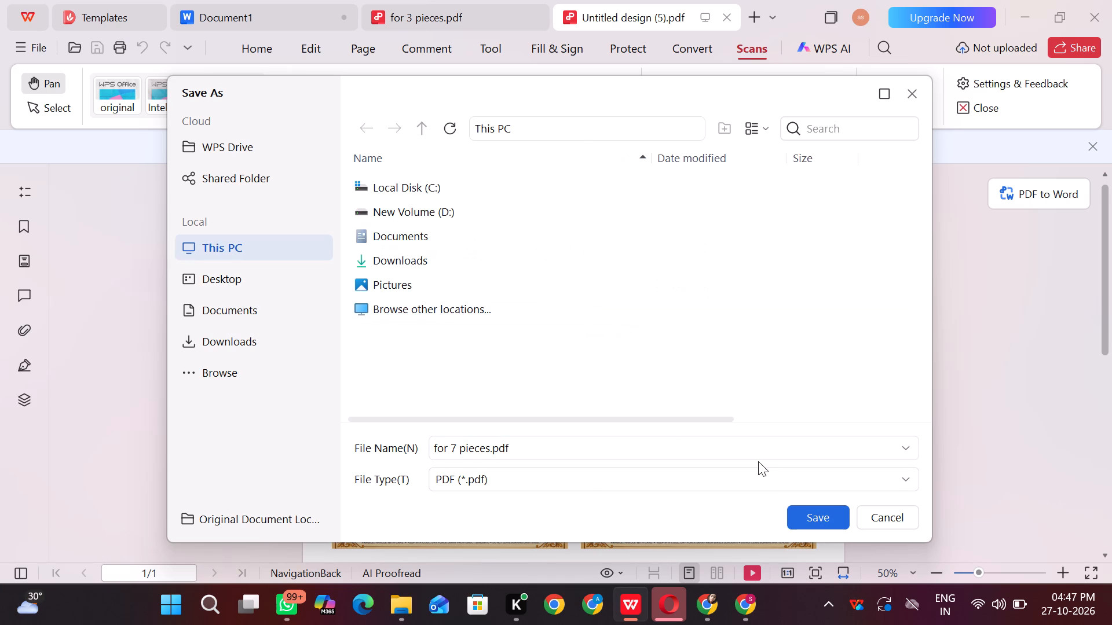
left_click(819, 517)
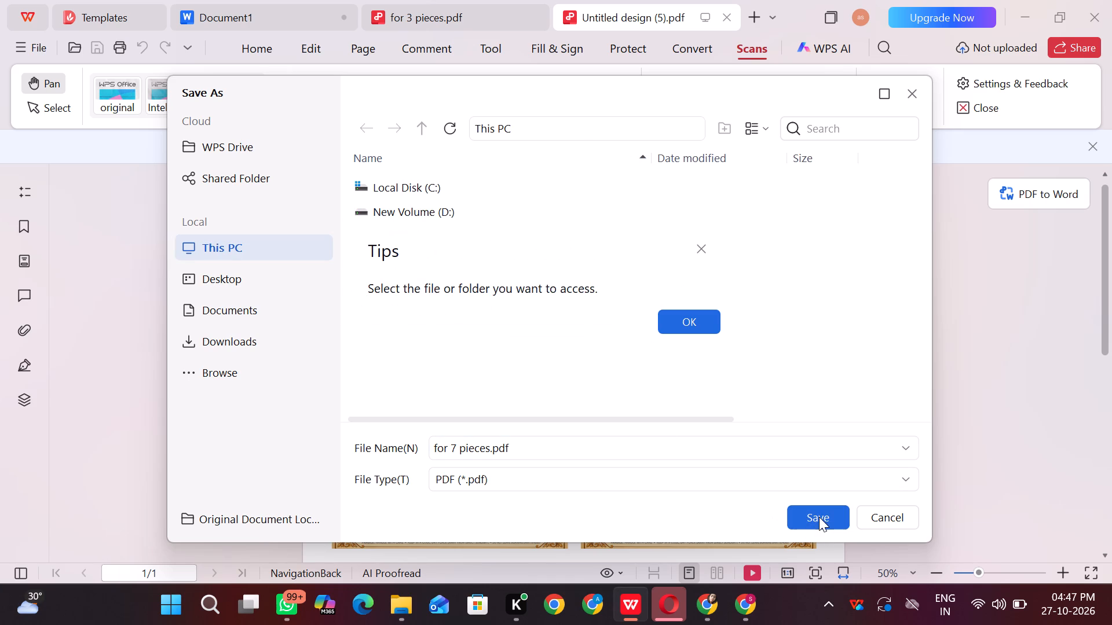
left_click(713, 320)
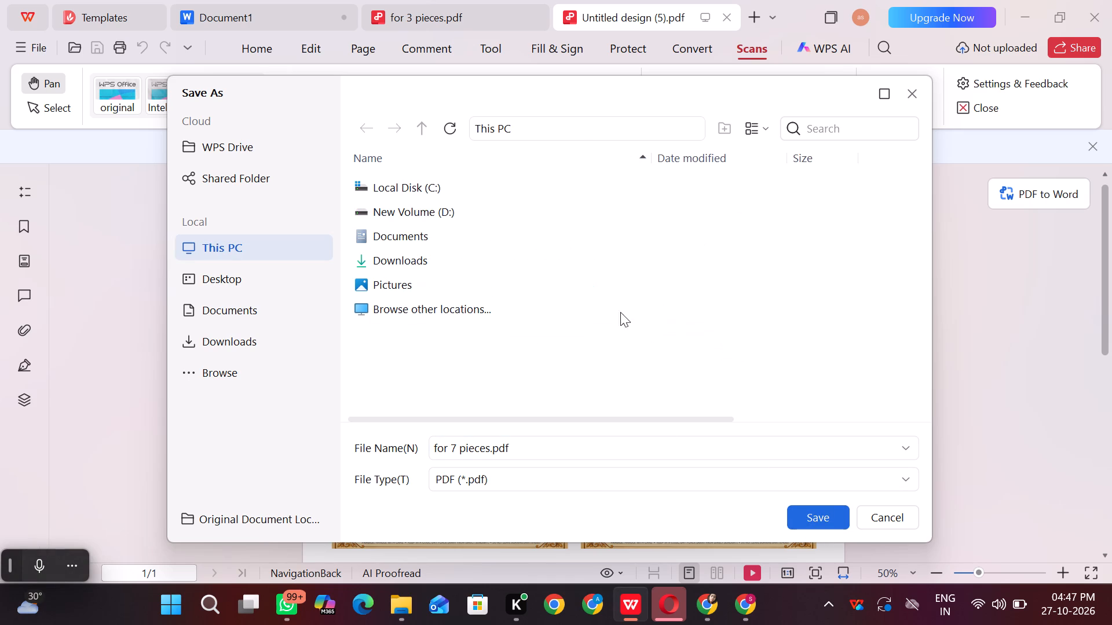
left_click(212, 341)
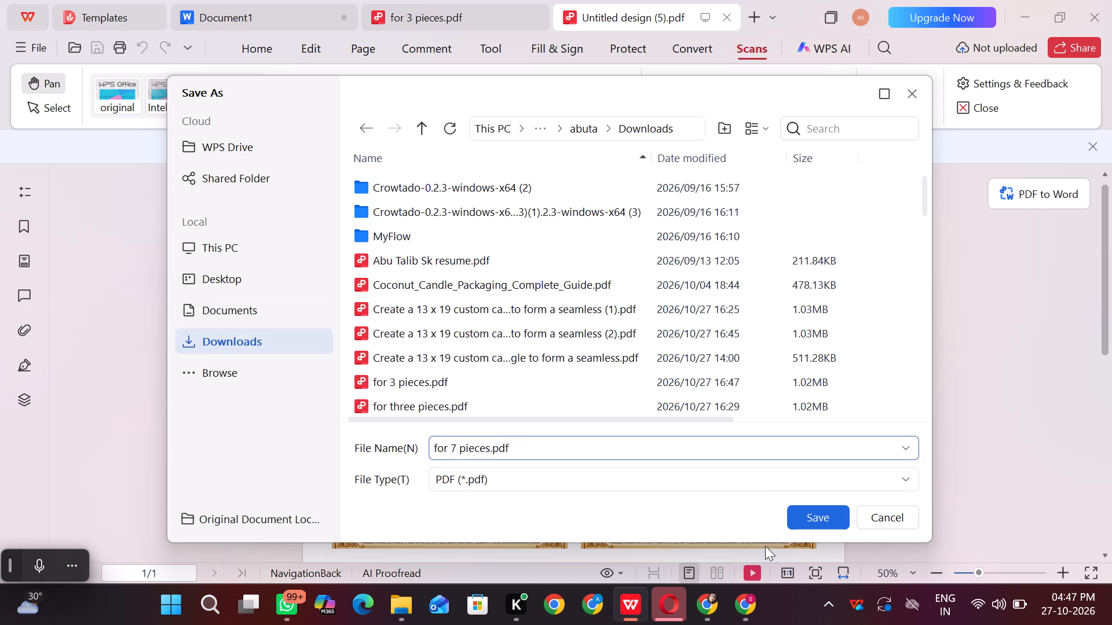
left_click(831, 514)
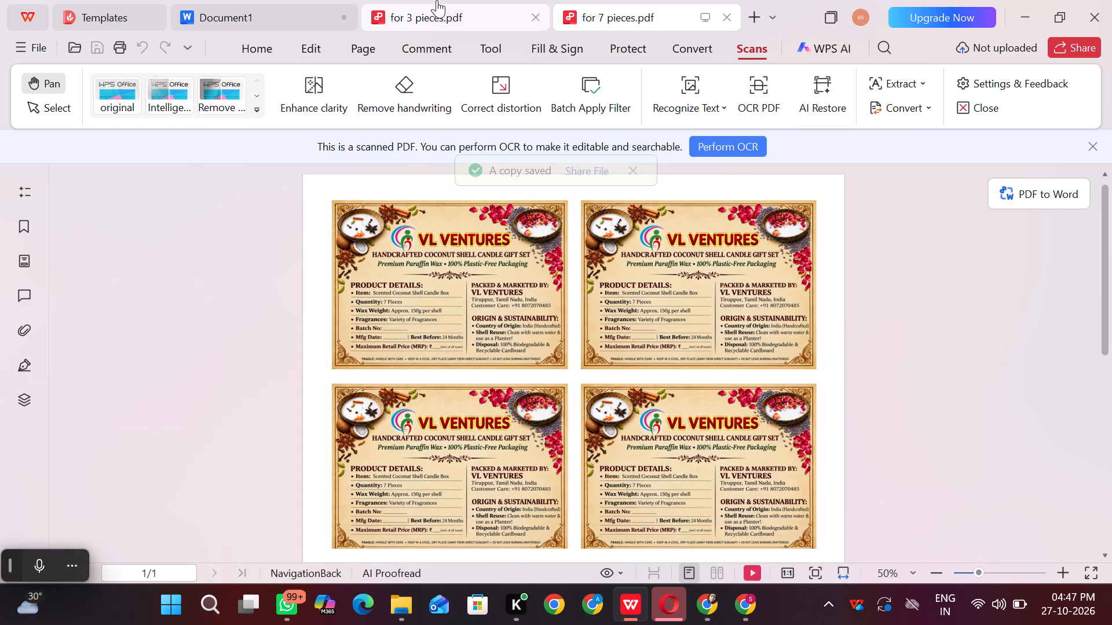
Save the "for 3 pieces.pdf" label sheet again in Downloads under the same name, replacing the existing file.
left_click(437, 0)
left_click(27, 52)
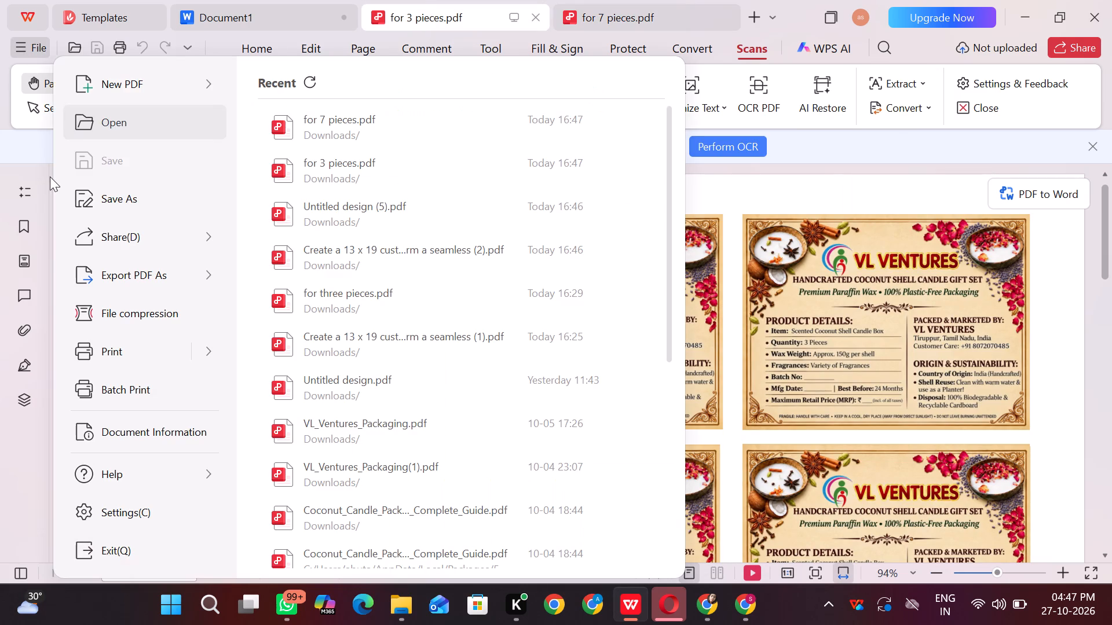
left_click(172, 208)
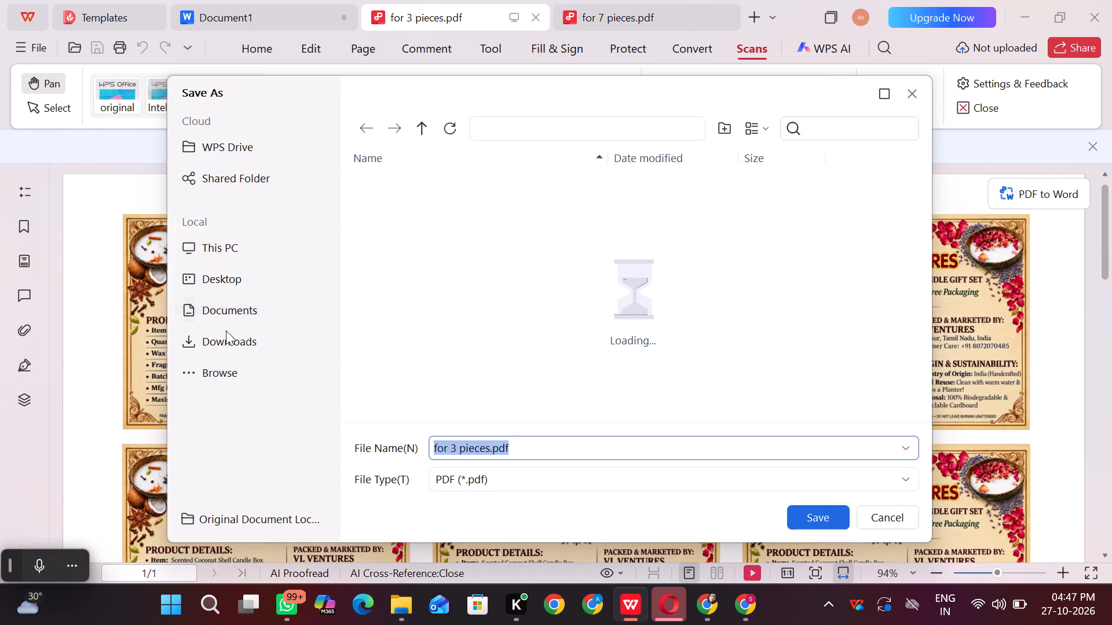
left_click(230, 348)
left_click(797, 516)
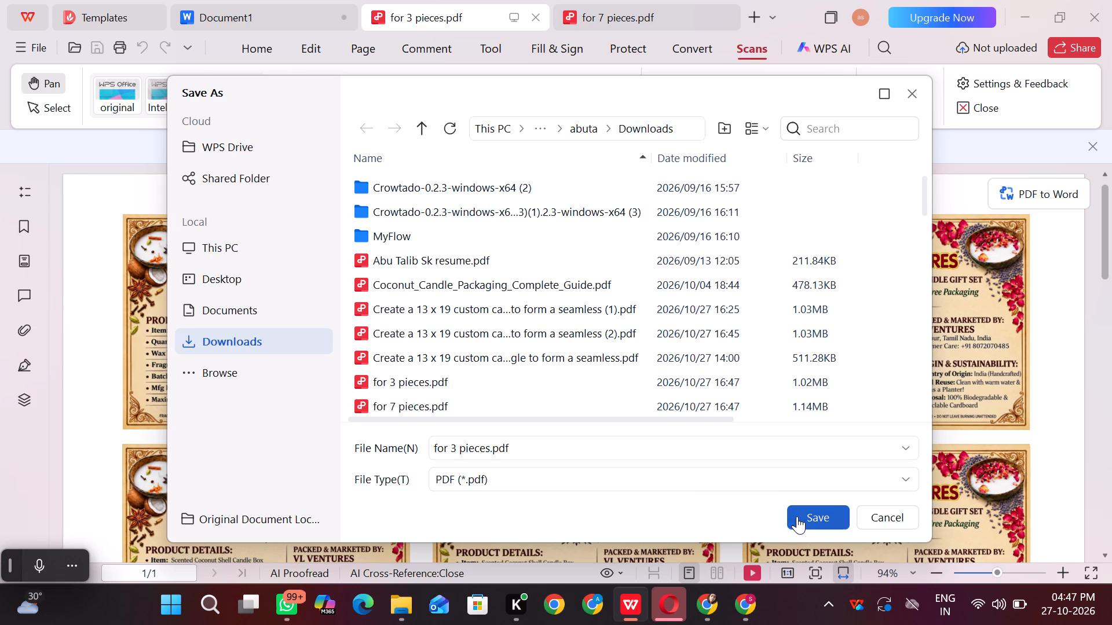
left_click(521, 321)
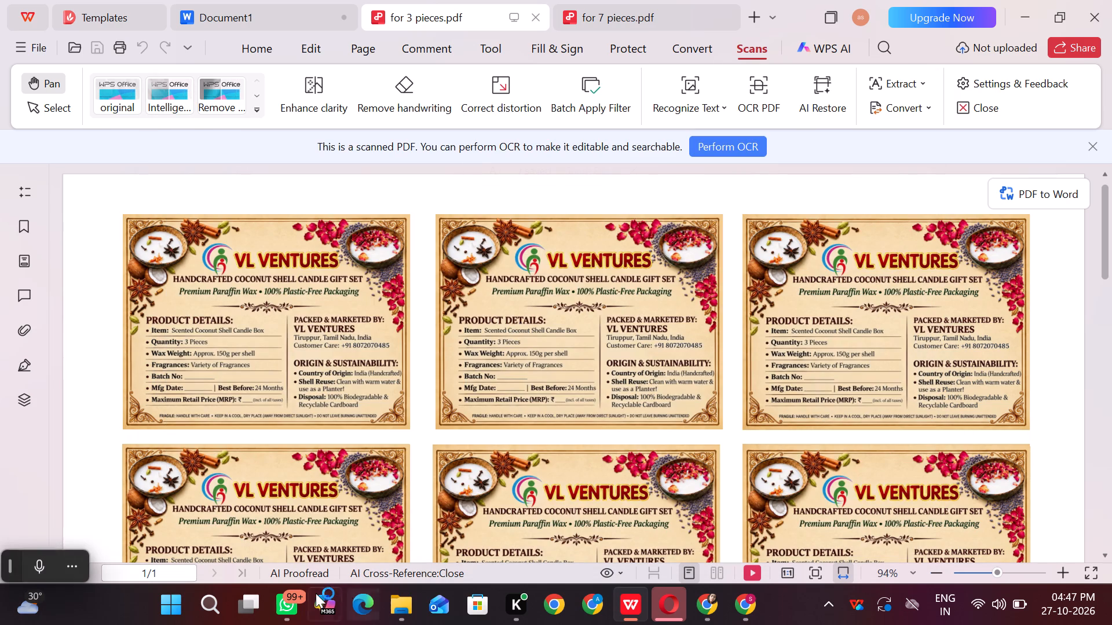
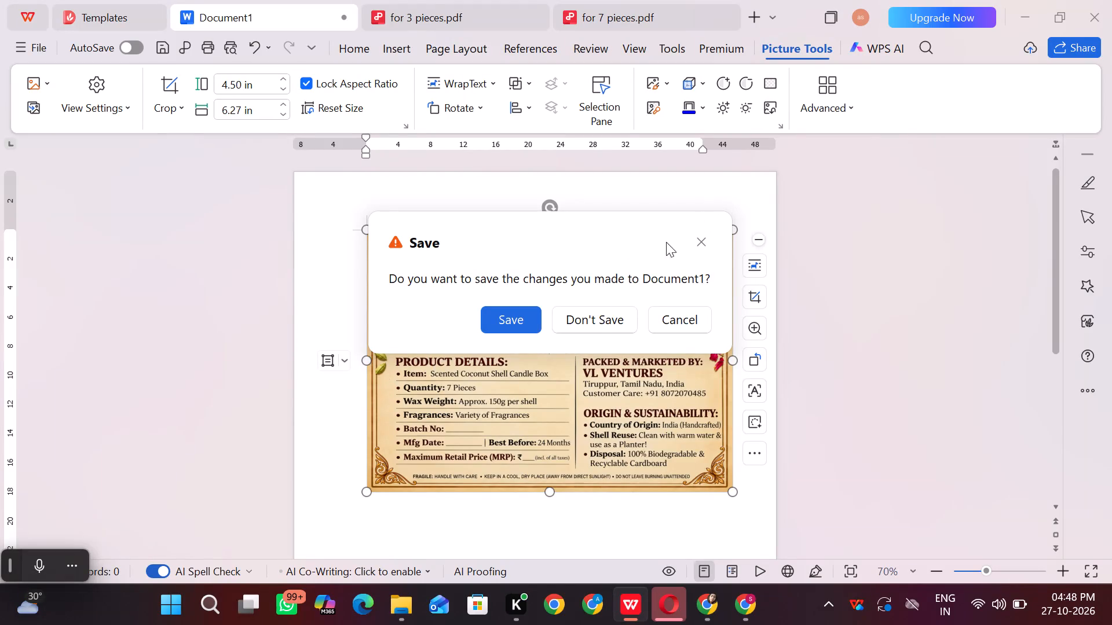
Close Document1 without saving its changes and close the Downloads folder window.
left_click(591, 325)
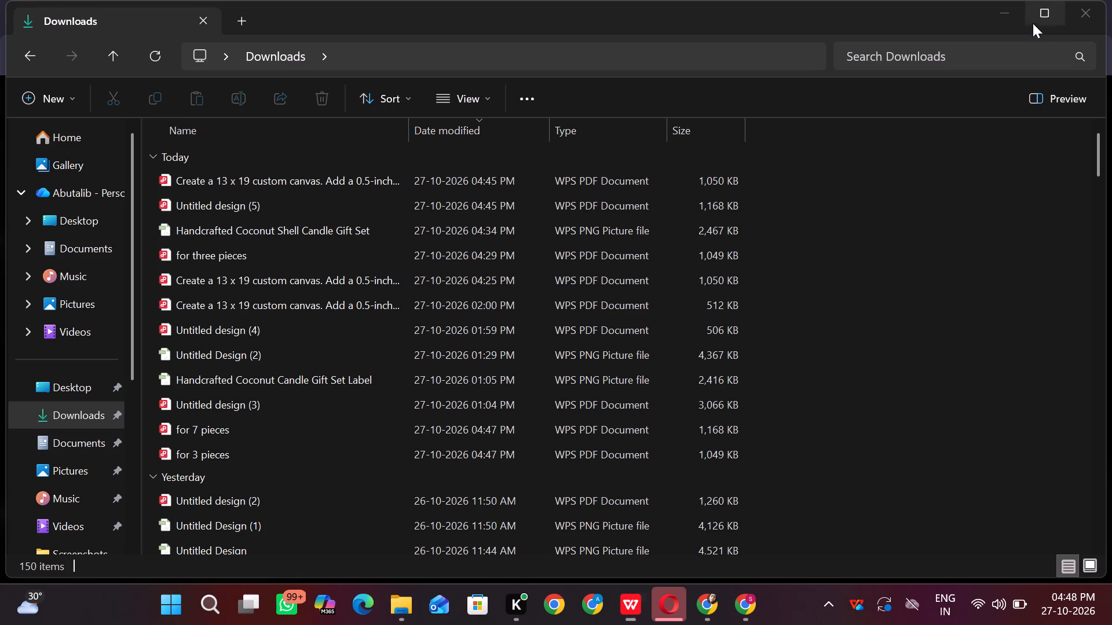
left_click(1078, 19)
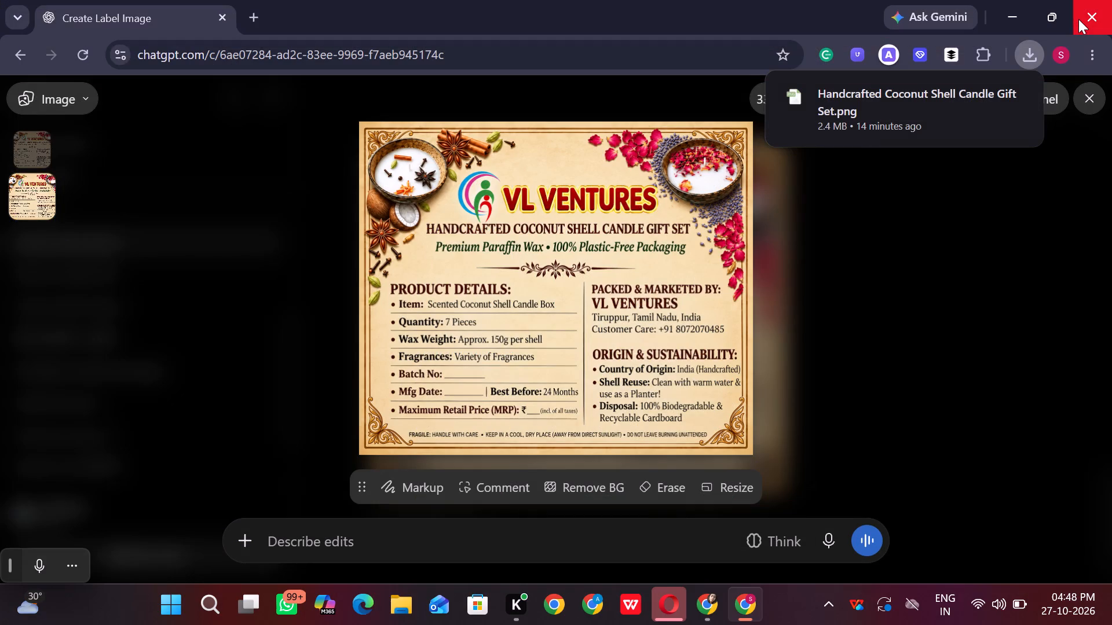